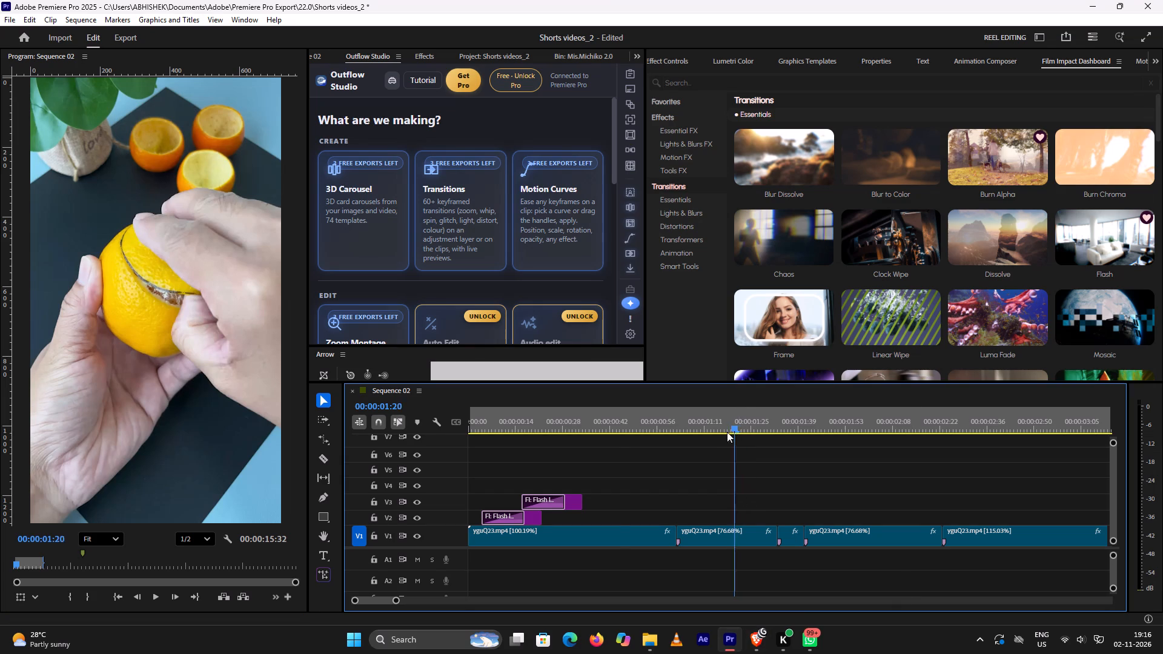
pyautogui.moveTo(727, 432); pyautogui.dragTo(382, 436)
pyautogui.press('space')
pyautogui.press('space')
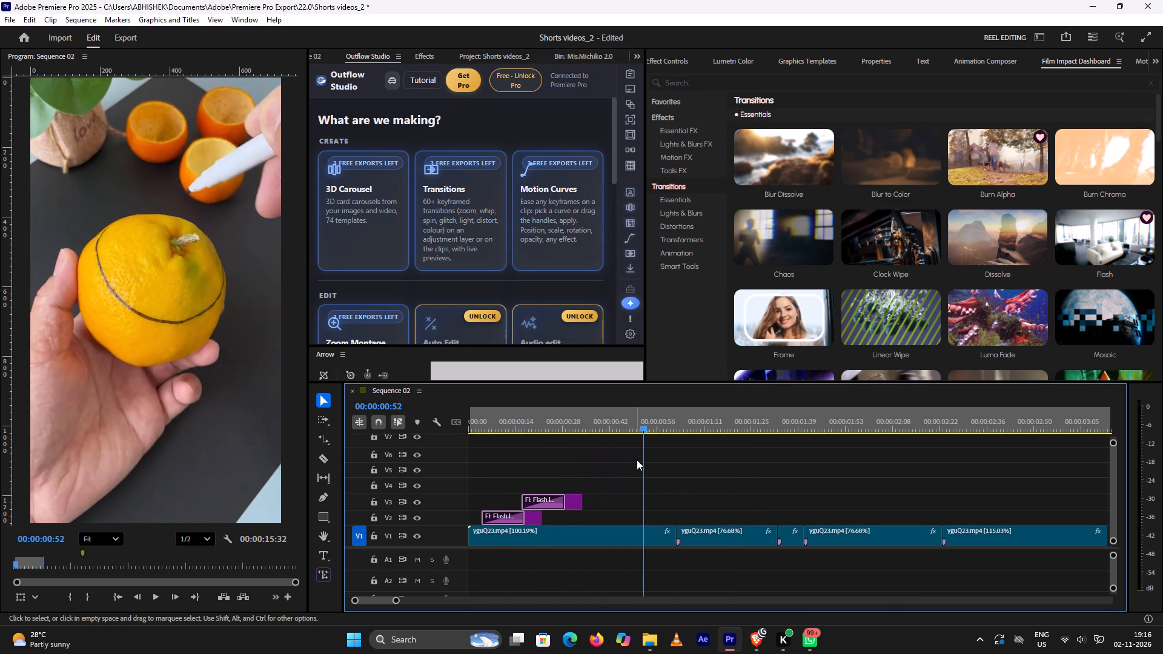
pyautogui.moveTo(640, 428); pyautogui.dragTo(377, 429)
pyautogui.press('space')
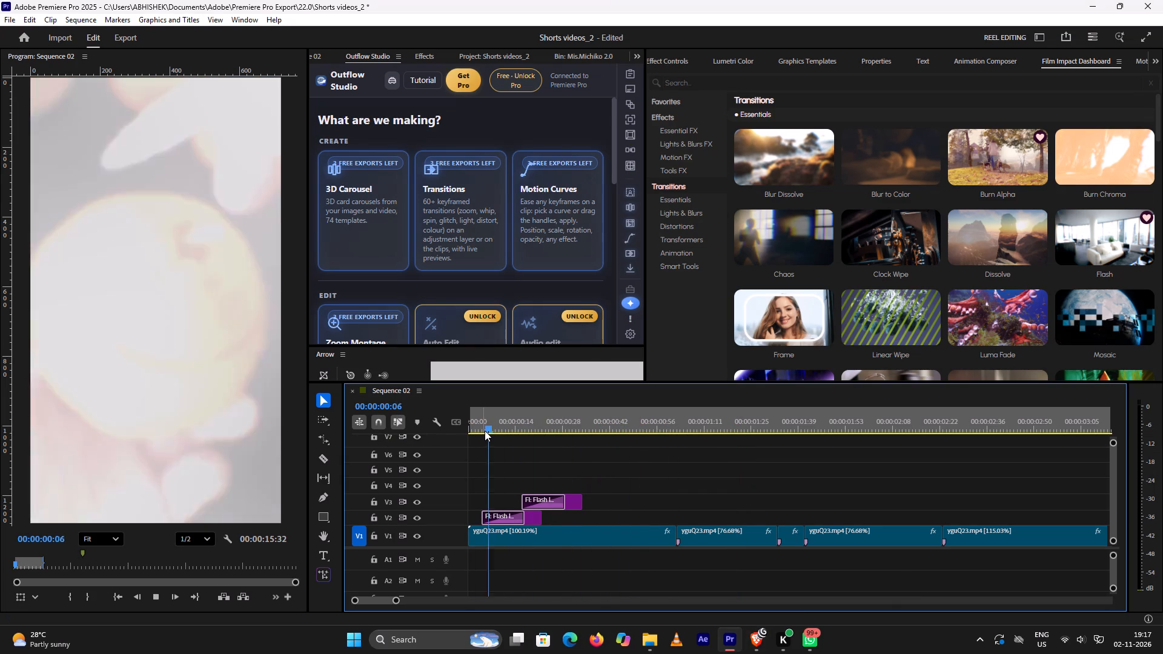
pyautogui.press('space')
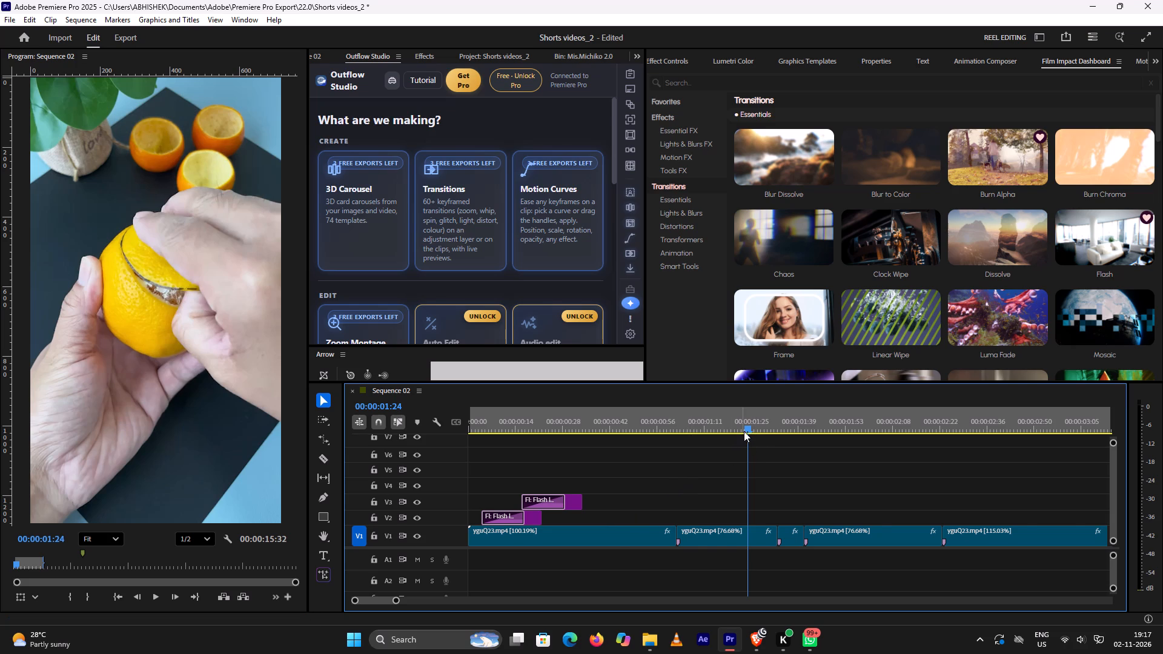
# Replay the opening from the first frame, pausing around the cut from the marked orange to the peeling shot.
pyautogui.keyDown('alt'); pyautogui.scroll(-4, 743, 431); pyautogui.keyUp('alt')
pyautogui.moveTo(646, 426); pyautogui.dragTo(481, 426)
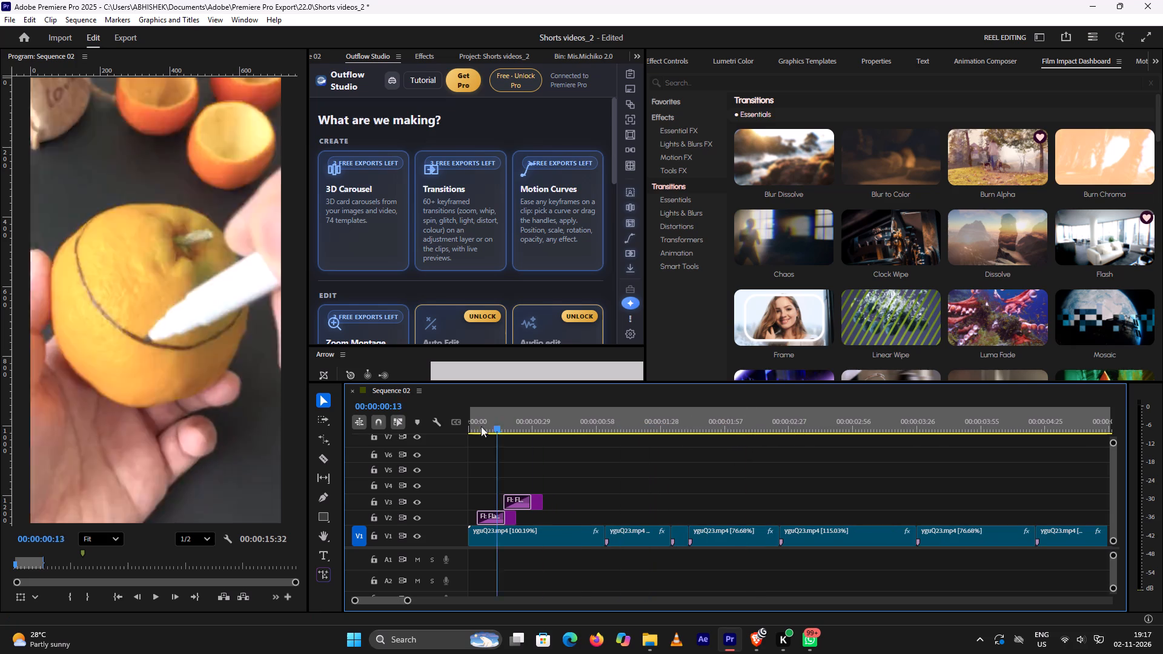
pyautogui.moveTo(481, 426); pyautogui.dragTo(442, 426)
pyautogui.press('space')
pyautogui.press('space')
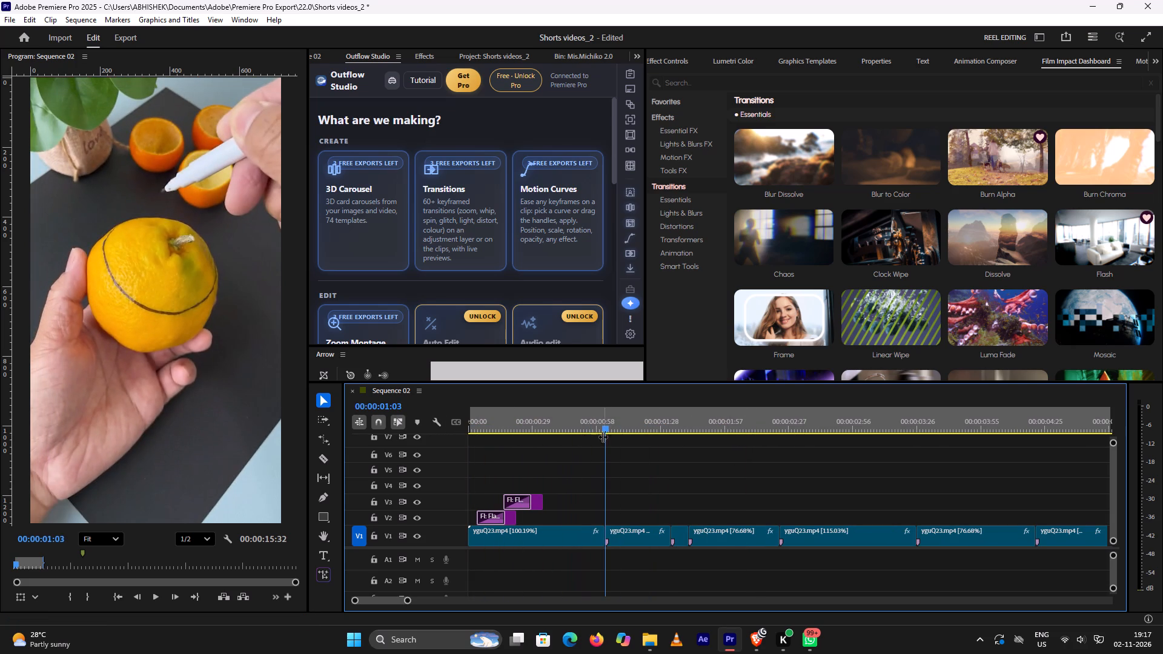
pyautogui.press('space')
pyautogui.press('space')
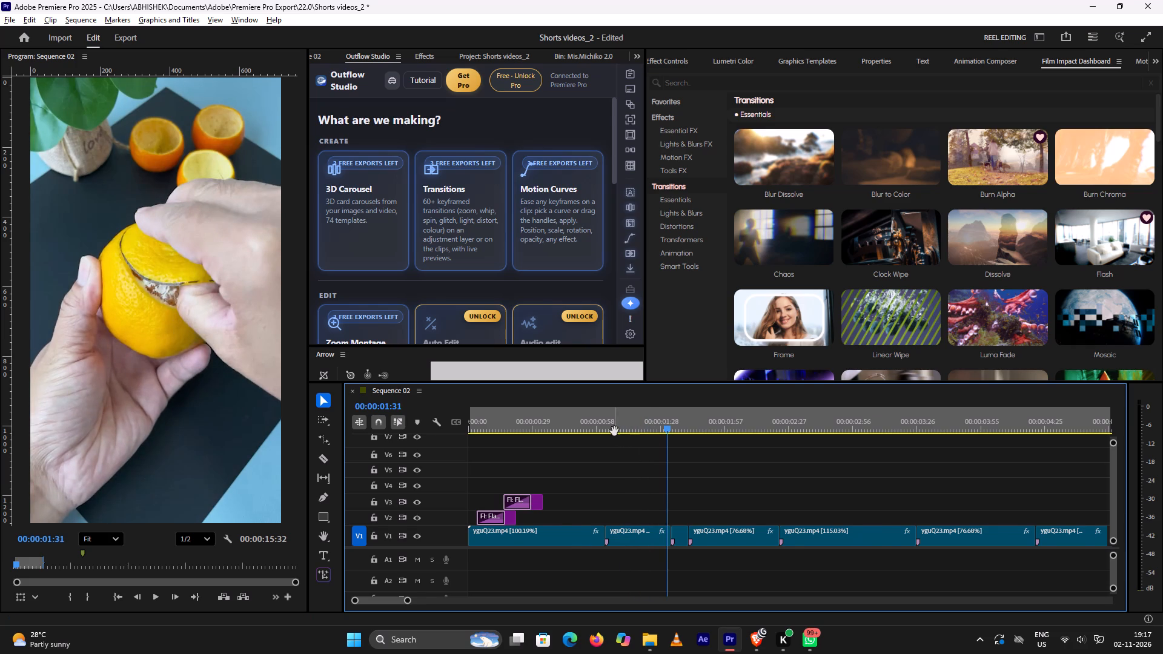
# Repeatedly play the cut between the first and second V1 clips, starting from about 00:00:00:50.
pyautogui.keyDown('alt'); pyautogui.scroll(-3, 614, 431); pyautogui.keyUp('alt')
pyautogui.click(547, 420)
pyautogui.press('space')
pyautogui.press('space')
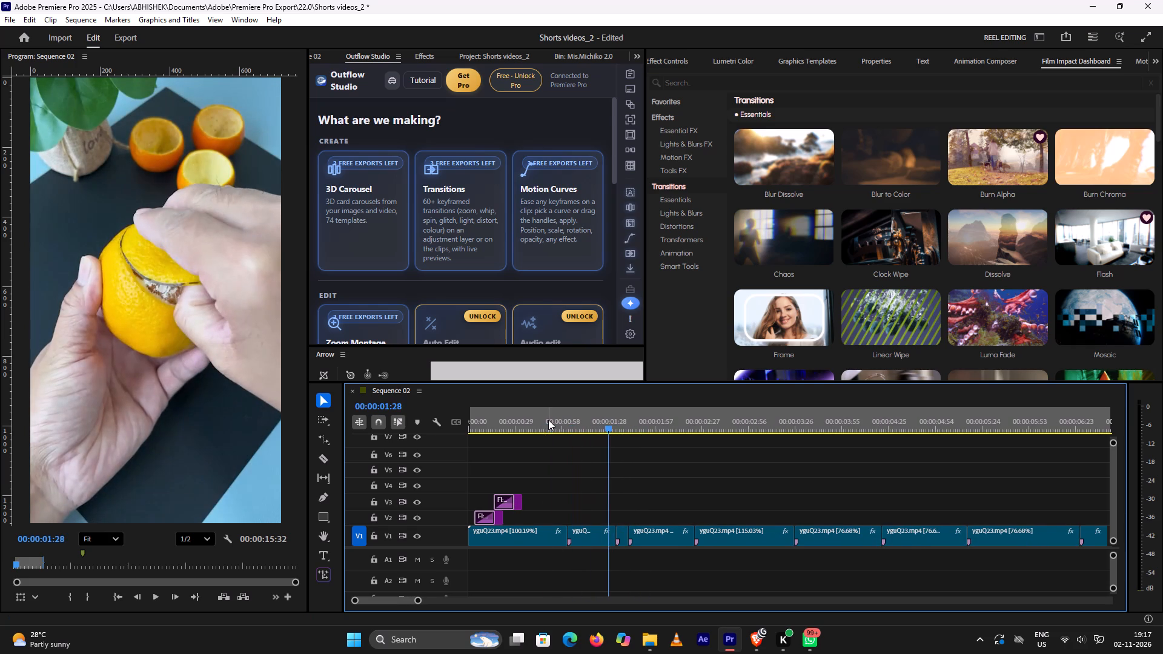
pyautogui.click(548, 420)
pyautogui.press('space')
pyautogui.press('space')
pyautogui.click(550, 419)
pyautogui.press('space')
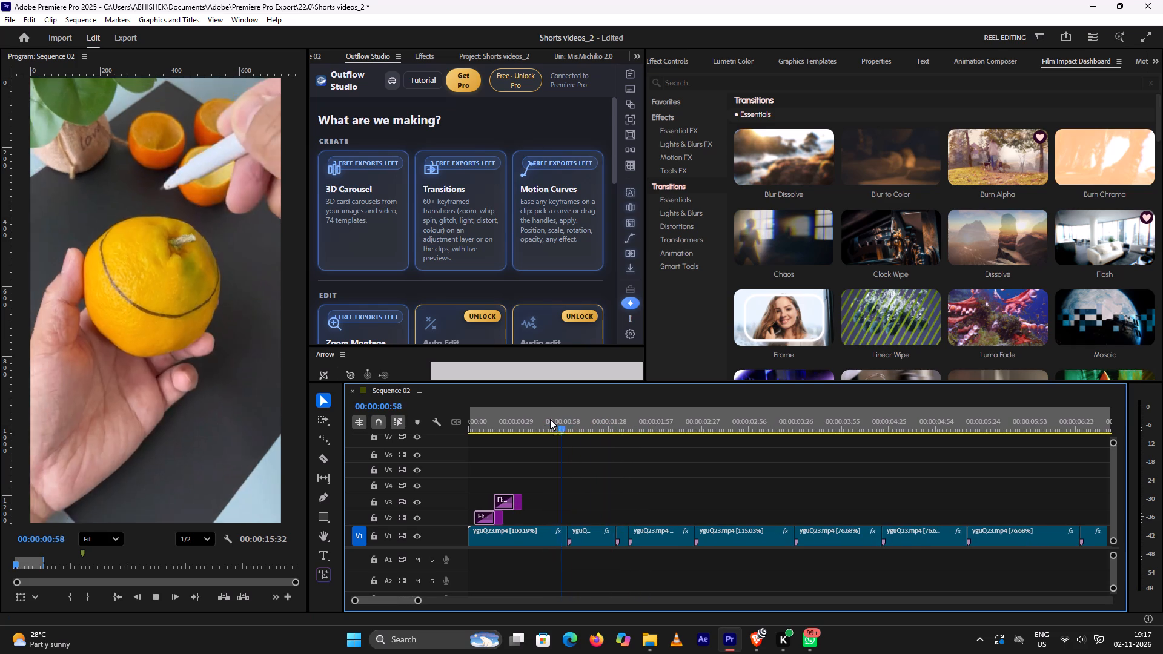
pyautogui.press('space')
pyautogui.click(550, 419)
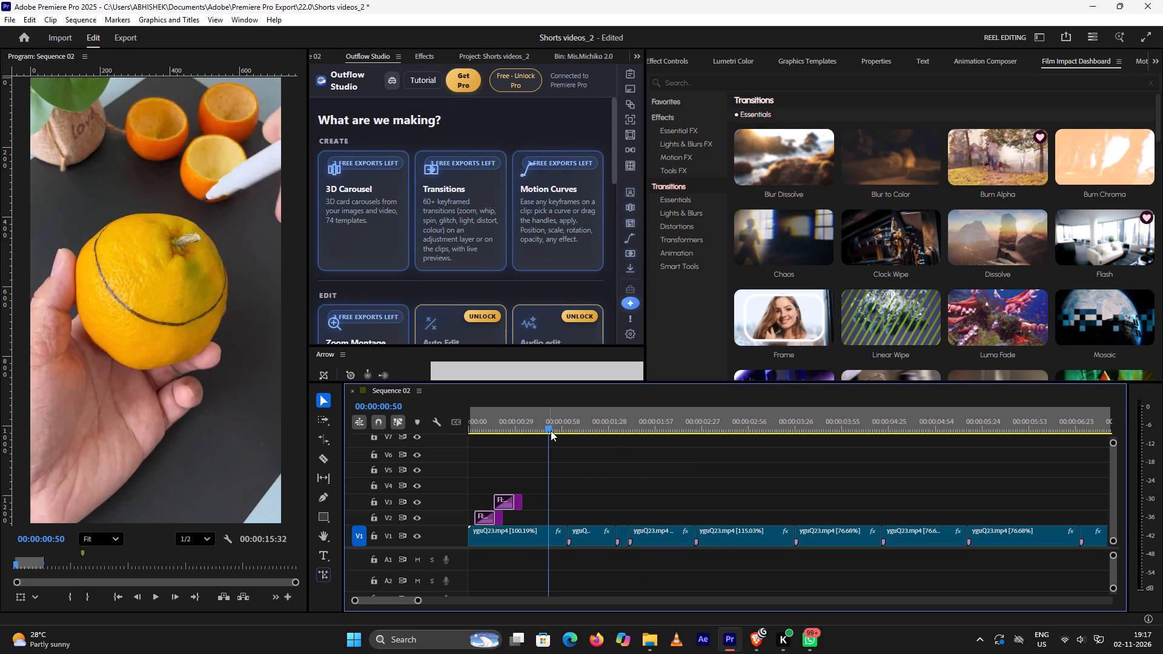
# Review the opening from the start, and recheck the first few cuts where the orange peel is opened.
pyautogui.moveTo(548, 431); pyautogui.dragTo(468, 432)
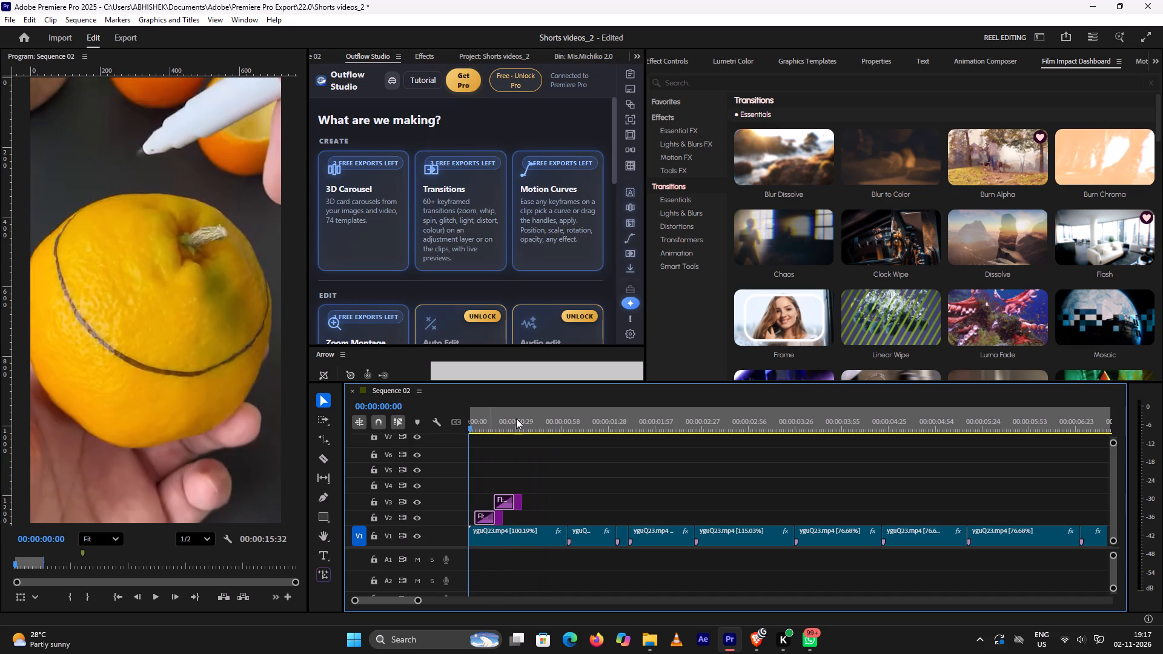
pyautogui.press('space')
pyautogui.press('space')
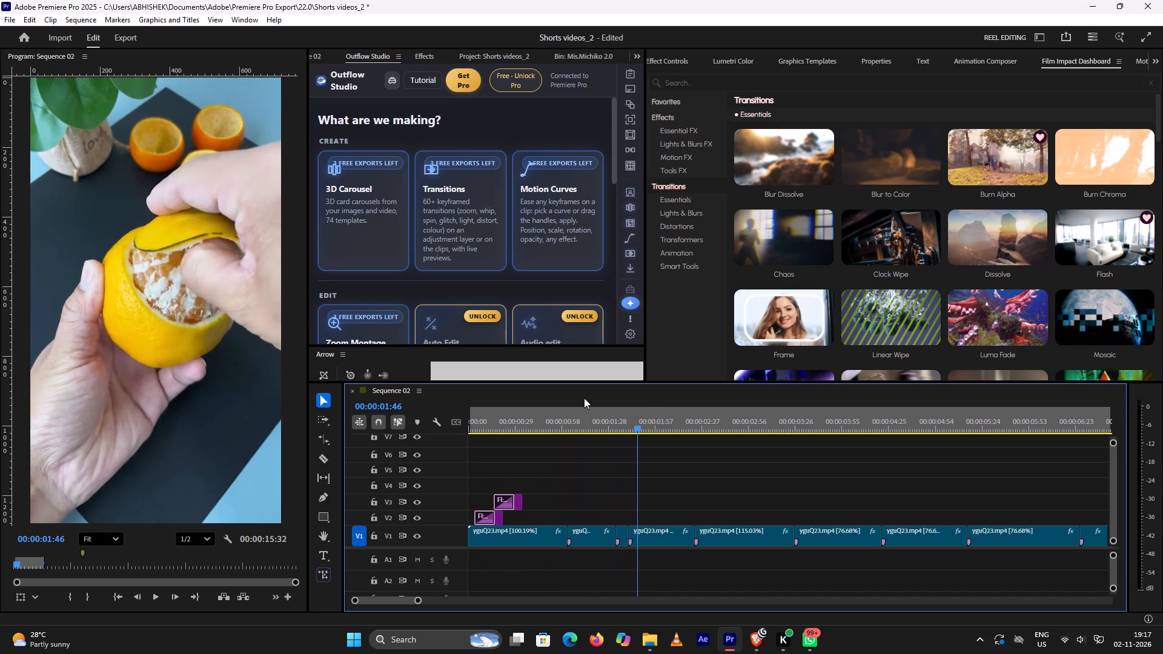
pyautogui.click(549, 423)
pyautogui.press('space')
pyautogui.press('space')
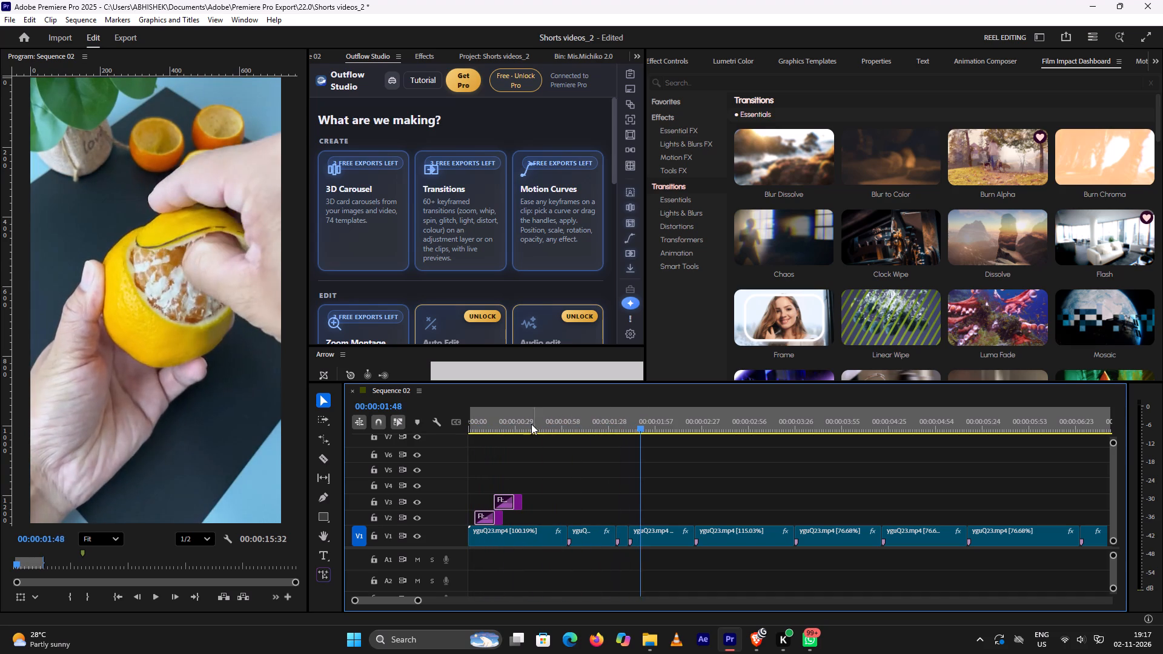
pyautogui.click(529, 424)
pyautogui.press('space')
pyautogui.press('space')
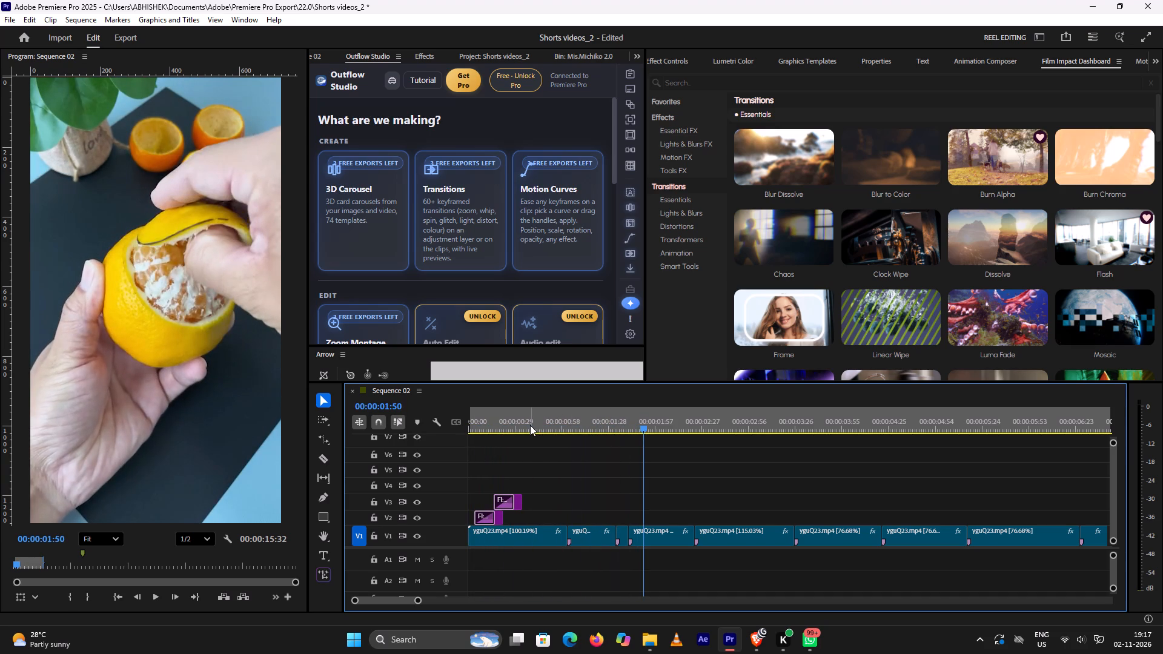
# Play the opening repeatedly from 00:00:00:00 to check how the flashes lead into the peeling shots.
pyautogui.click(529, 427)
pyautogui.moveTo(529, 430); pyautogui.dragTo(451, 431)
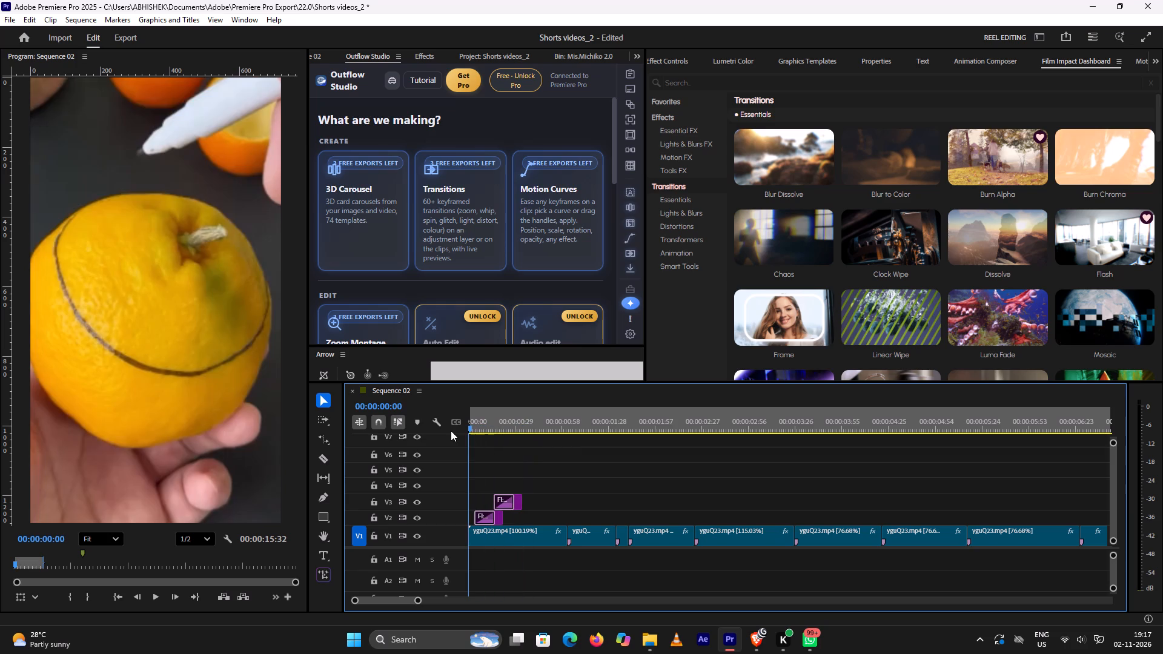
pyautogui.moveTo(451, 431); pyautogui.dragTo(444, 431)
pyautogui.press('space')
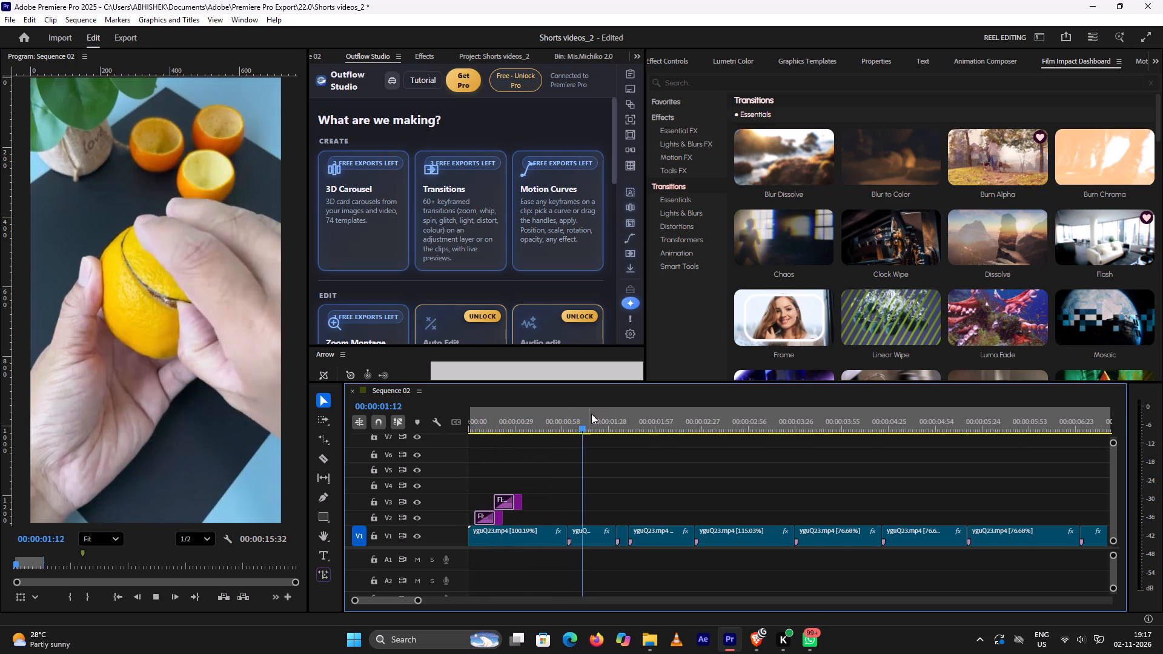
pyautogui.press('space')
pyautogui.moveTo(596, 428); pyautogui.dragTo(415, 427)
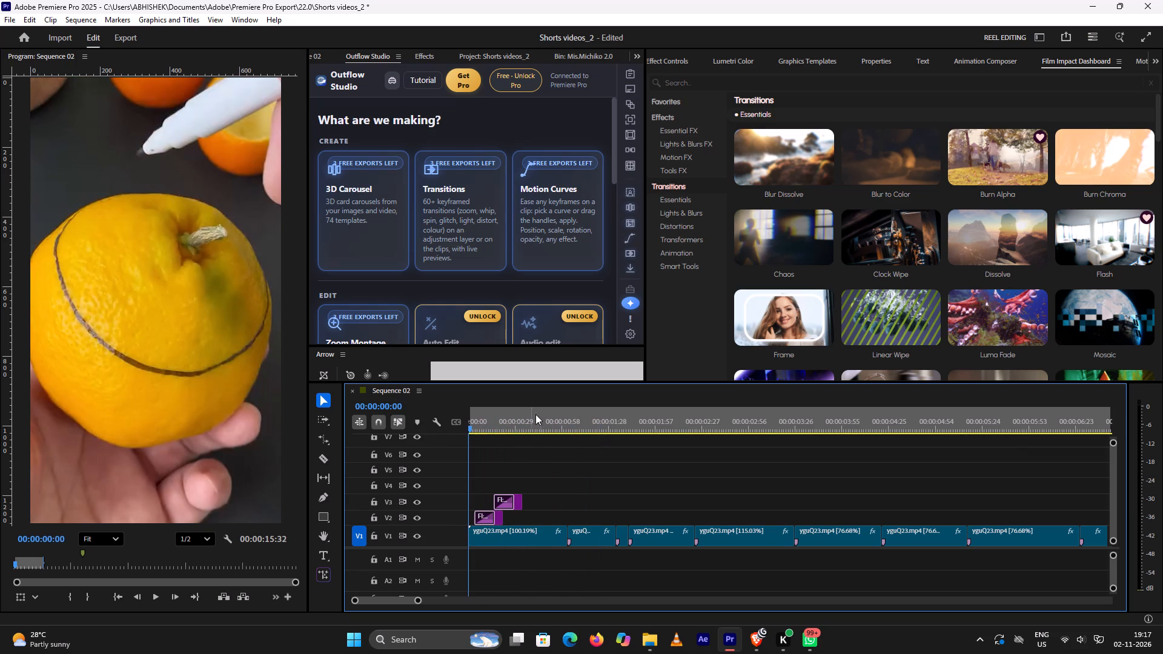
pyautogui.press('space')
pyautogui.press('space')
pyautogui.moveTo(552, 429); pyautogui.dragTo(409, 424)
pyautogui.press('space')
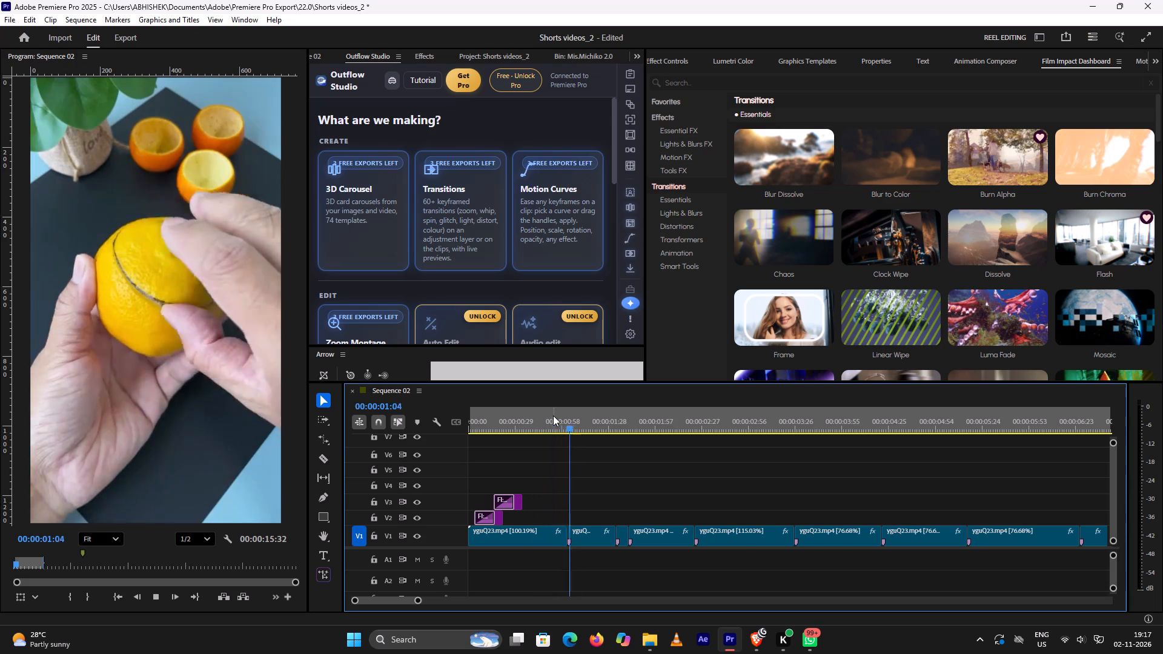
pyautogui.press('space')
pyautogui.moveTo(636, 431); pyautogui.dragTo(622, 429)
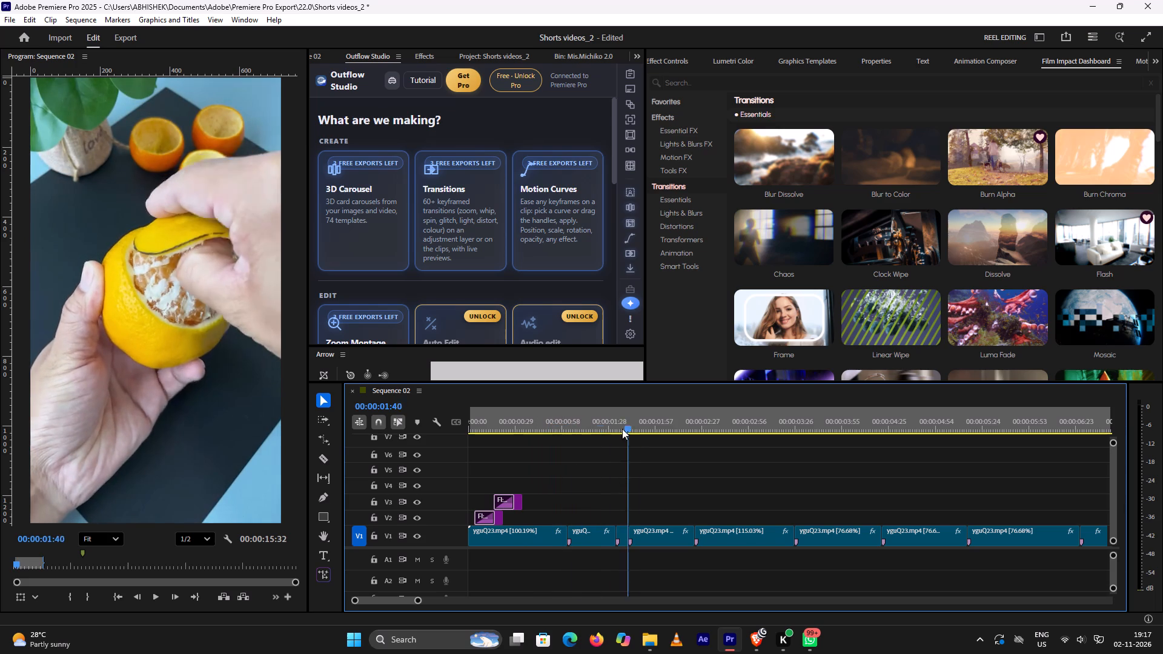
# Play the sequence from the start through to the shot of the spoon scooping out the orange.
pyautogui.moveTo(622, 429); pyautogui.dragTo(374, 417)
pyautogui.press('space')
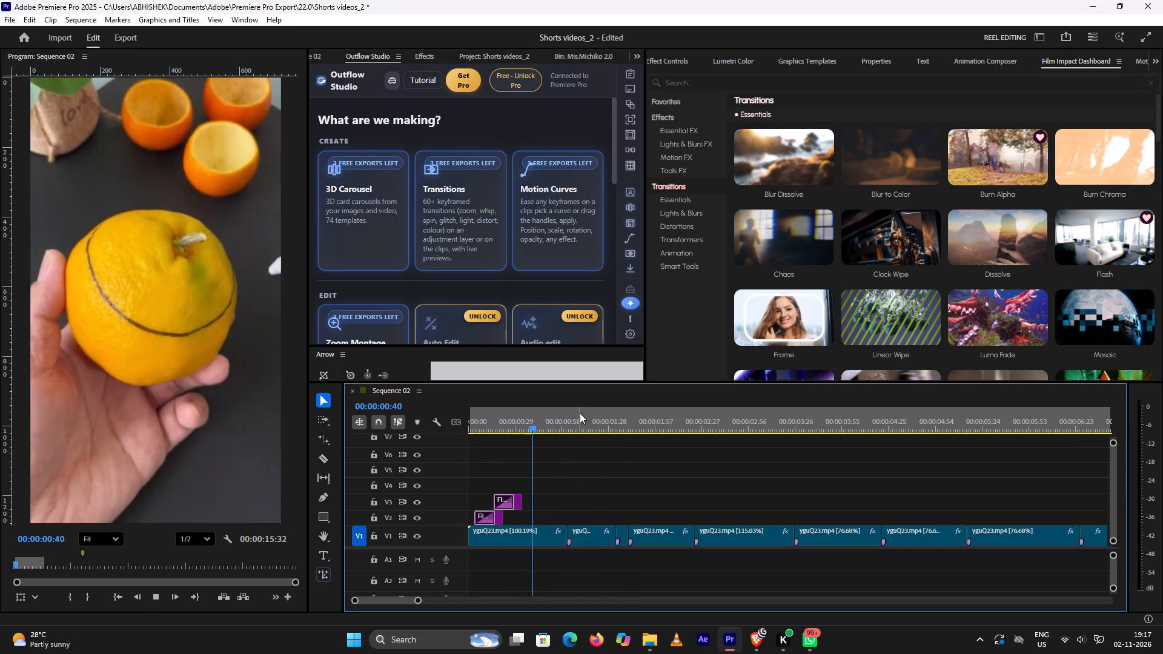
pyautogui.press('space')
pyautogui.moveTo(552, 427); pyautogui.dragTo(408, 418)
pyautogui.press('space')
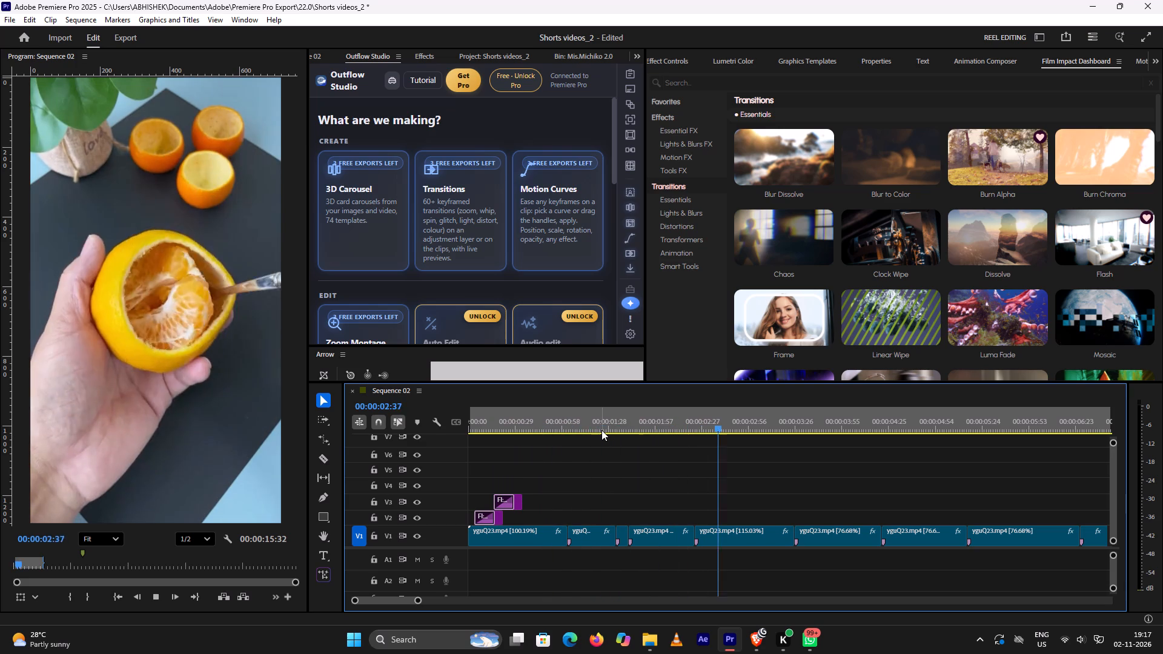
pyautogui.press('space')
# Rewatch the opening from the first frame to judge the timing of the zoom-out and the cut to peeling.
pyautogui.click(552, 425)
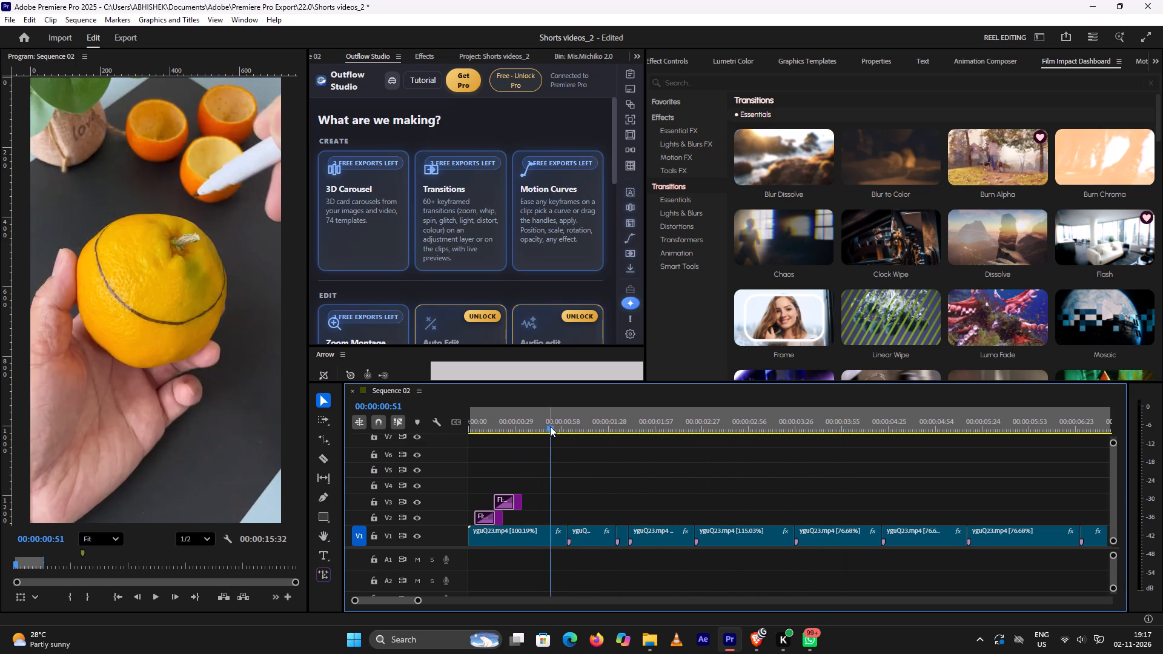
pyautogui.moveTo(549, 427); pyautogui.dragTo(432, 423)
pyautogui.press('space')
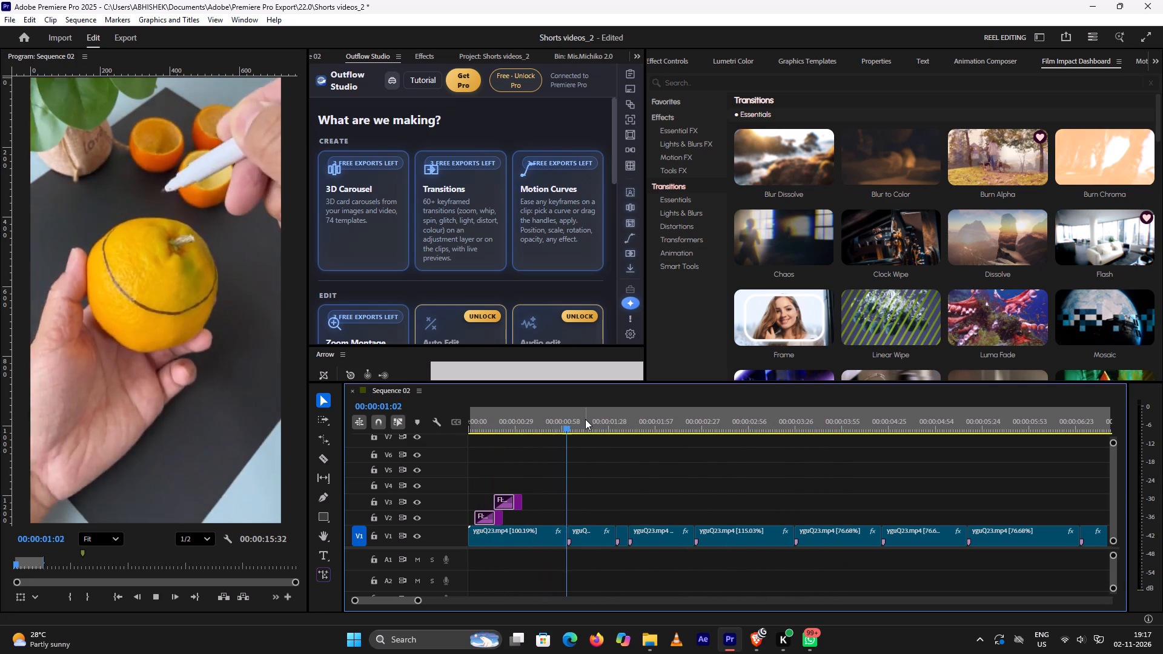
pyautogui.press('space')
pyautogui.moveTo(601, 429); pyautogui.dragTo(522, 430)
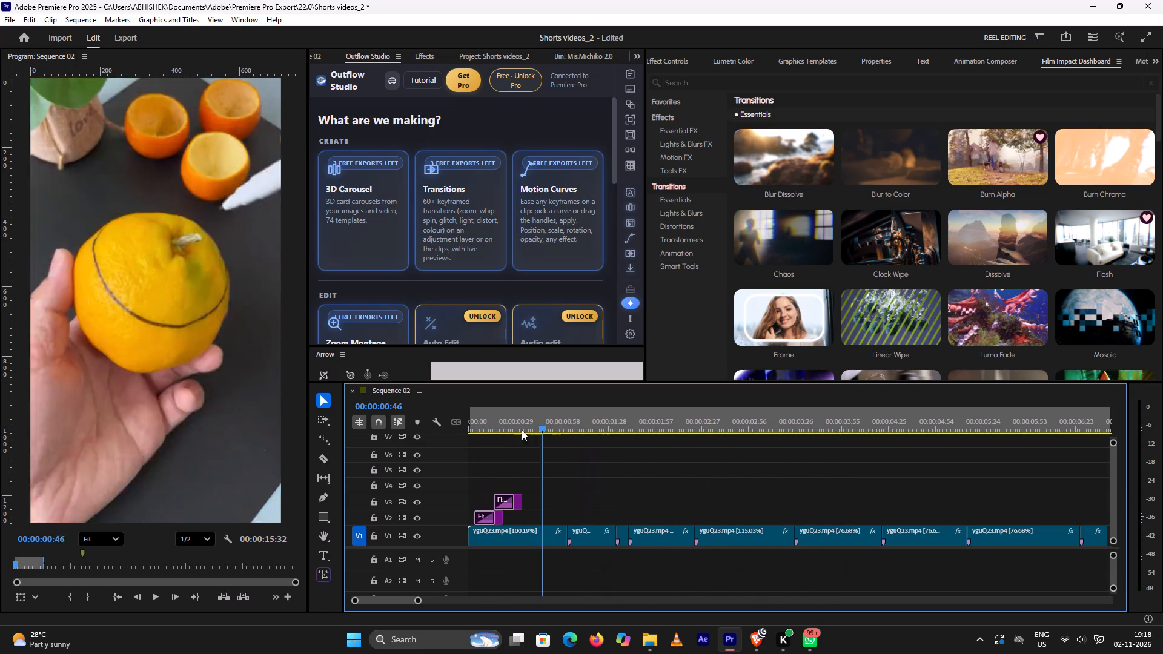
pyautogui.moveTo(522, 430); pyautogui.dragTo(438, 431)
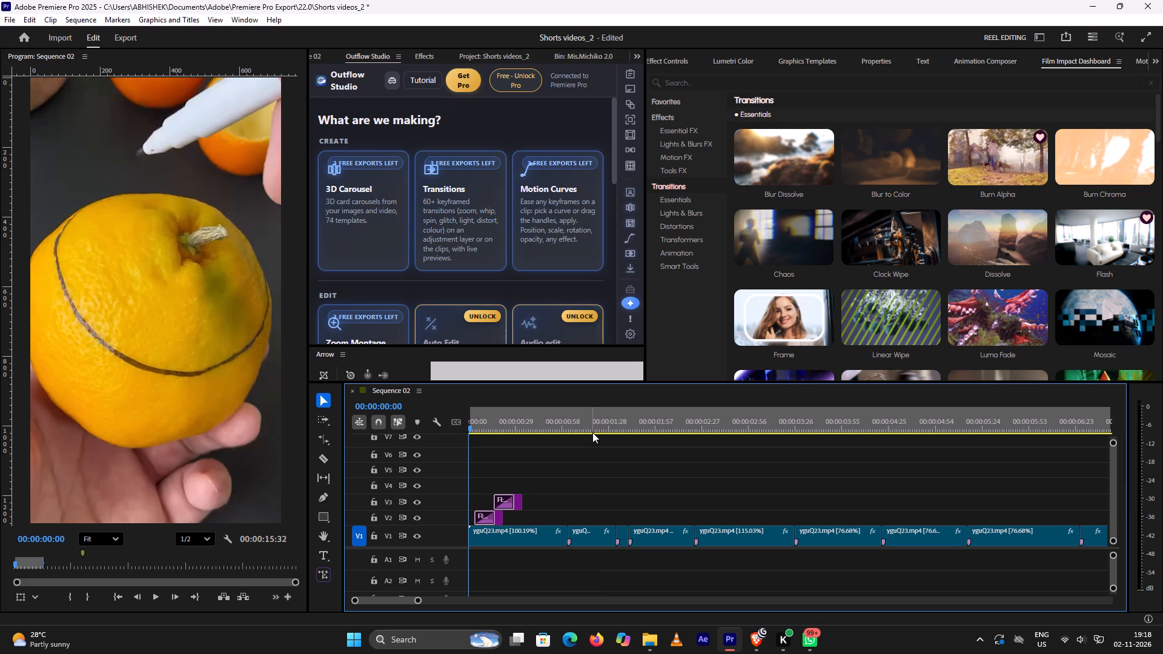
pyautogui.press('space')
pyautogui.press('space')
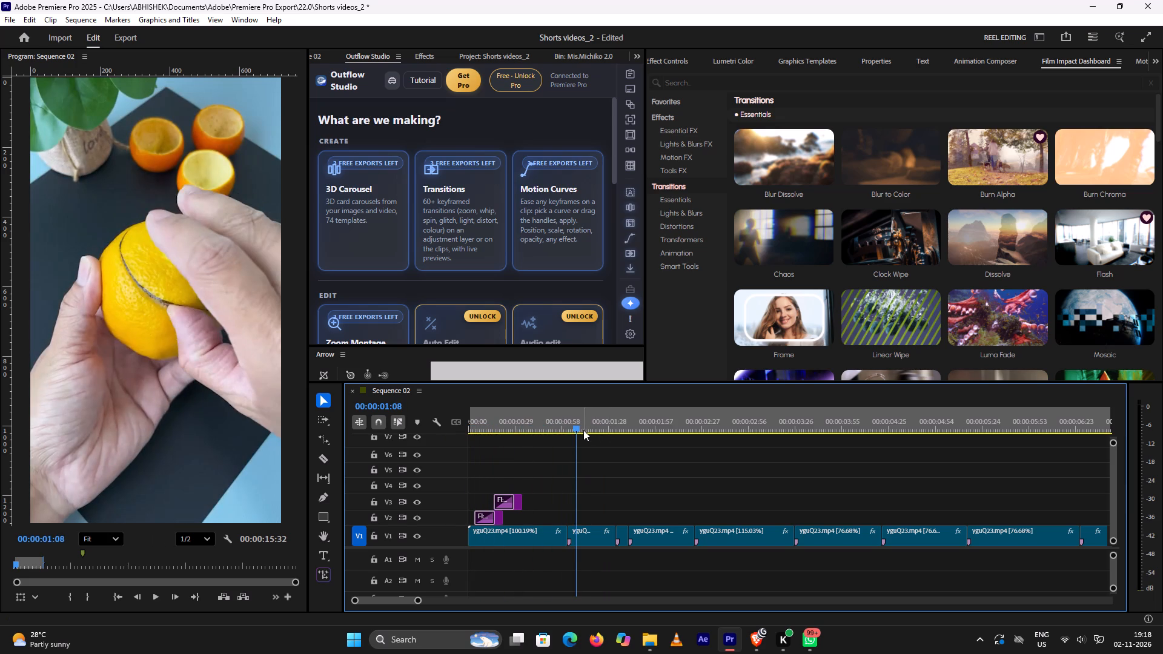
pyautogui.moveTo(578, 428); pyautogui.dragTo(405, 411)
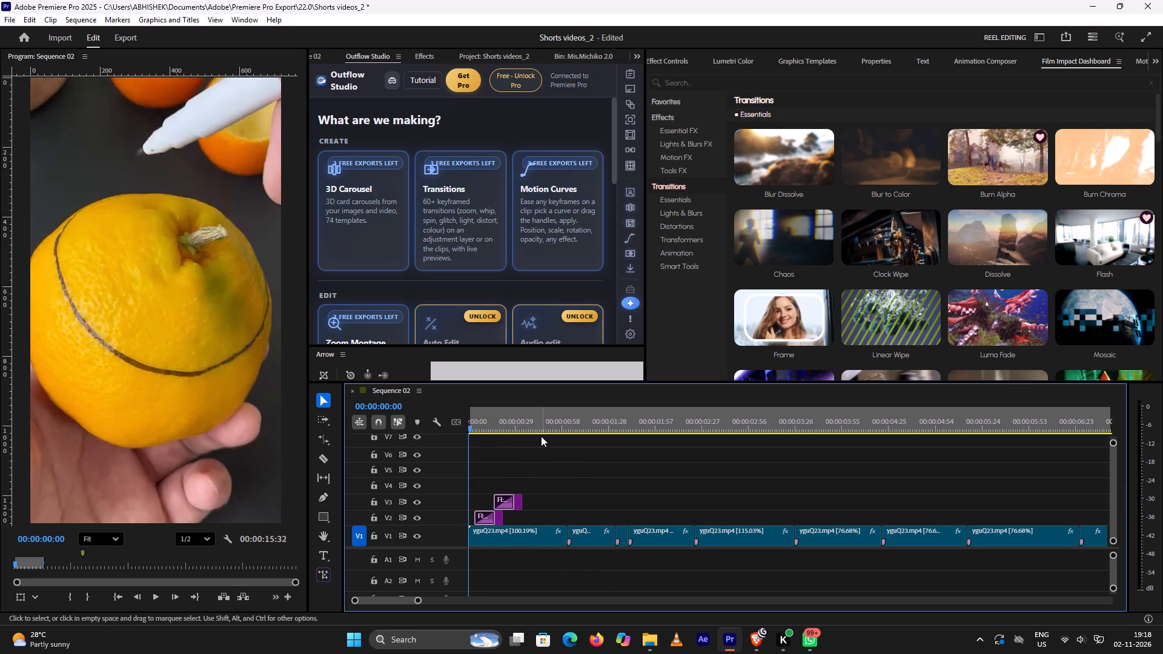
pyautogui.press('space')
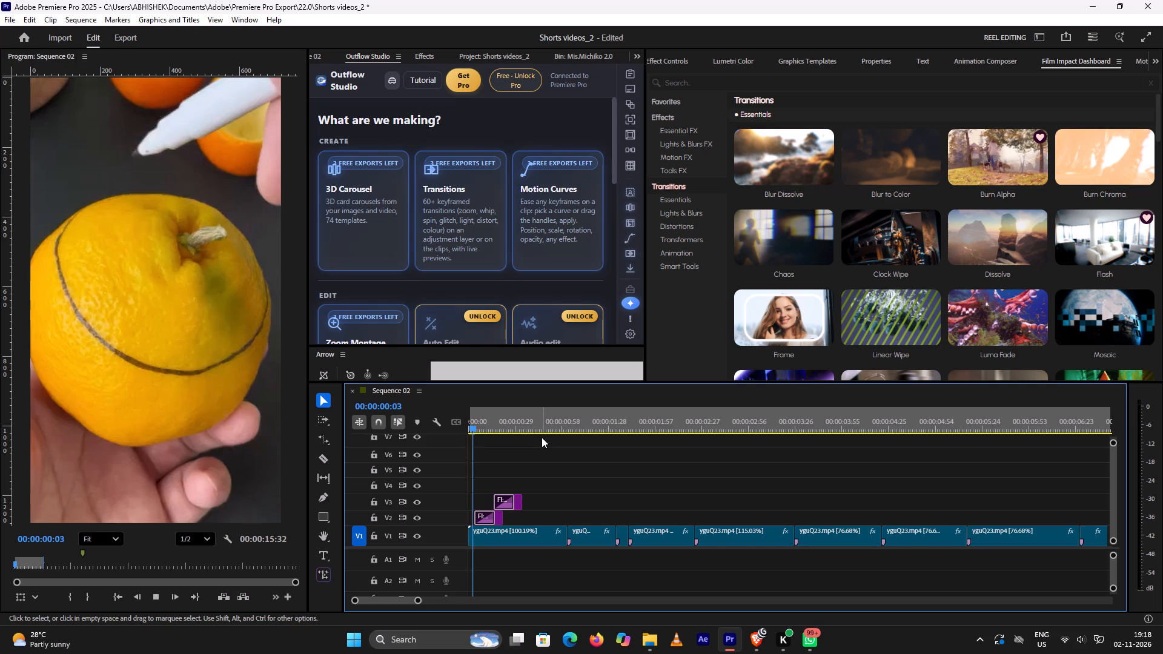
pyautogui.press('space')
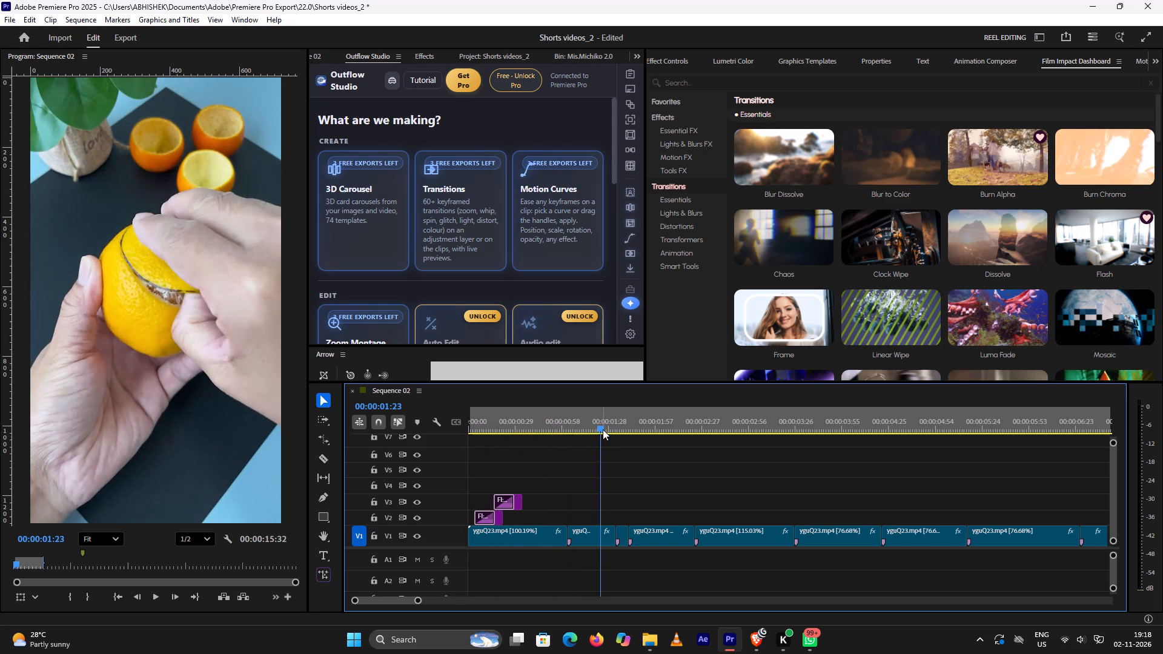
# Replay the opening flashes and the first cut several times, returning the playhead to 00:00:00:00.
pyautogui.moveTo(598, 427); pyautogui.dragTo(405, 424)
pyautogui.press('space')
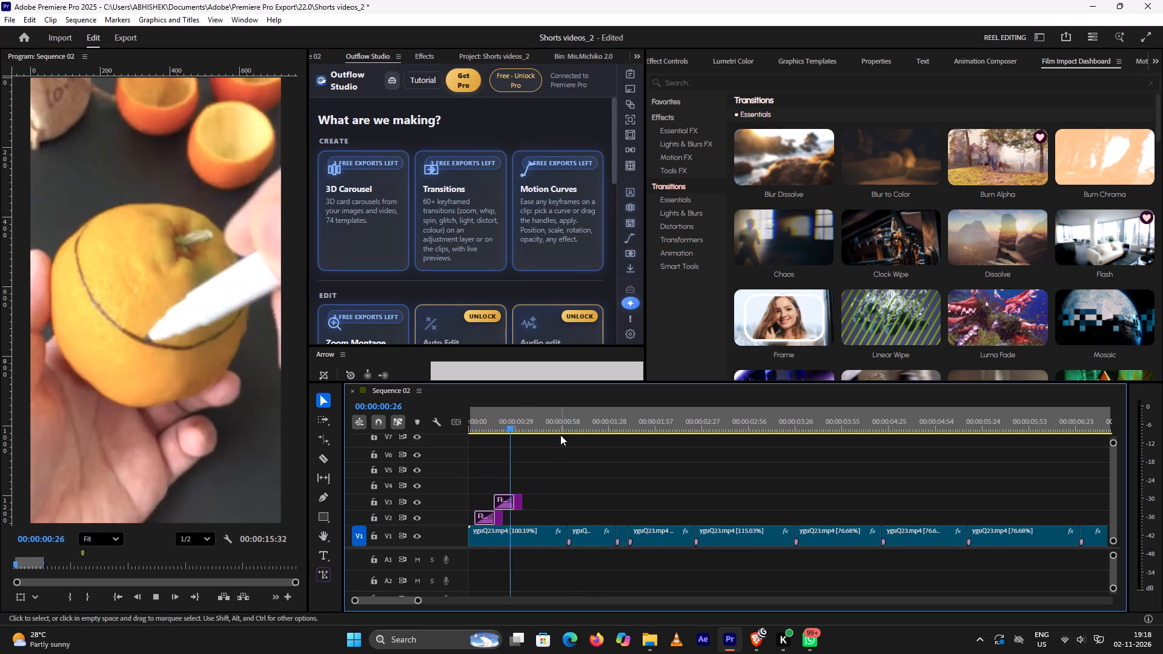
pyautogui.press('space')
pyautogui.moveTo(575, 429); pyautogui.dragTo(403, 429)
pyautogui.press('space')
pyautogui.press('space')
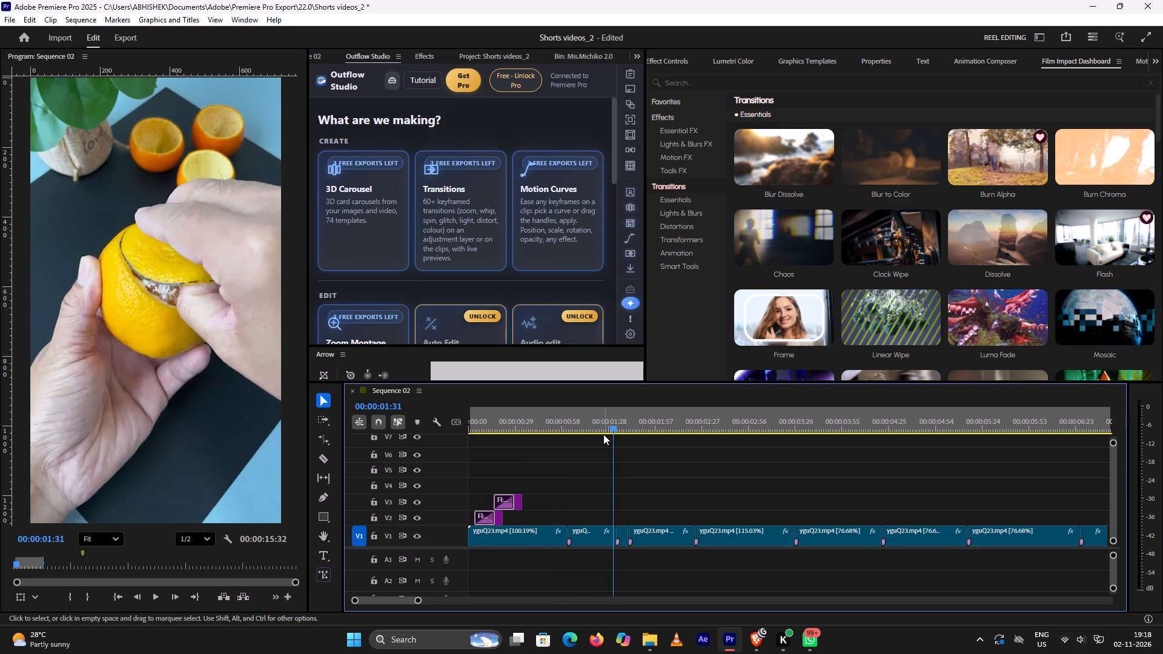
pyautogui.moveTo(610, 427); pyautogui.dragTo(375, 421)
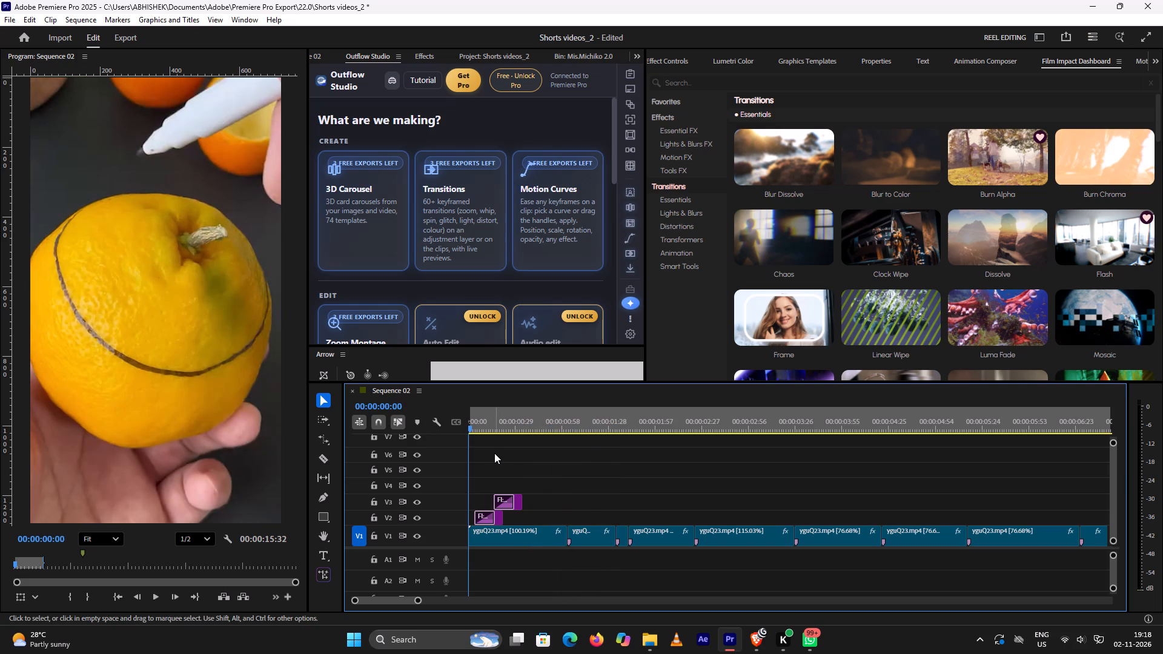
pyautogui.press('space')
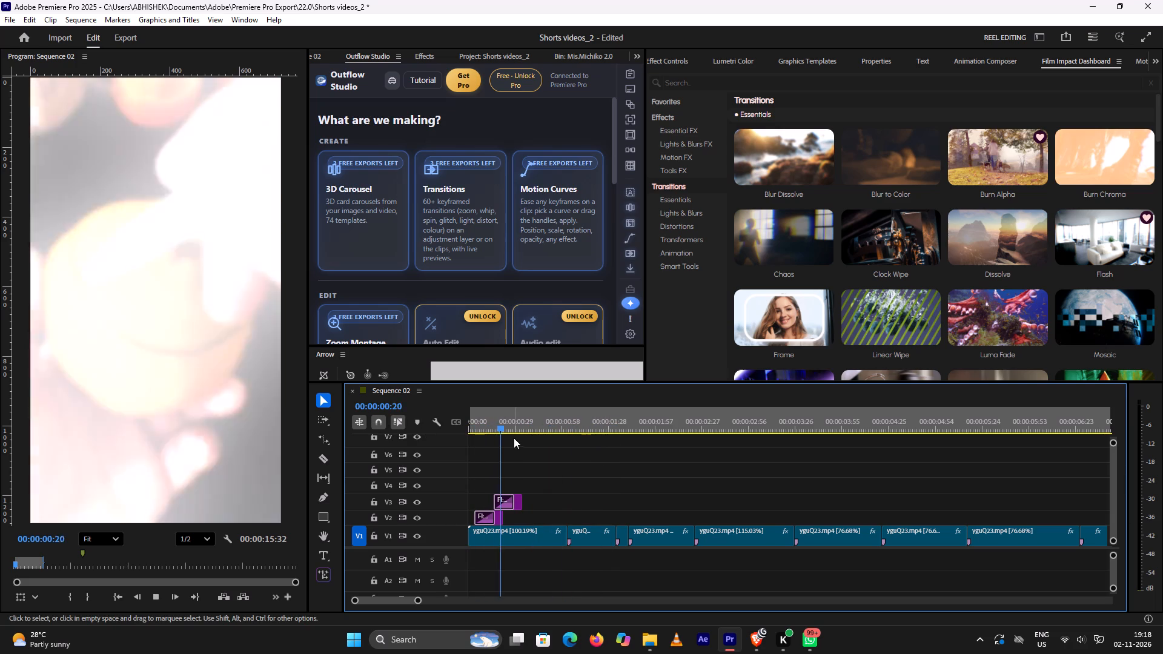
pyautogui.press('space')
pyautogui.moveTo(569, 428); pyautogui.dragTo(438, 431)
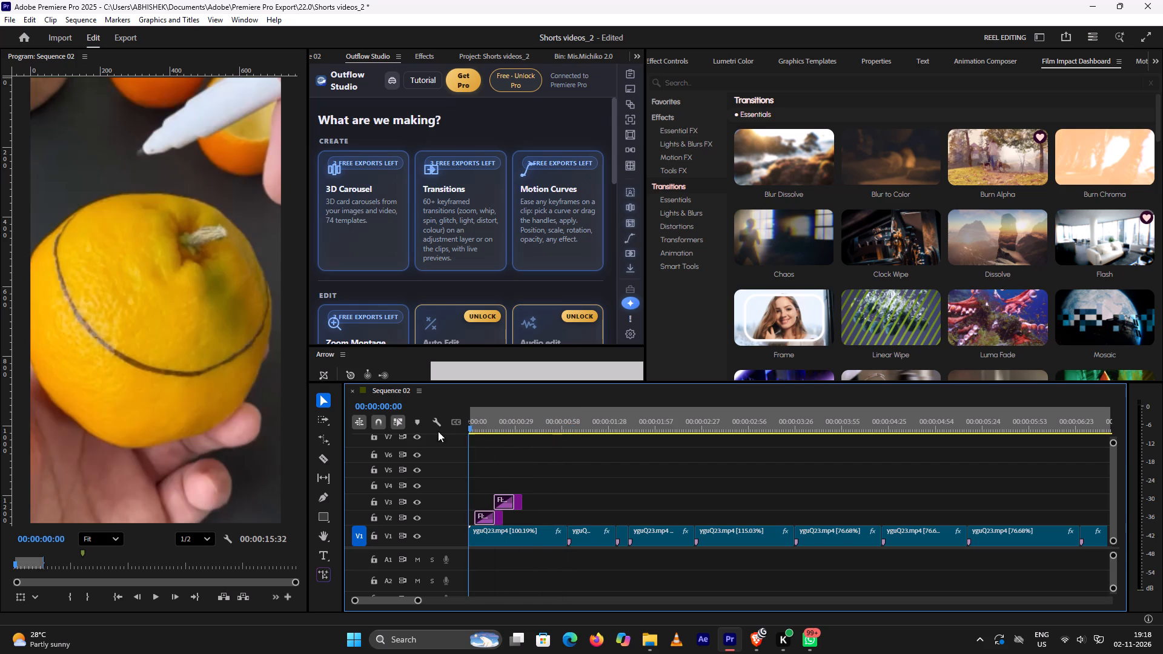
# Replay the opening flashes from 00:00:00:00 repeatedly to check their timing against the zoom-out on the marked orange.
pyautogui.moveTo(438, 431); pyautogui.dragTo(432, 432)
pyautogui.press('space')
pyautogui.press('space')
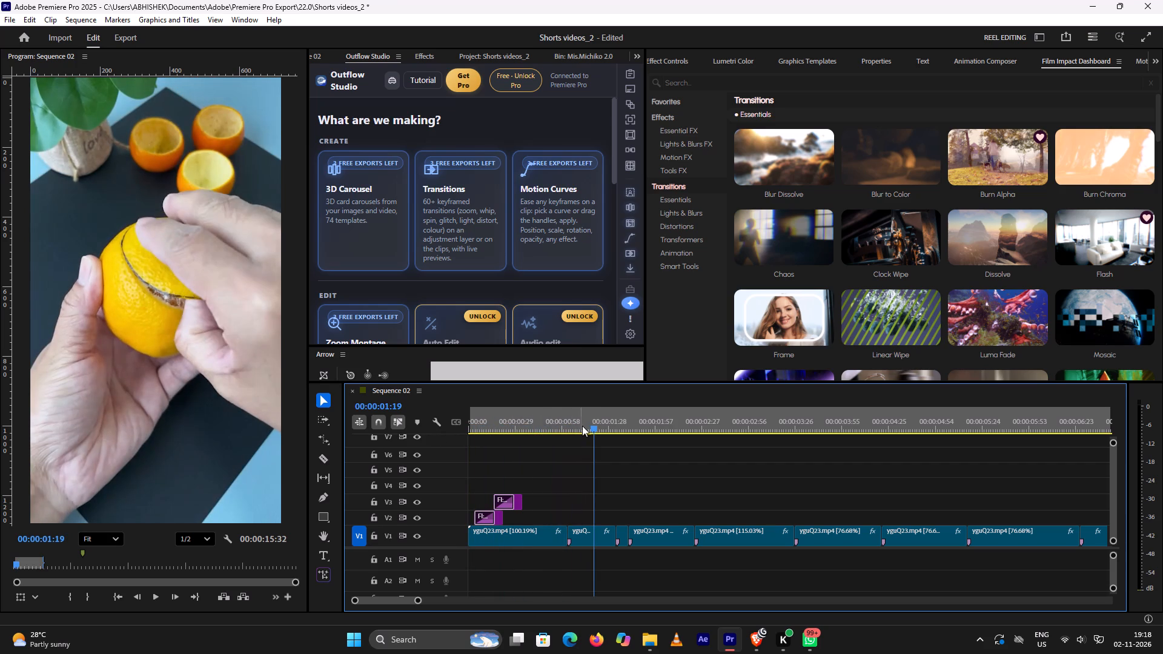
pyautogui.moveTo(591, 428); pyautogui.dragTo(417, 432)
pyautogui.press('space')
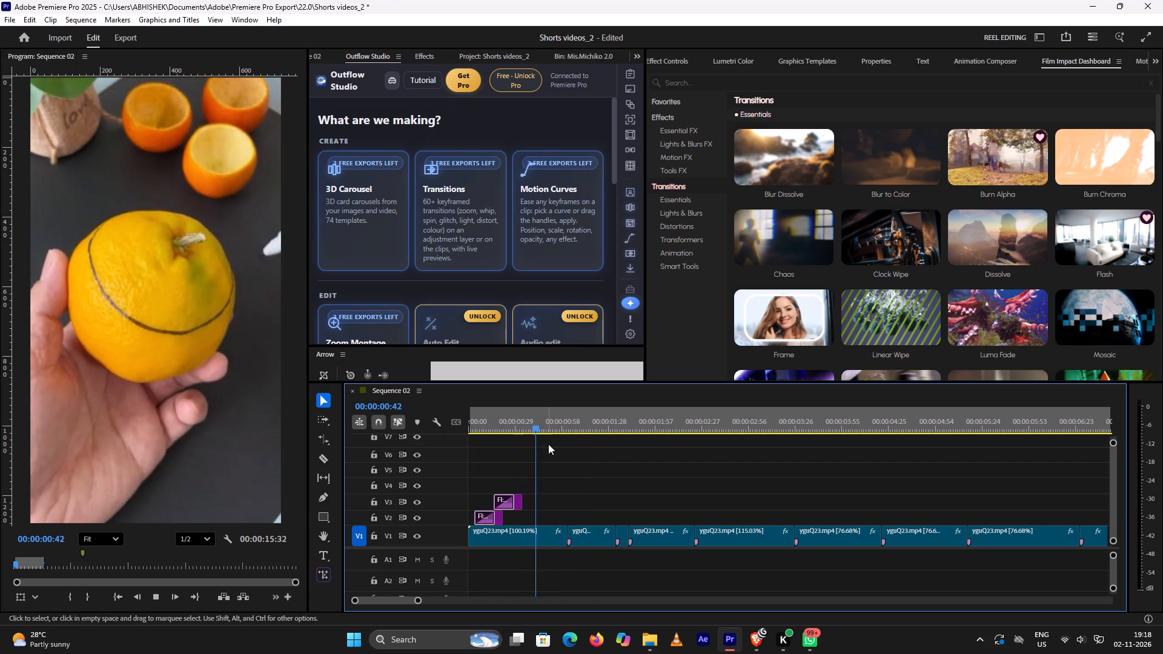
pyautogui.press('space')
pyautogui.moveTo(551, 429); pyautogui.dragTo(429, 429)
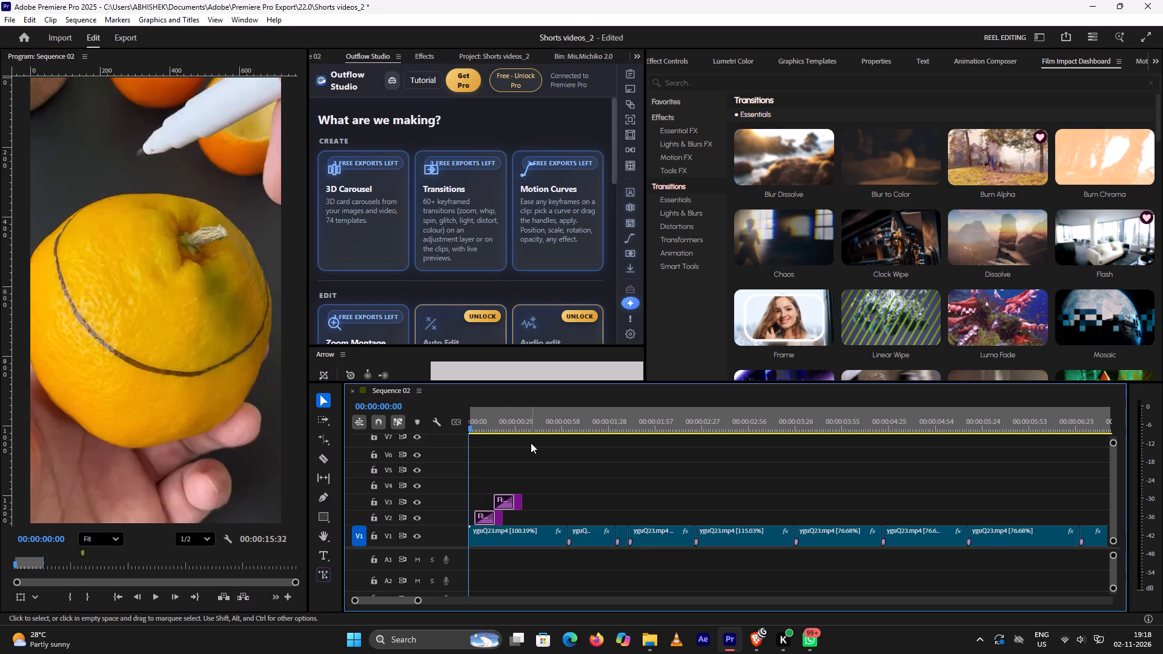
pyautogui.press('space')
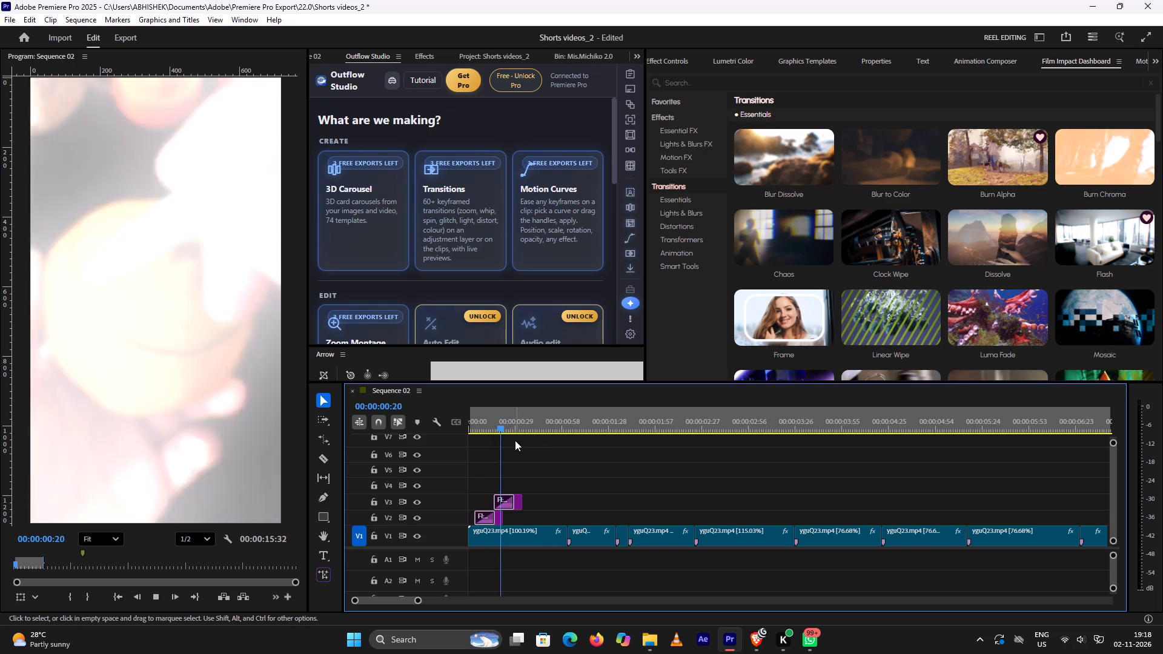
pyautogui.press('space')
pyautogui.click(513, 424)
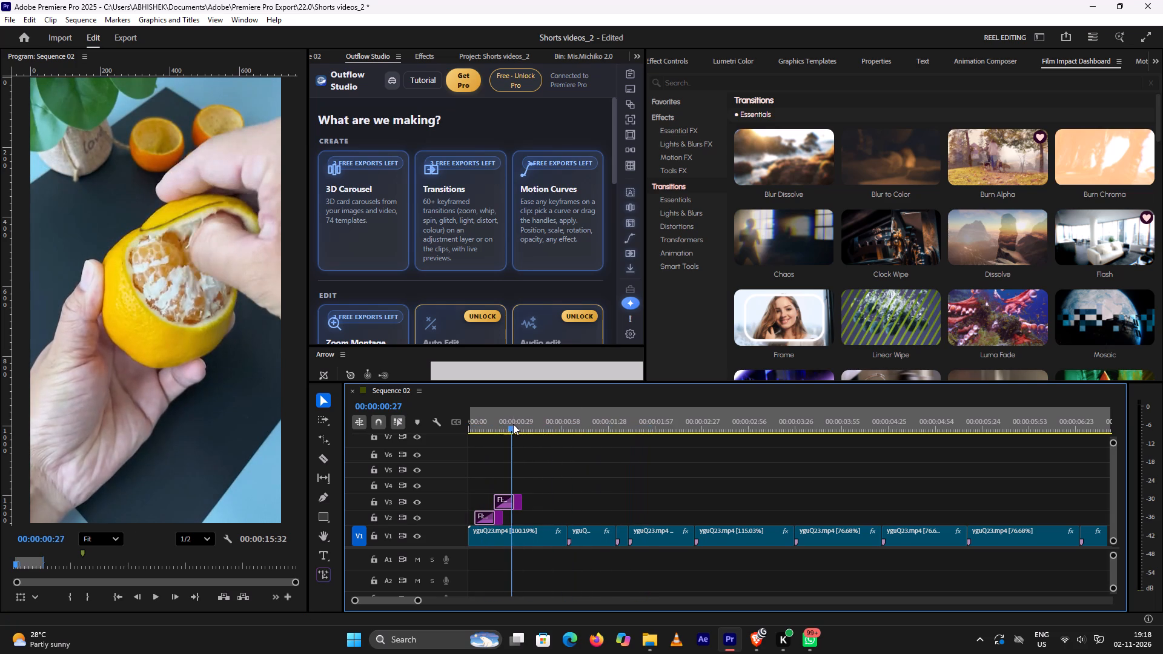
pyautogui.moveTo(511, 427); pyautogui.dragTo(431, 425)
pyautogui.press('space')
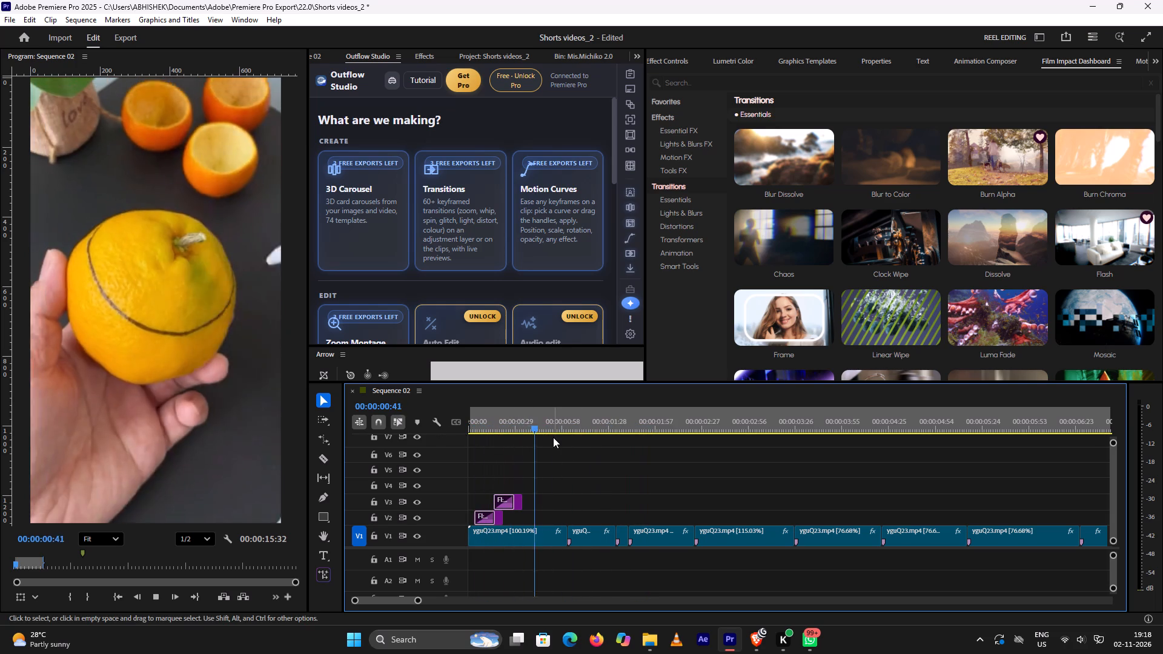
pyautogui.press('space')
pyautogui.click(515, 426)
pyautogui.moveTo(514, 426); pyautogui.dragTo(426, 421)
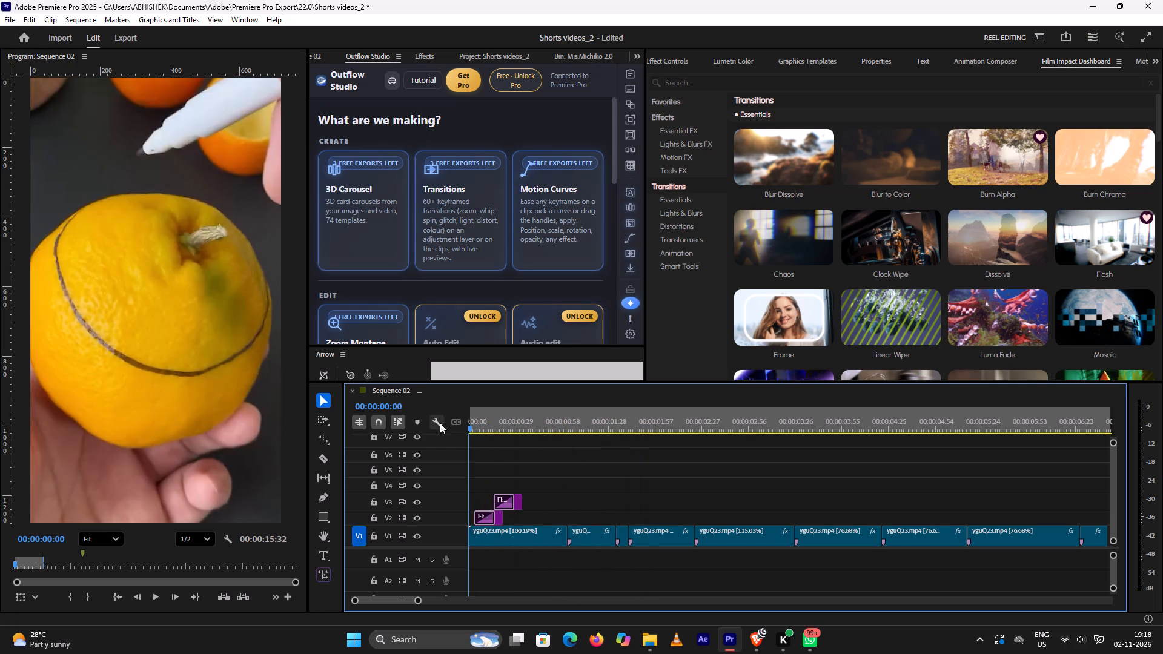
pyautogui.press('space')
pyautogui.press('space')
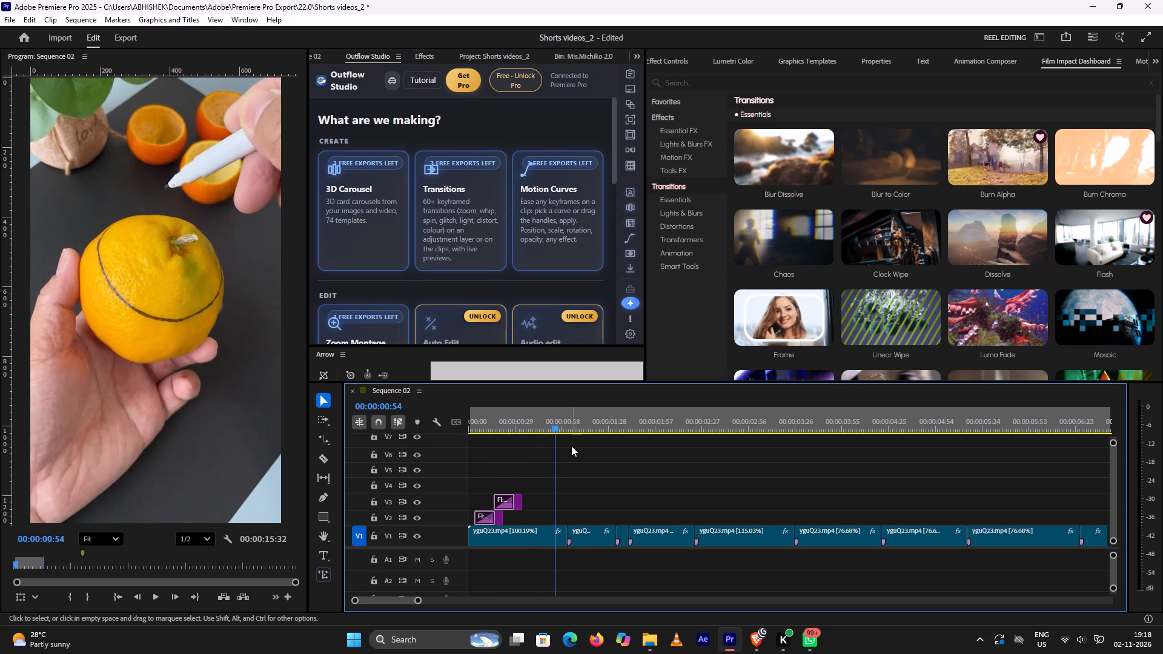
pyautogui.press('space')
pyautogui.press('space')
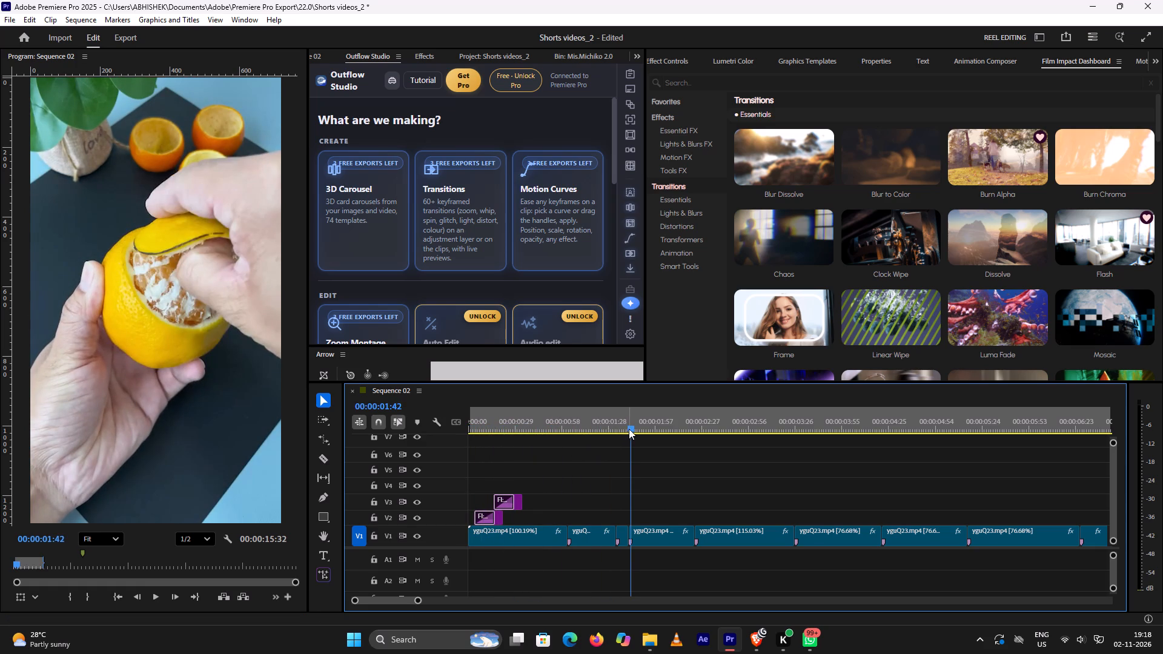
# Replay the cut from the marked orange to the peeling shot several times to judge its timing.
pyautogui.moveTo(626, 428); pyautogui.dragTo(547, 424)
pyautogui.press('space')
pyautogui.press('space')
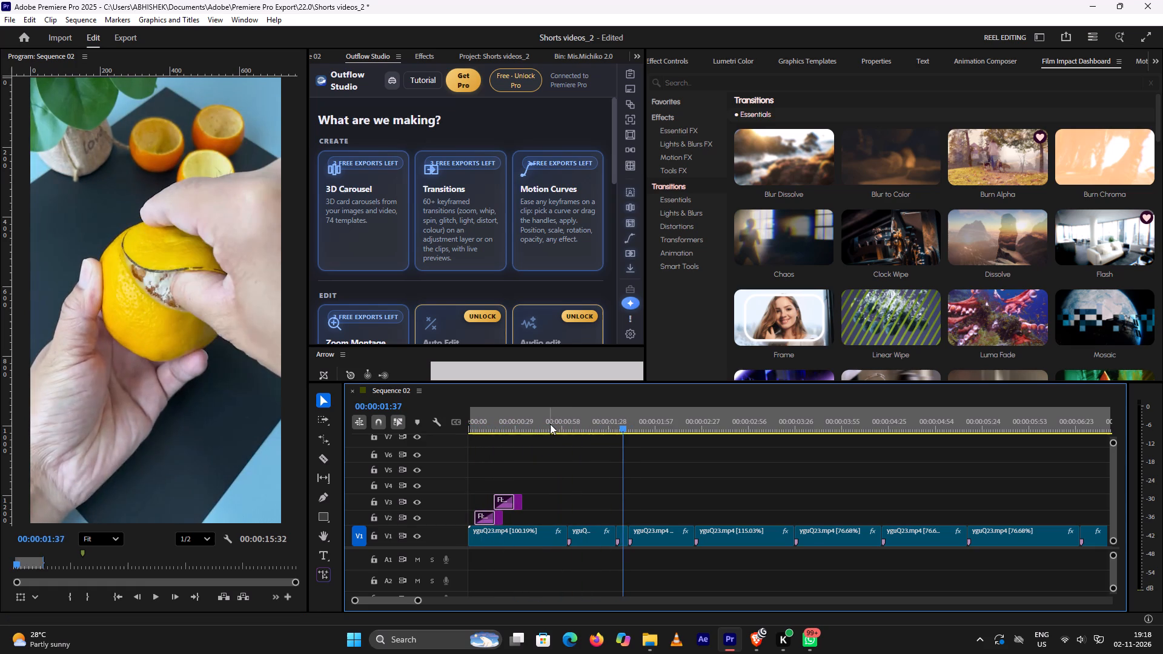
pyautogui.click(531, 423)
pyautogui.press('space')
pyautogui.press('space')
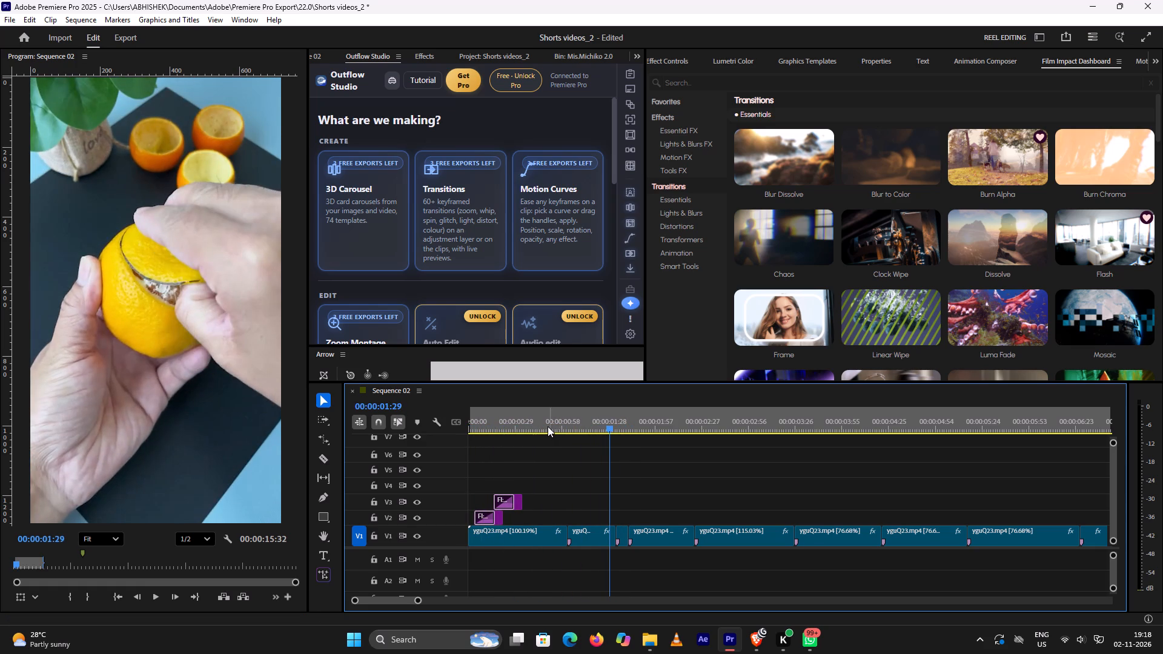
pyautogui.click(548, 426)
pyautogui.press('space')
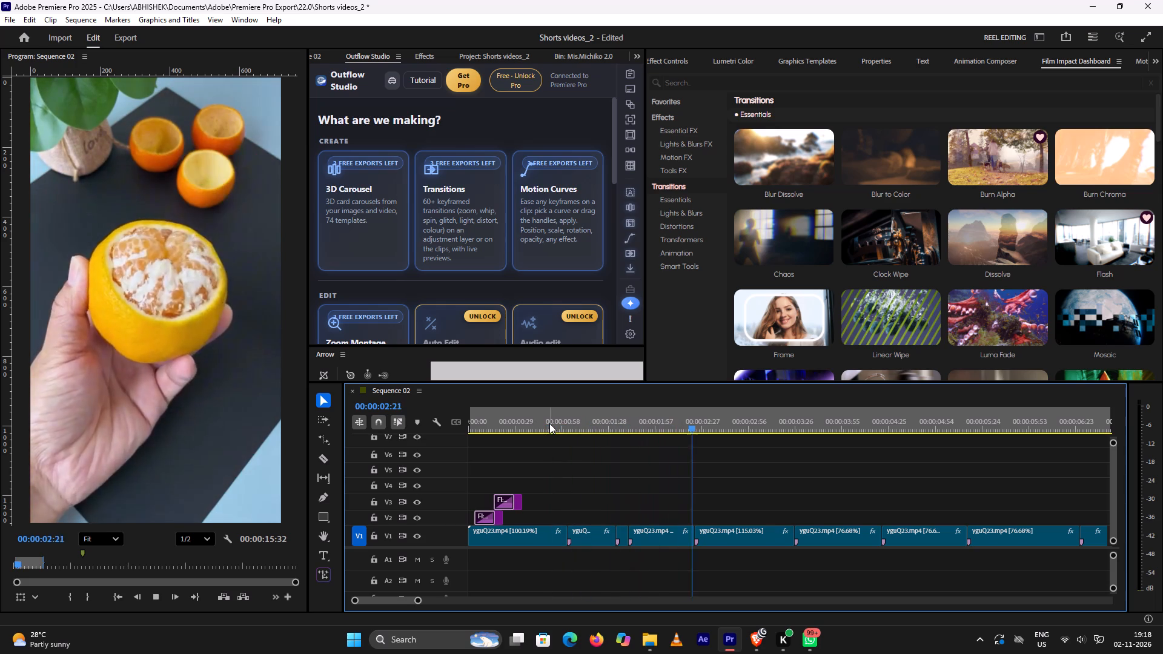
pyautogui.press('space')
pyautogui.click(538, 425)
pyautogui.press('space')
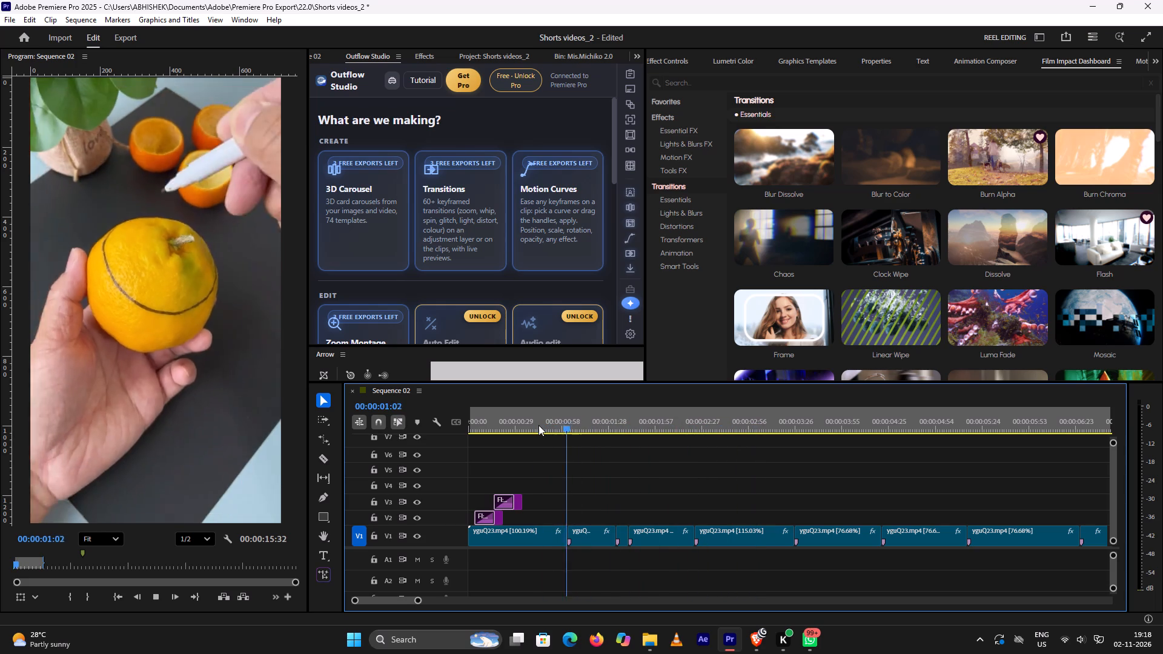
pyautogui.press('space')
pyautogui.click(538, 425)
pyautogui.press('space')
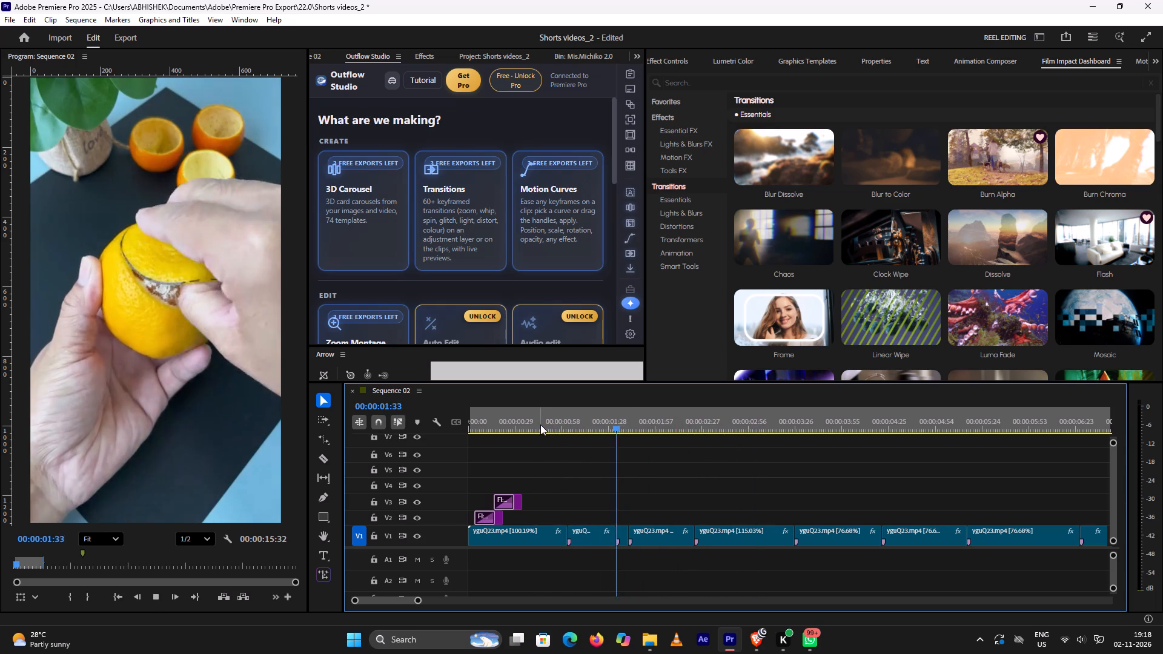
pyautogui.click(540, 424)
pyautogui.press('space')
pyautogui.press('space')
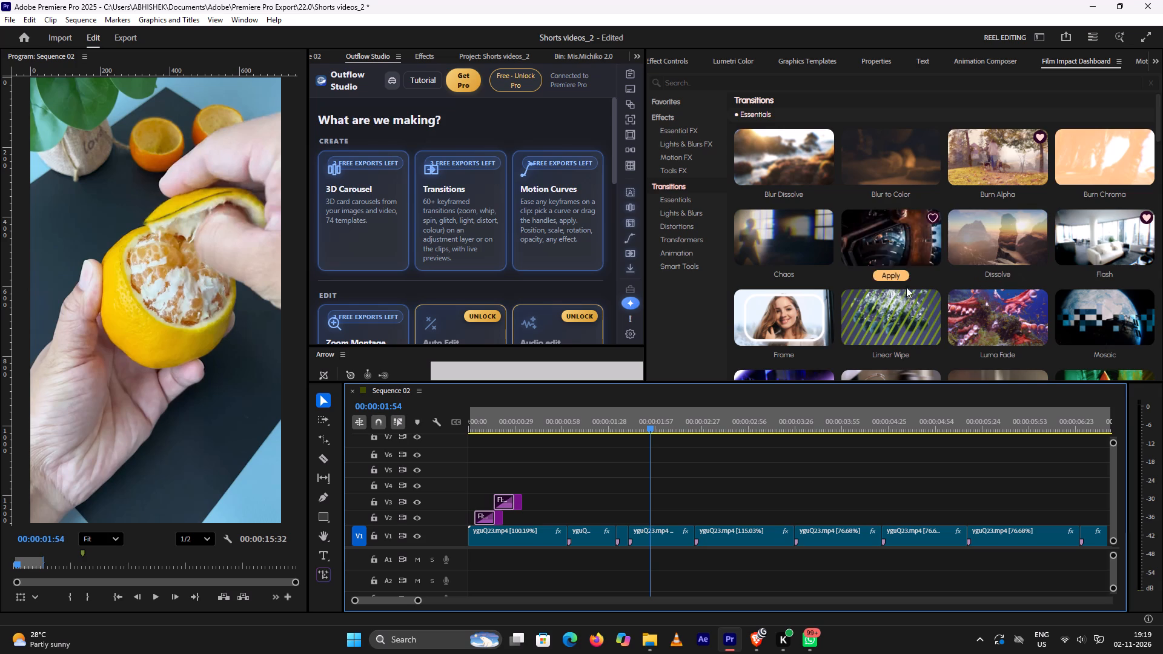
# Review the cut into peeling again, continuing playback through to the shots of the peel strip being shaped.
pyautogui.click(555, 420)
pyautogui.press('space')
pyautogui.press('space')
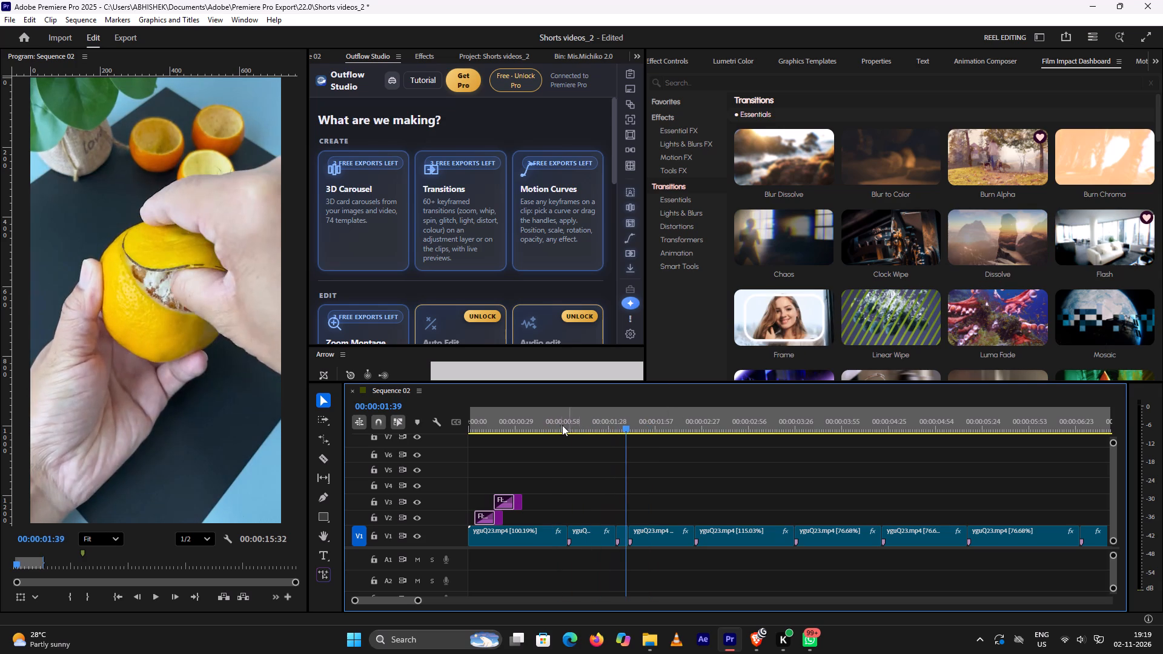
pyautogui.click(554, 425)
pyautogui.press('space')
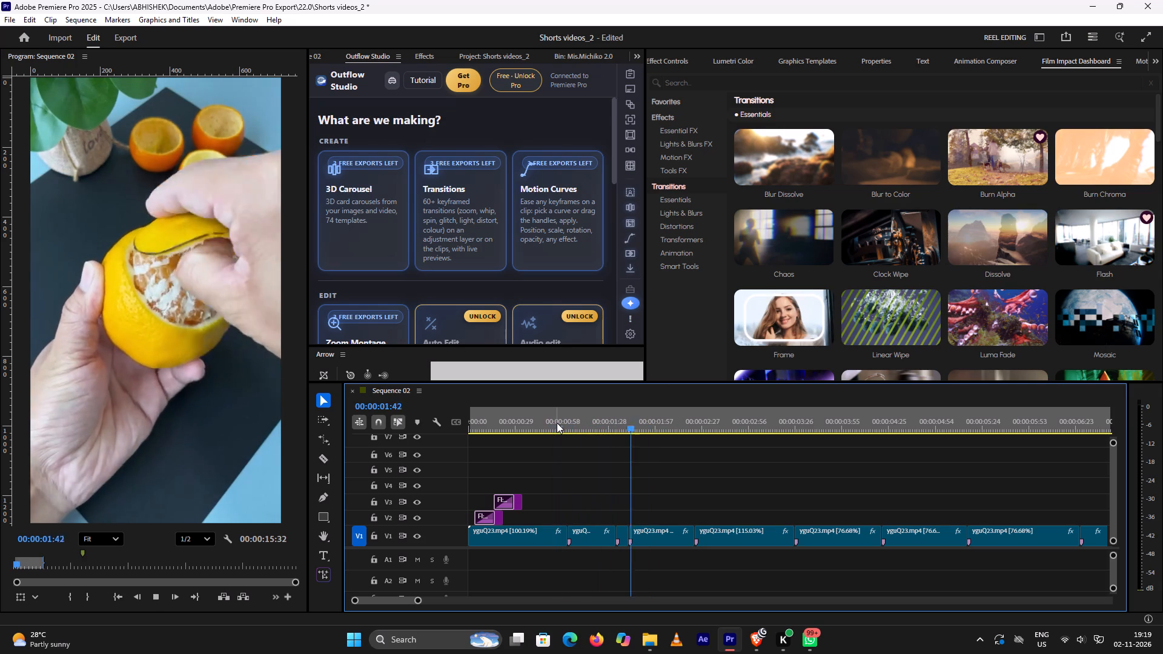
pyautogui.click(557, 423)
pyautogui.press('space')
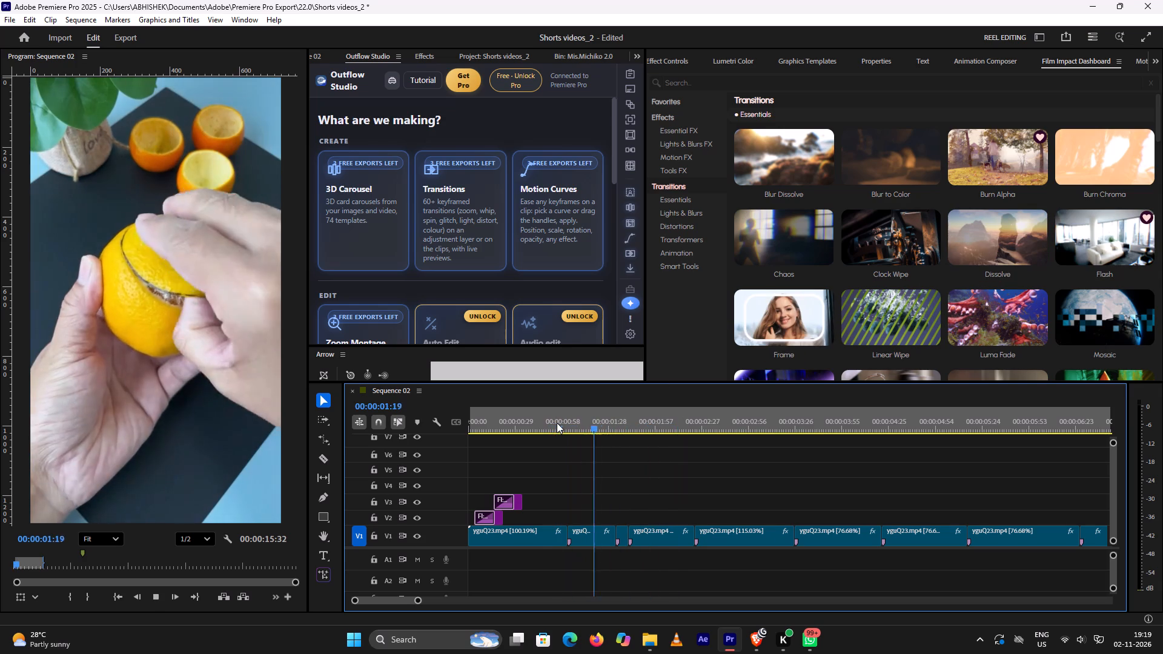
pyautogui.press('space')
pyautogui.click(543, 420)
pyautogui.press('space')
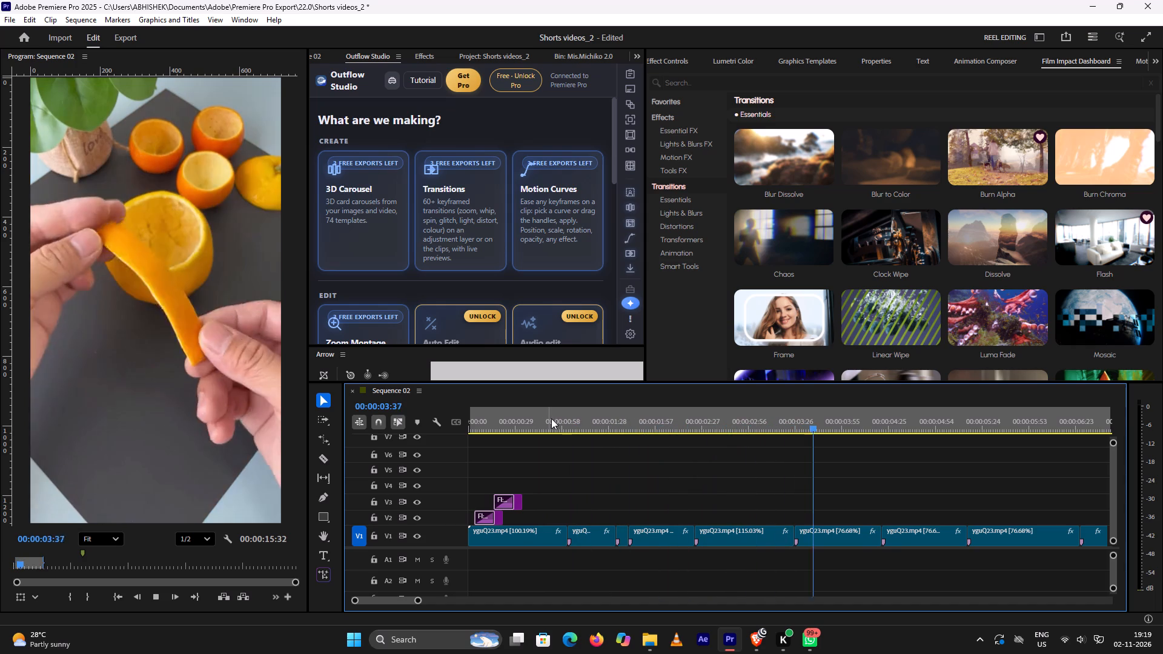
pyautogui.press('space')
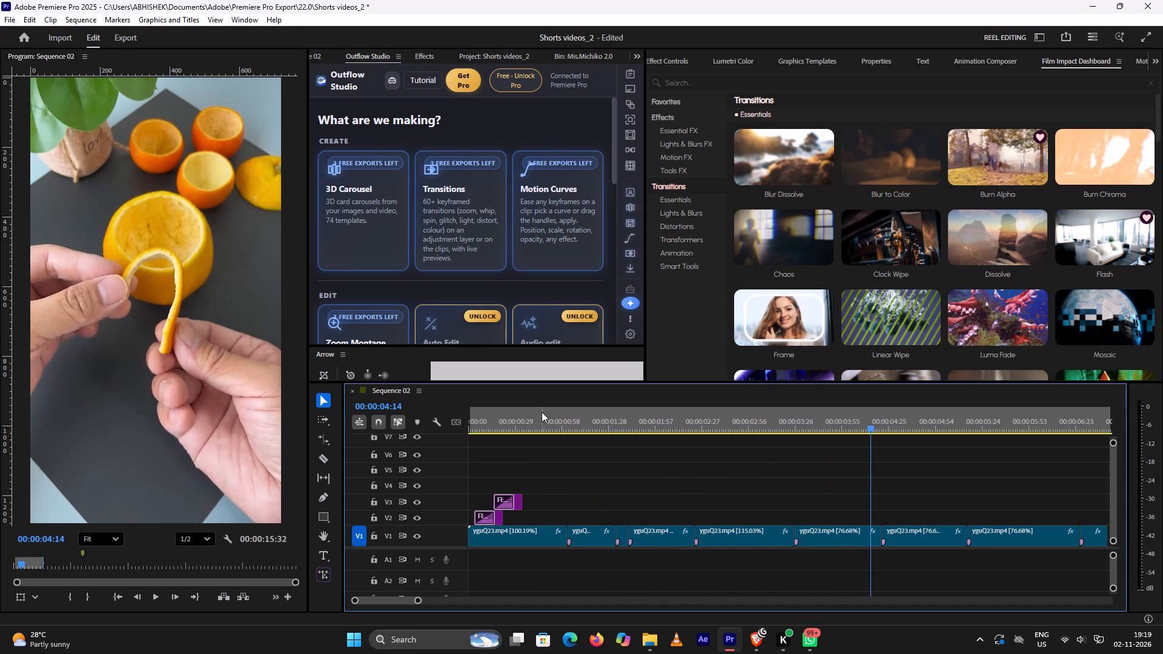
# Rewatch the end of the zoom-out and the short peeling clips repeatedly to examine how the cuts flow.
pyautogui.click(542, 412)
pyautogui.press('space')
pyautogui.press('space')
pyautogui.click(538, 423)
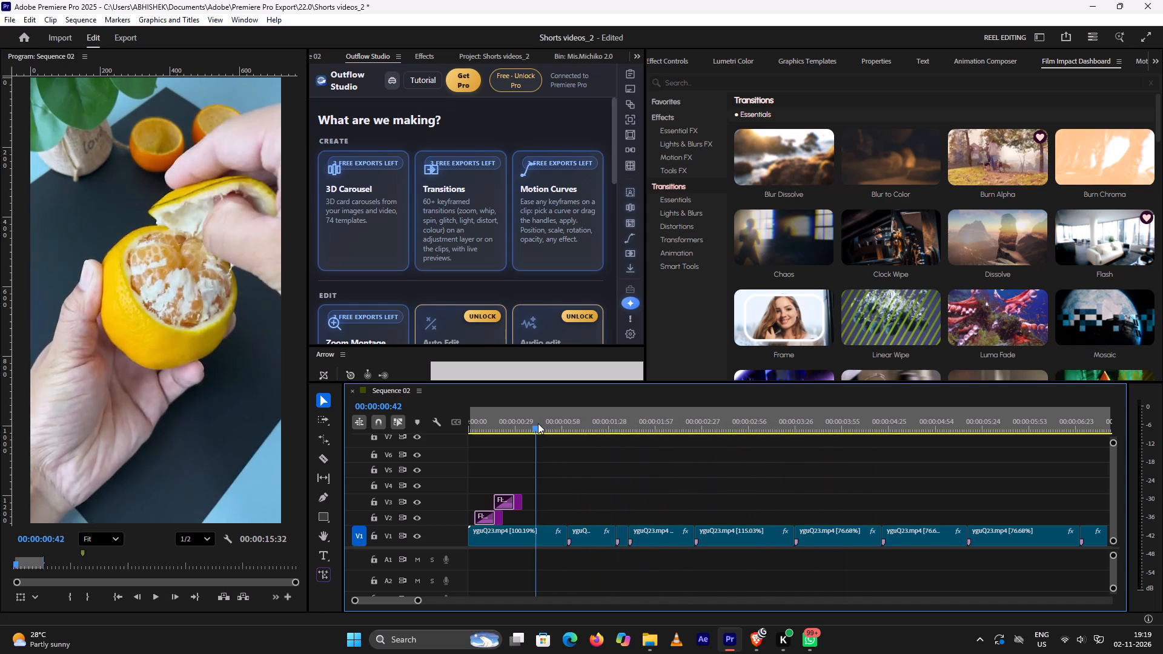
pyautogui.press('space')
pyautogui.press('space')
pyautogui.click(538, 423)
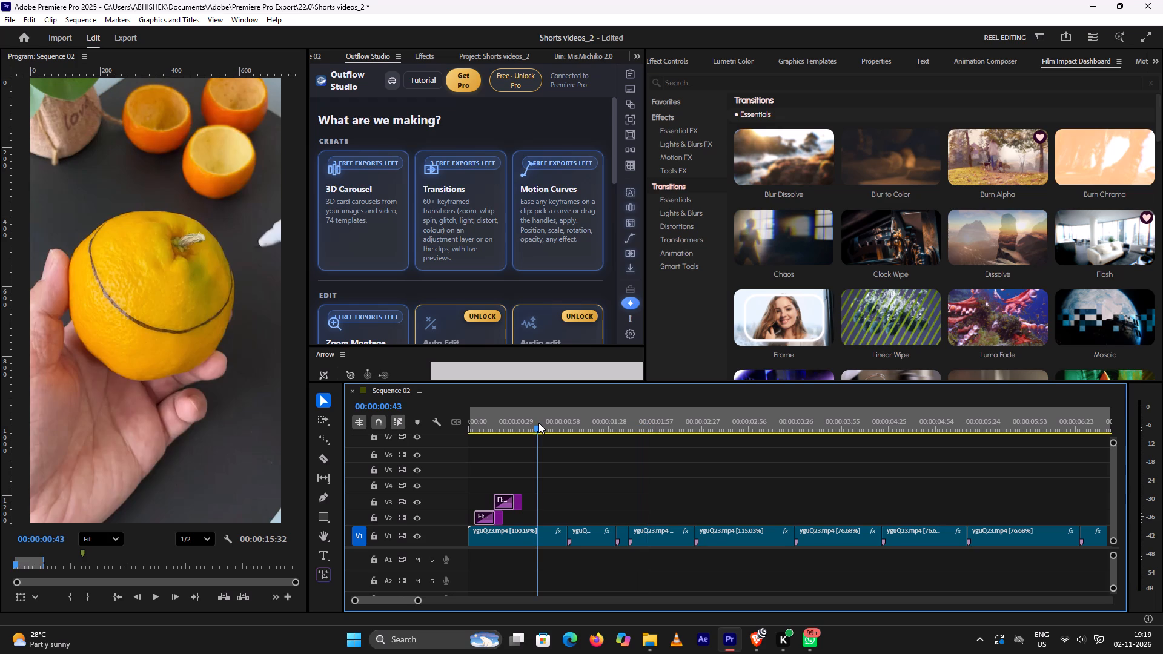
pyautogui.click(538, 422)
pyautogui.press('space')
pyautogui.press('space')
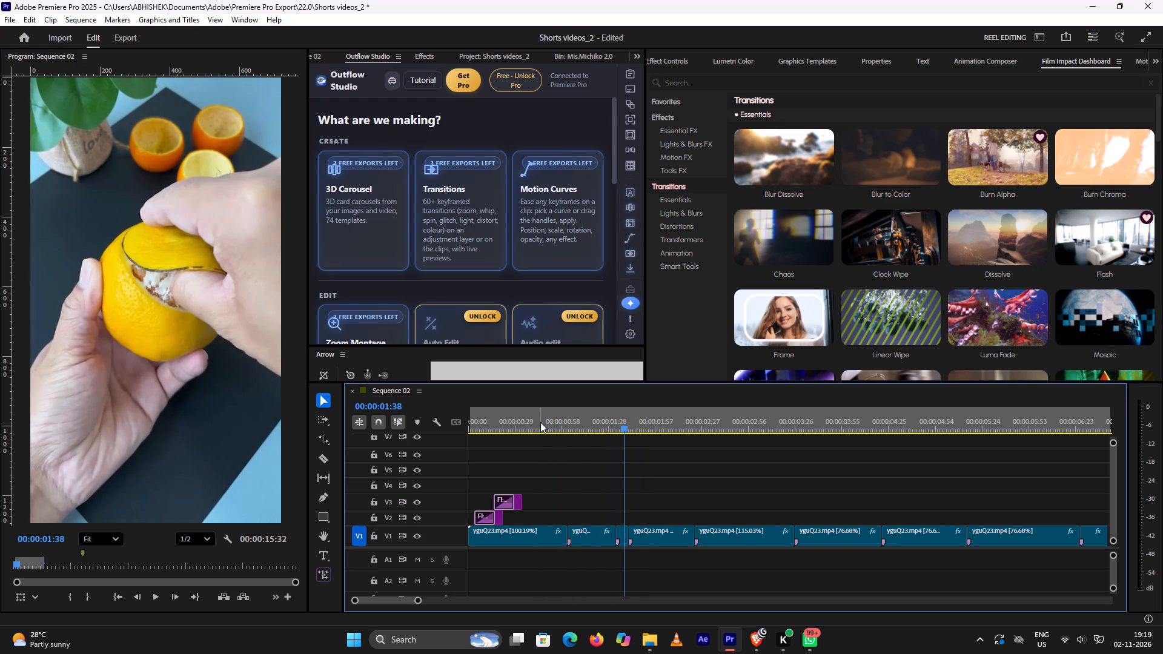
pyautogui.click(540, 422)
pyautogui.press('space')
pyautogui.press('space')
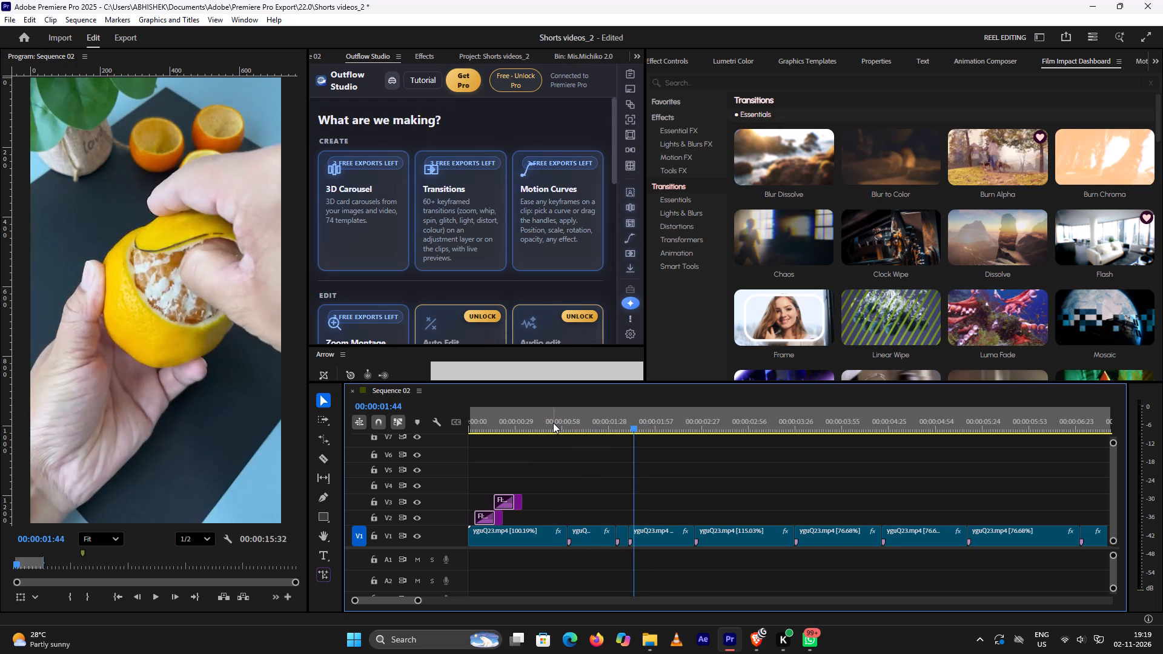
pyautogui.click(553, 423)
pyautogui.press('space')
pyautogui.press('space')
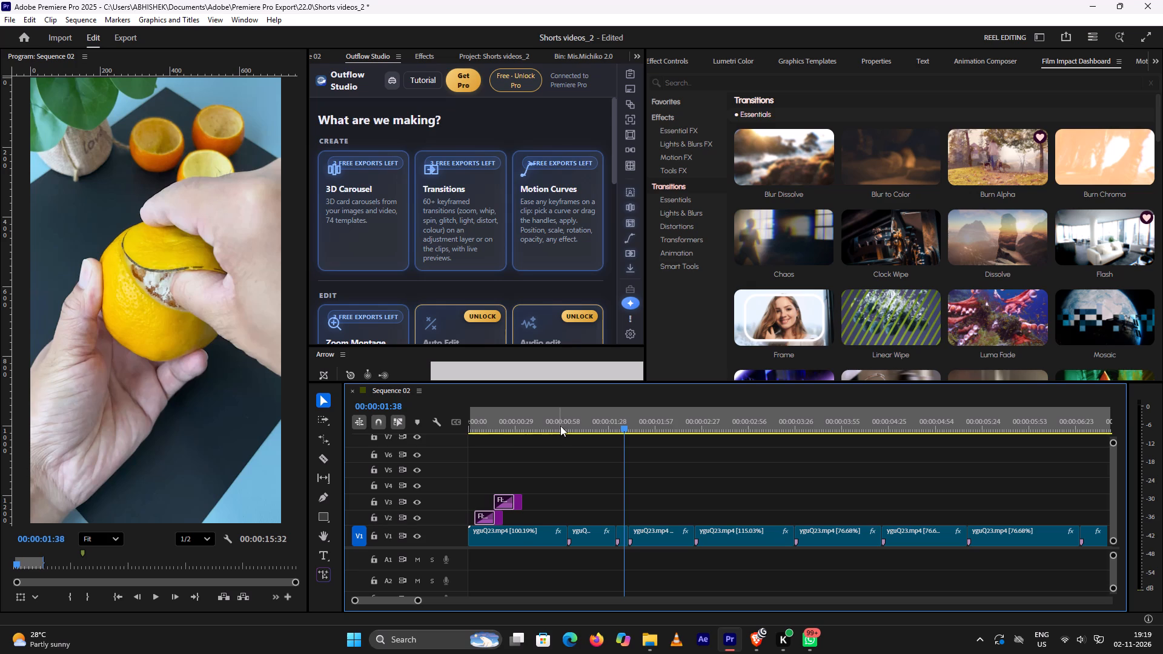
# Play the sequence from 00:00:00:56 through to the orange teapot shot with its spout and handle at 00:00:07:31.
pyautogui.click(560, 426)
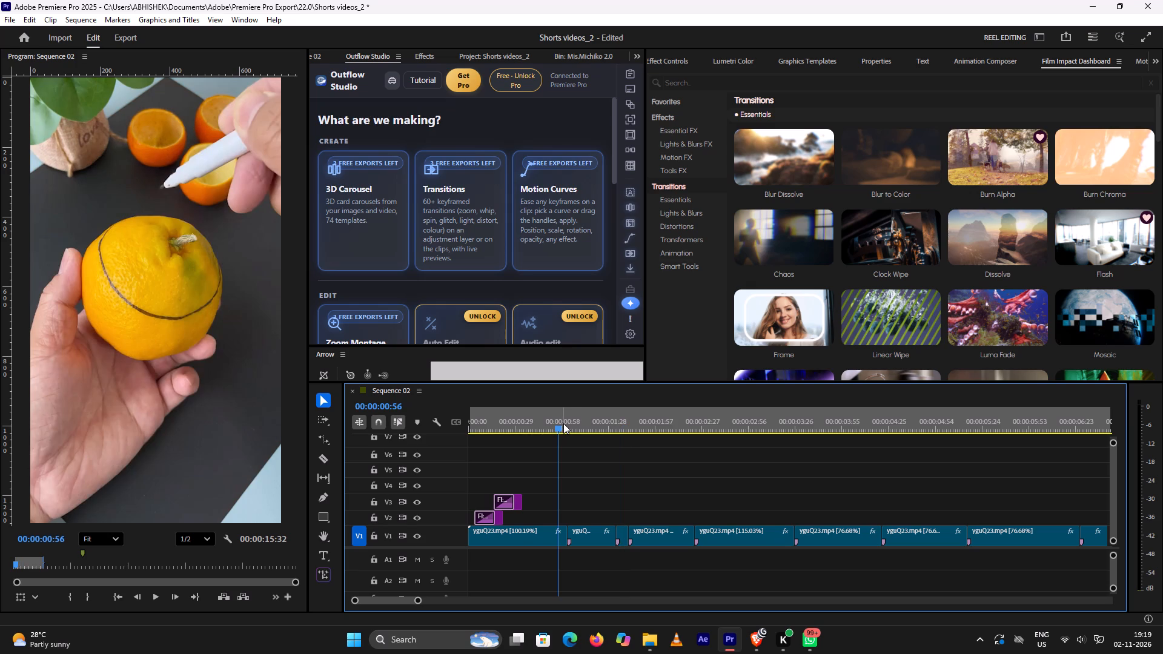
pyautogui.press('space')
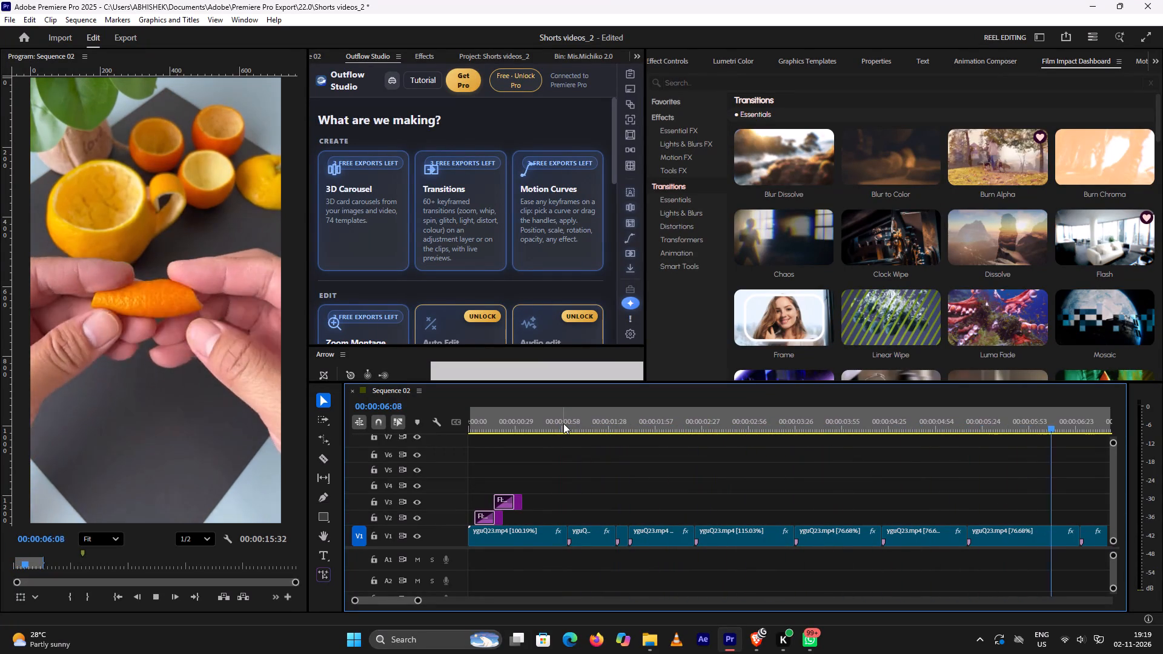
pyautogui.press('space')
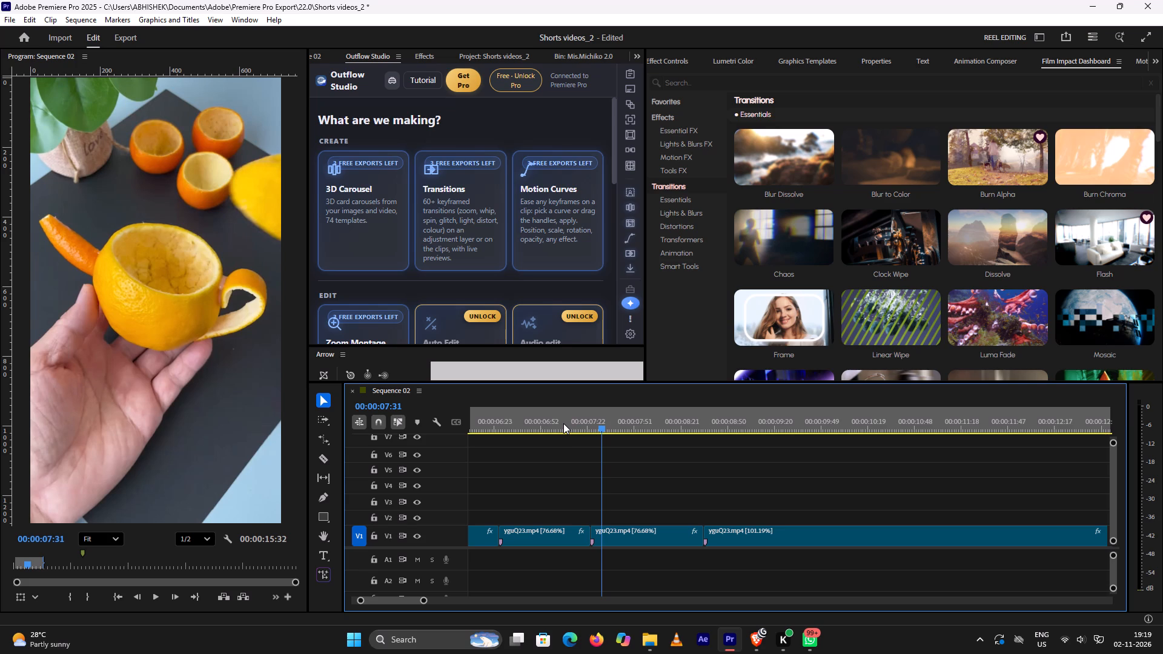
# Skim the closing tea set shot up to about 00:00:14:19, and return the playhead to 00:00:00:00.
pyautogui.keyDown('alt'); pyautogui.scroll(-4, 640, 462); pyautogui.keyUp('alt')
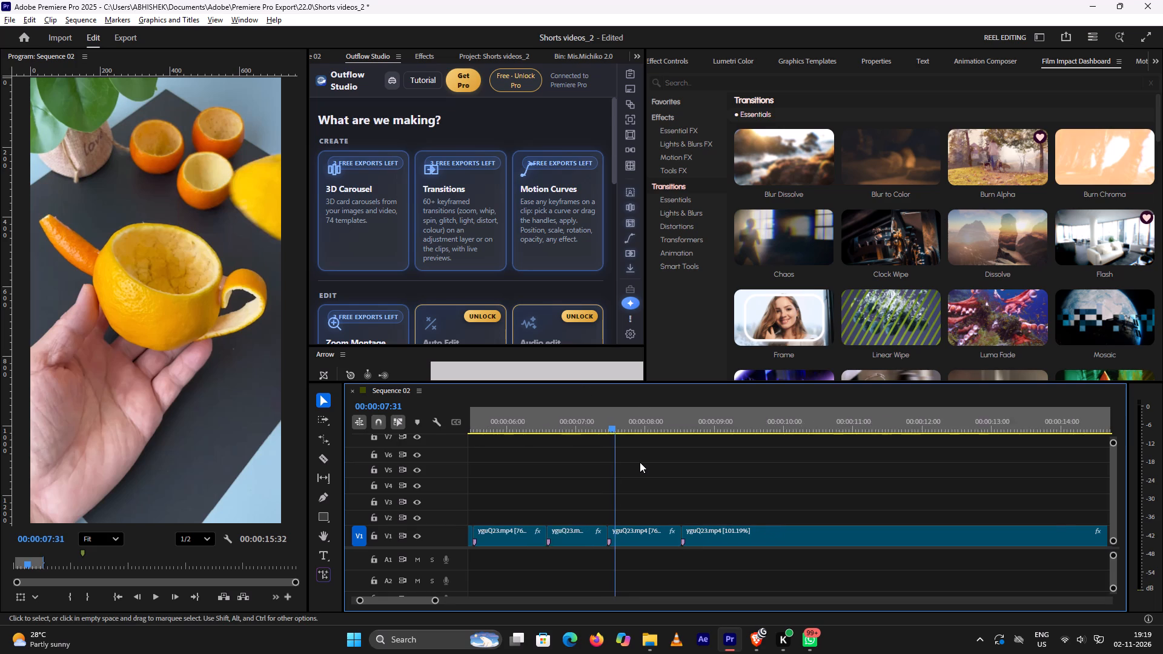
pyautogui.keyDown('alt'); pyautogui.scroll(-9, 640, 462); pyautogui.keyUp('alt')
pyautogui.moveTo(626, 427); pyautogui.dragTo(796, 418)
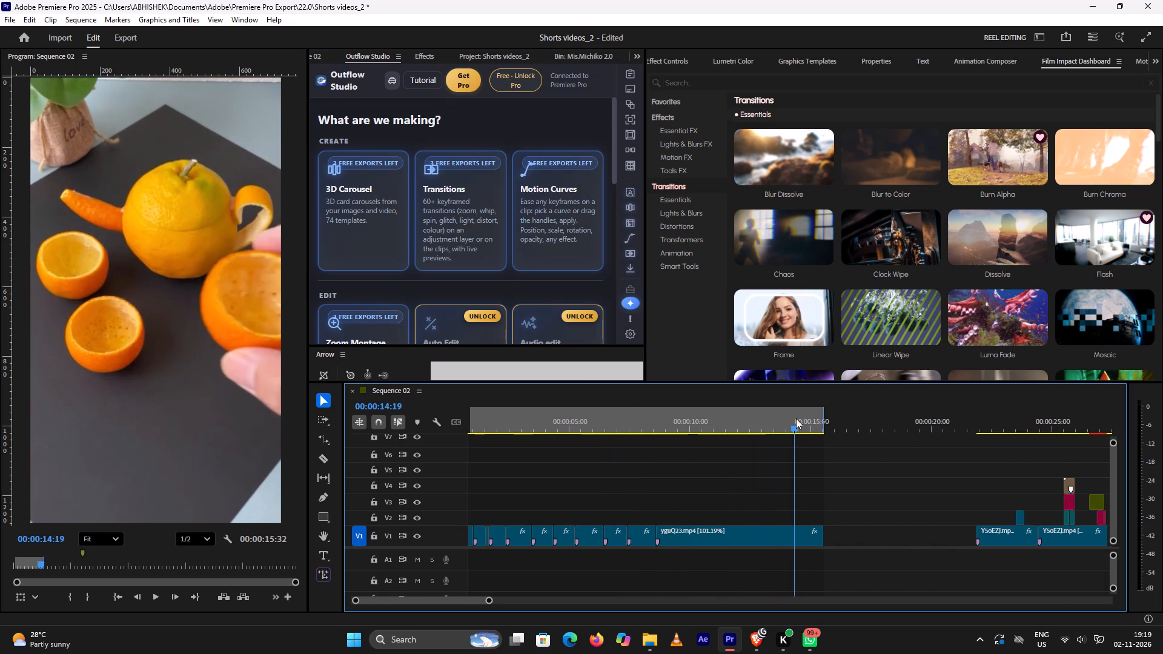
pyautogui.moveTo(796, 418); pyautogui.dragTo(637, 400)
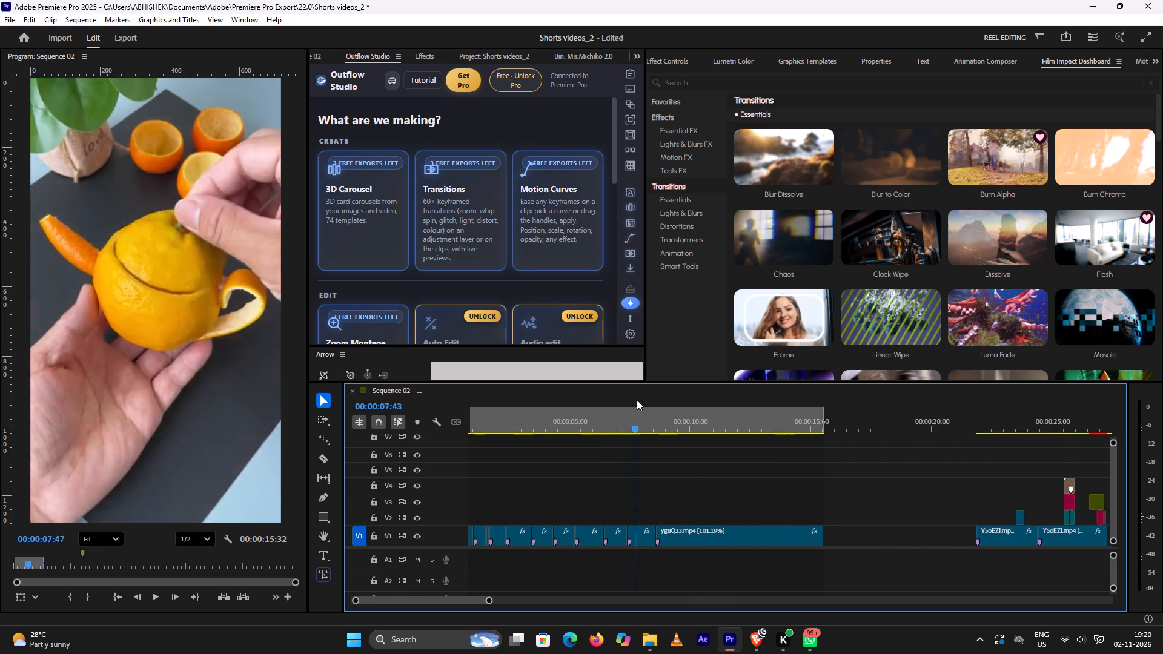
pyautogui.moveTo(637, 400); pyautogui.dragTo(407, 411)
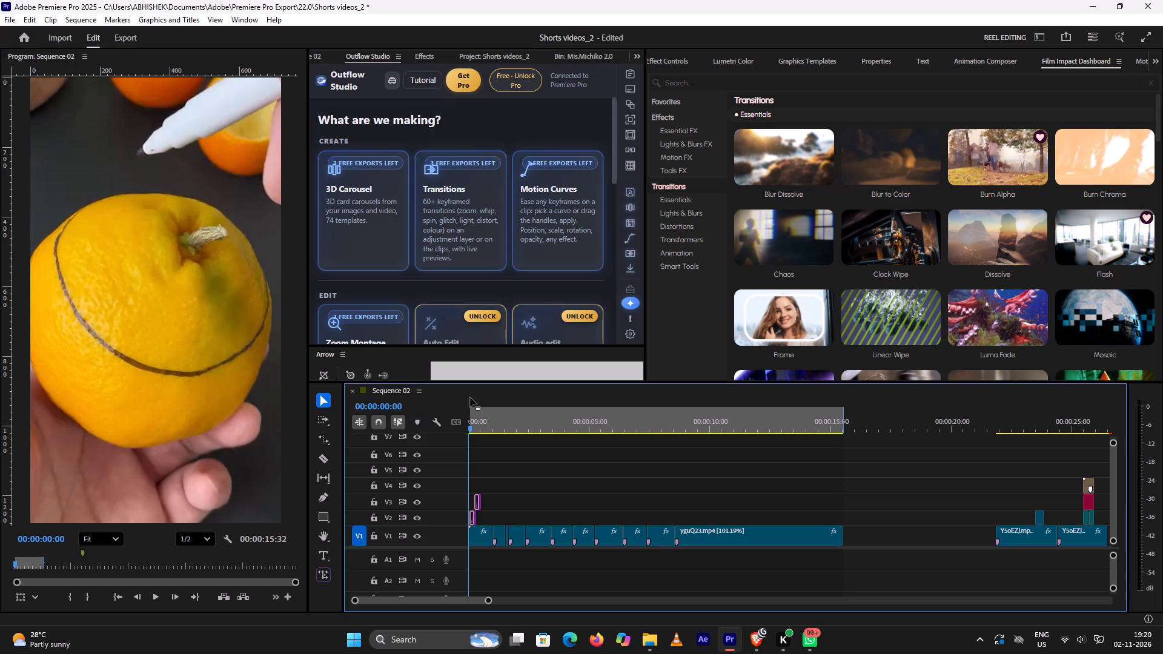
# Replay the opening flashes and the first cut to the peeling shot once more.
pyautogui.press('space')
pyautogui.press('space')
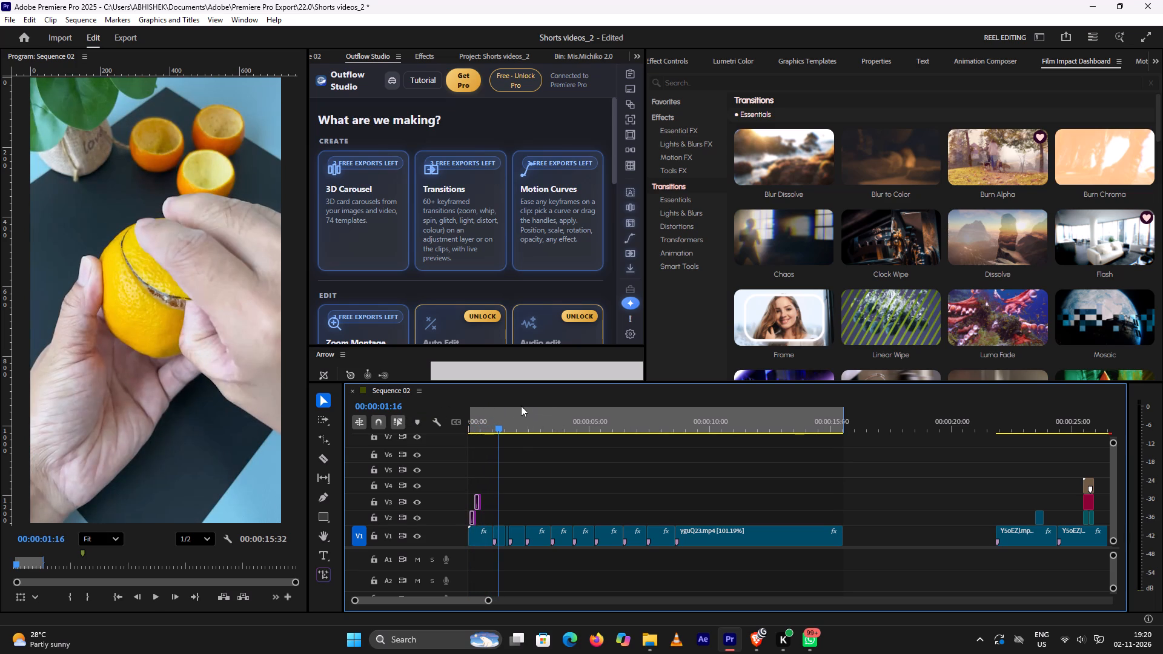
pyautogui.keyDown('alt'); pyautogui.scroll(4, 531, 433); pyautogui.keyUp('alt')
pyautogui.scroll(4, 528, 434)
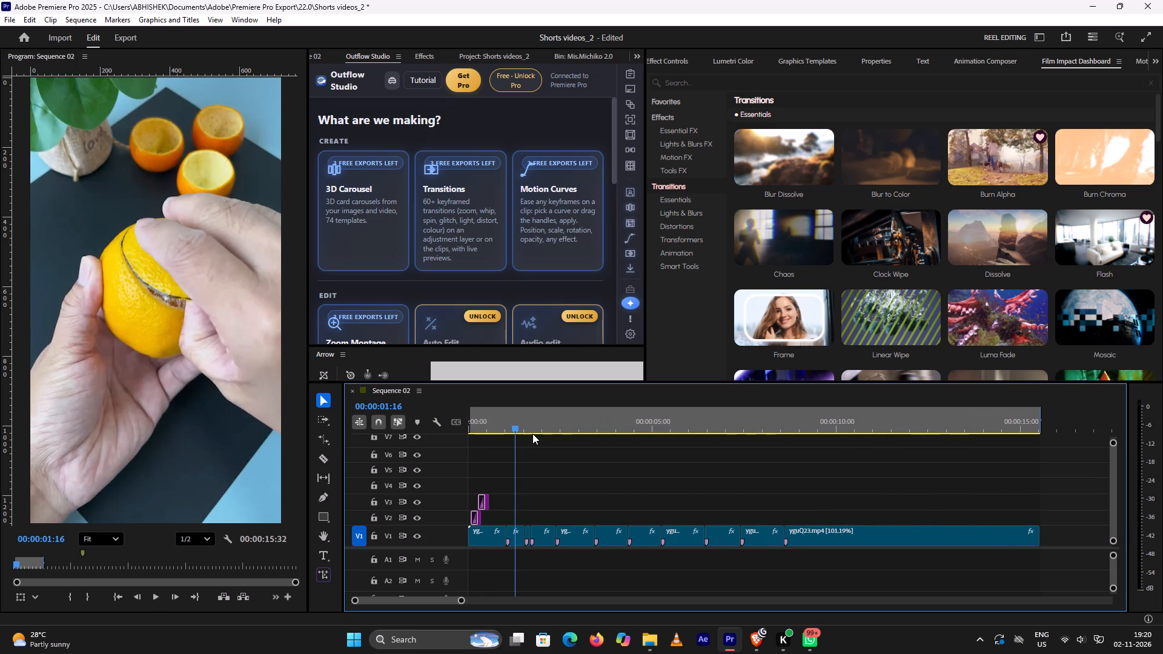
pyautogui.click(494, 424)
pyautogui.press('space')
pyautogui.press('space')
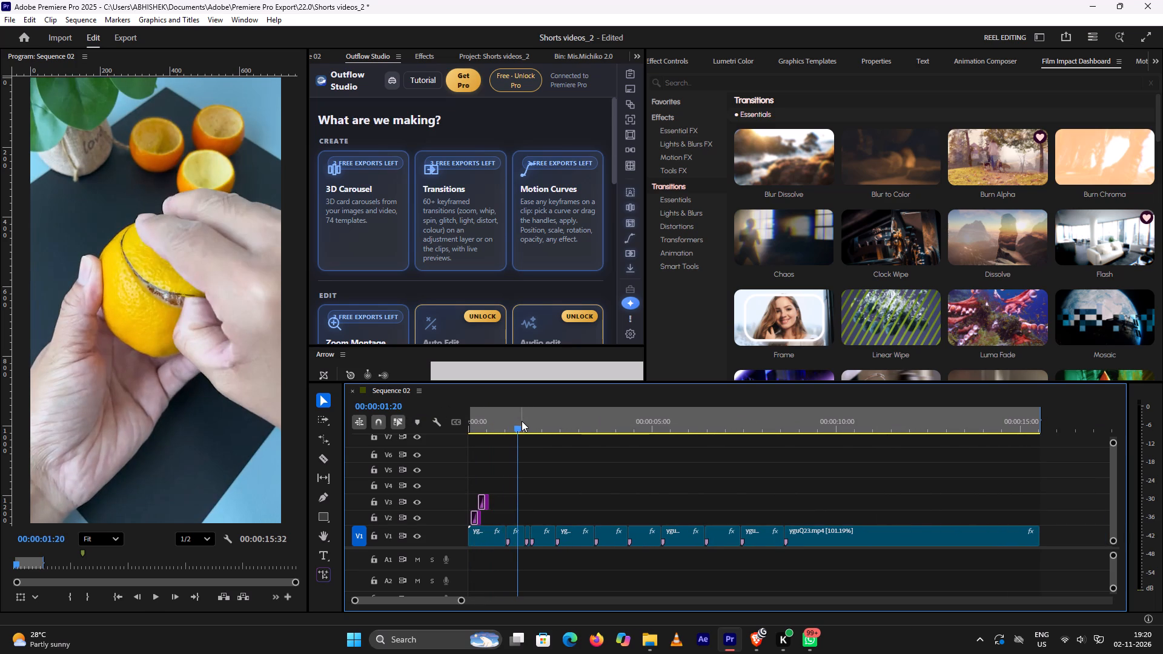
# Scrub back and forth across the cut from the marked orange to the peeling shot around 00:00:01:03 to examine how the frames match.
pyautogui.moveTo(516, 429); pyautogui.dragTo(505, 434)
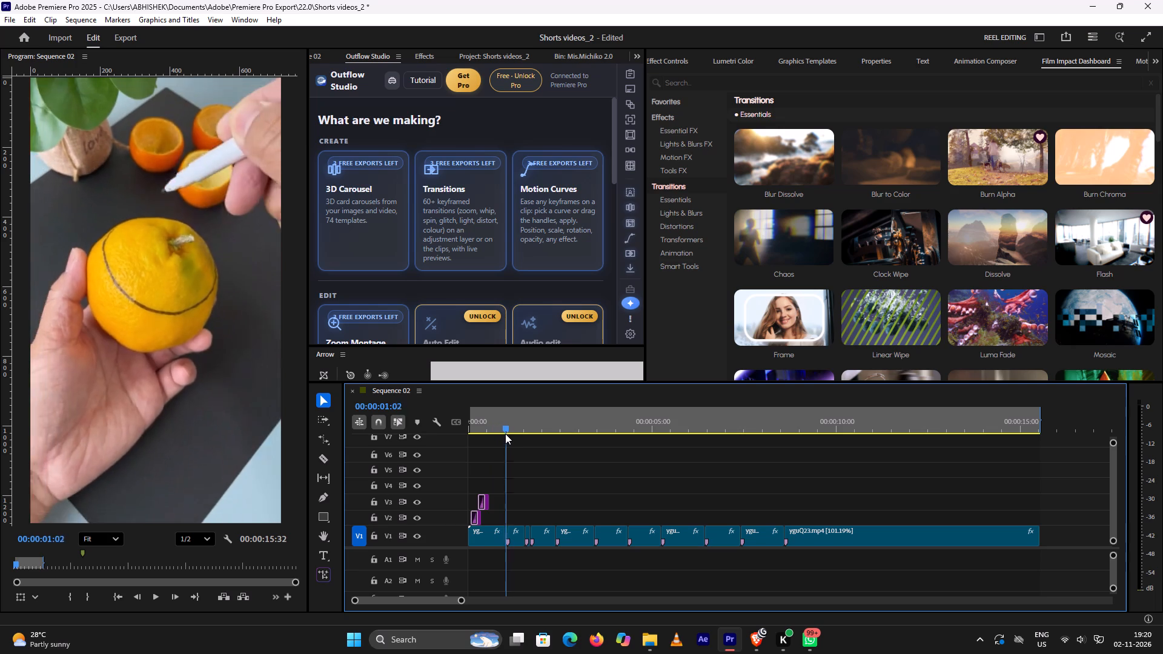
pyautogui.moveTo(505, 434); pyautogui.dragTo(505, 435)
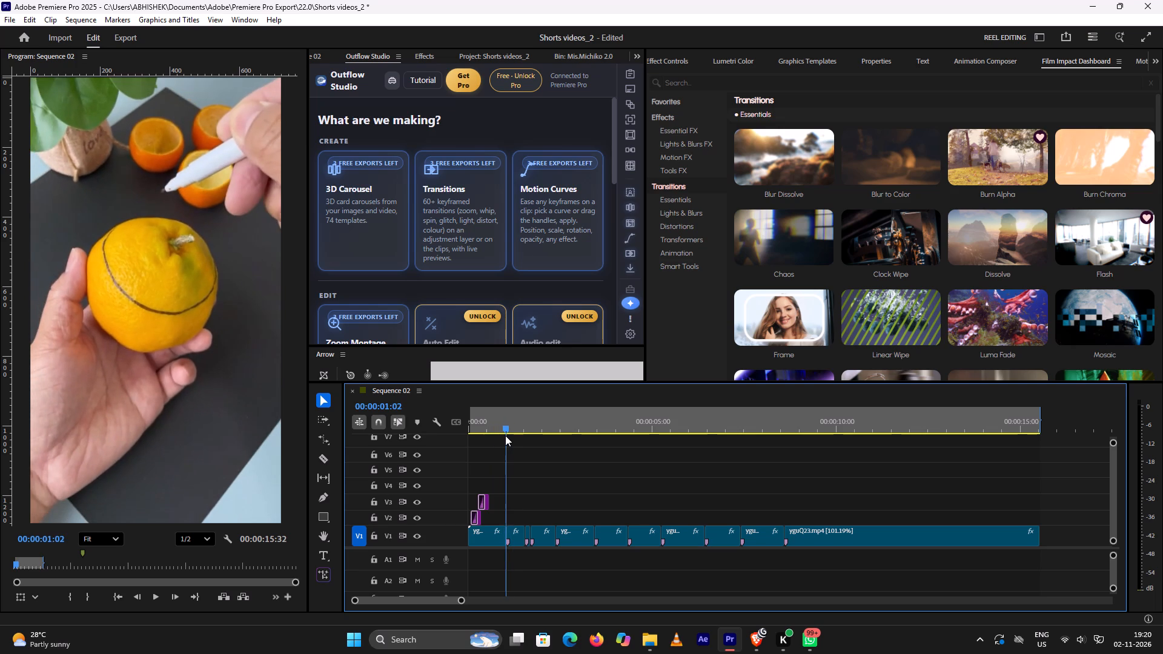
pyautogui.moveTo(505, 435); pyautogui.dragTo(498, 444)
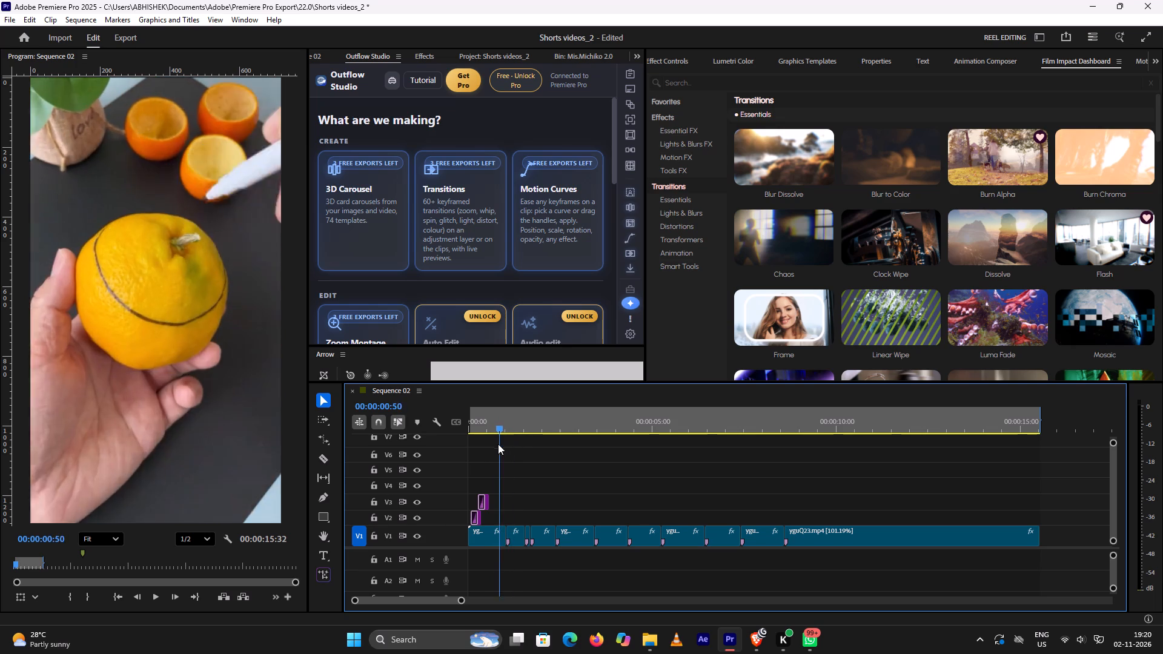
pyautogui.moveTo(498, 444); pyautogui.dragTo(493, 446)
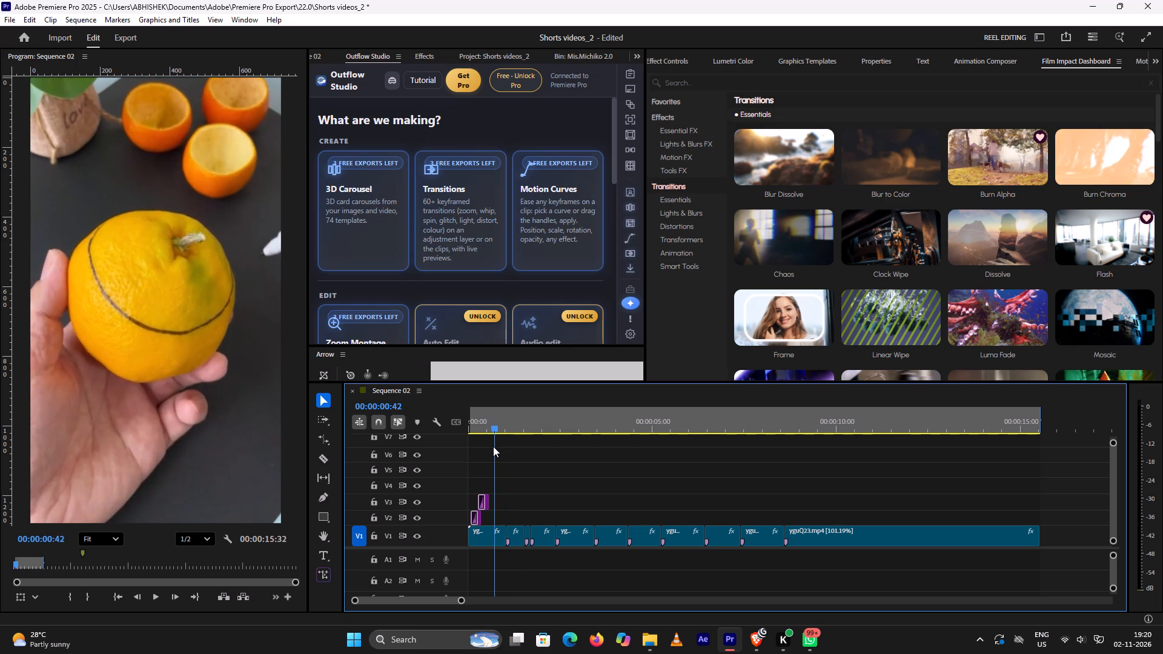
pyautogui.moveTo(493, 446); pyautogui.dragTo(513, 446)
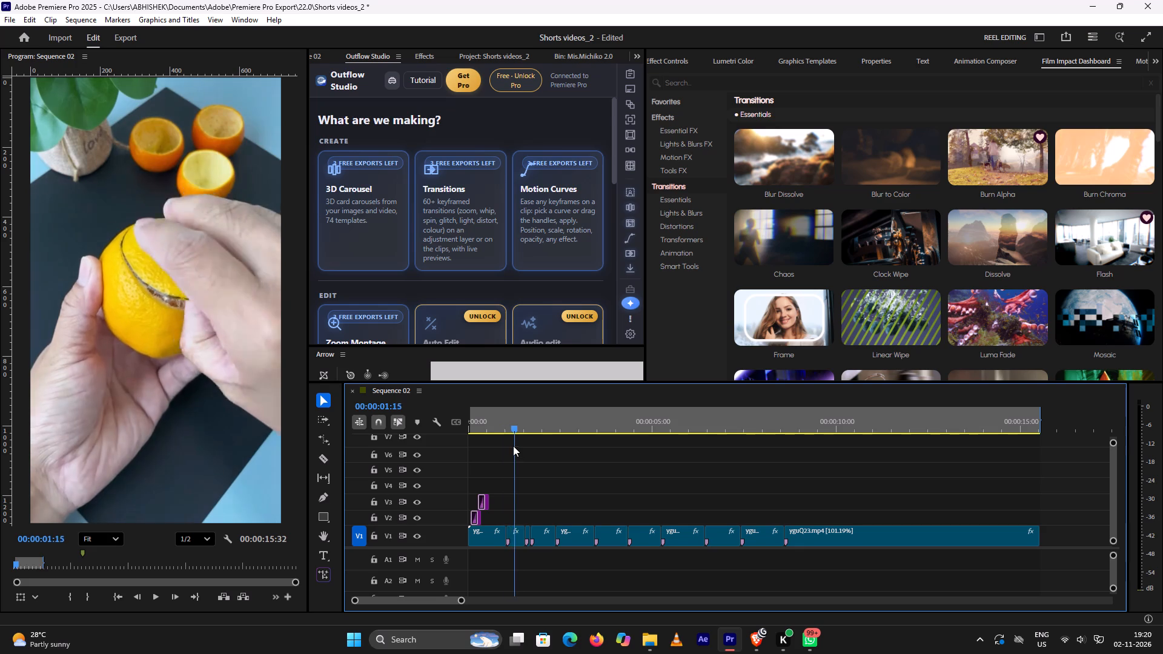
pyautogui.moveTo(513, 446); pyautogui.dragTo(505, 457)
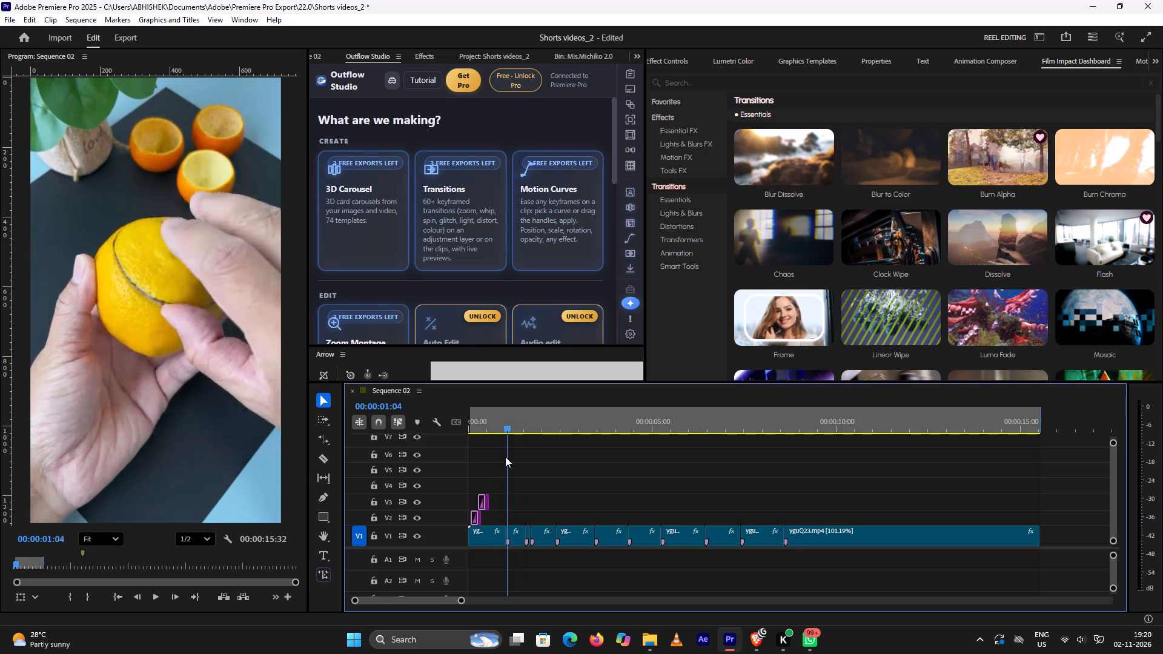
pyautogui.moveTo(505, 457); pyautogui.dragTo(506, 459)
pyautogui.moveTo(506, 459); pyautogui.dragTo(500, 460)
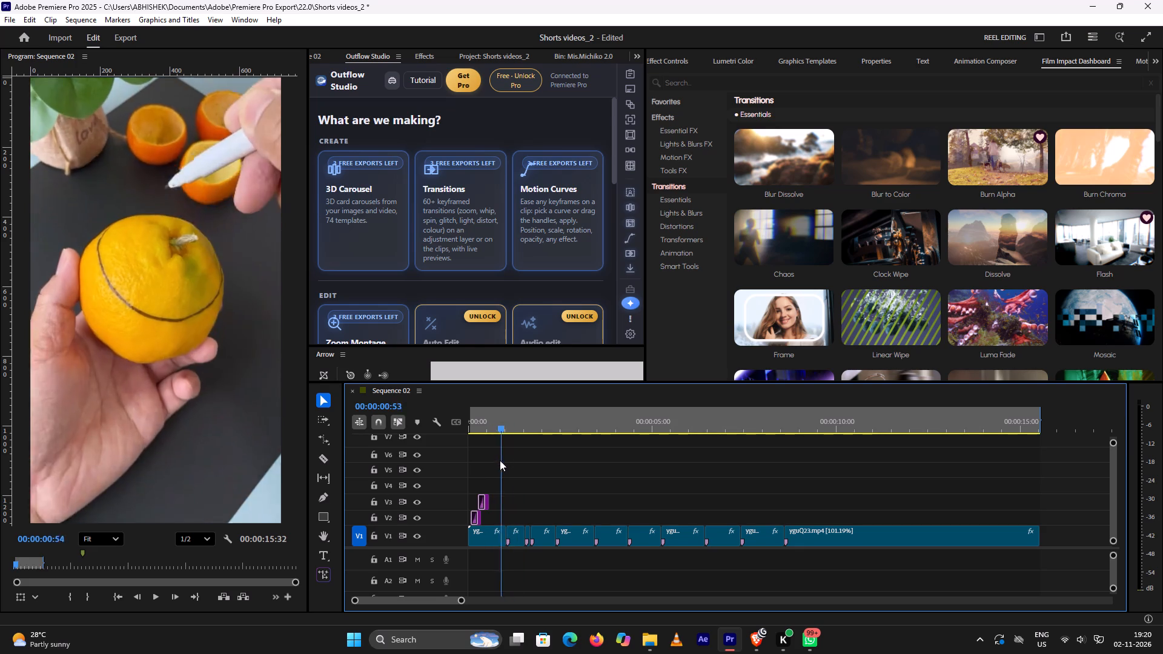
pyautogui.moveTo(500, 460); pyautogui.dragTo(503, 464)
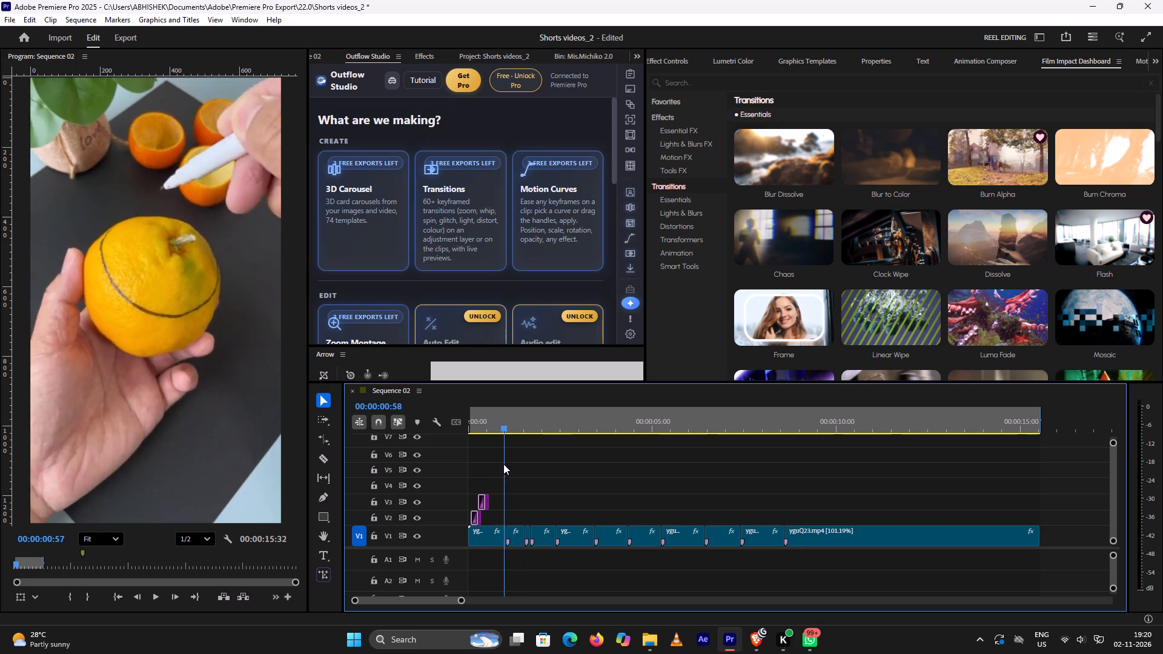
pyautogui.moveTo(503, 464); pyautogui.dragTo(563, 459)
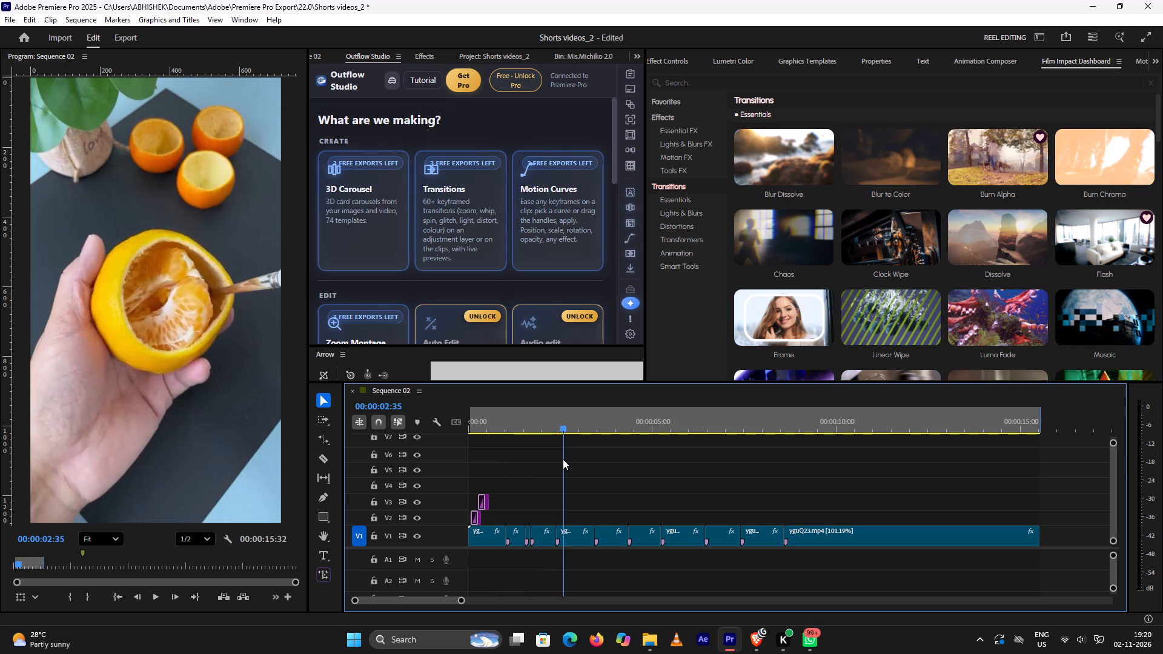
pyautogui.moveTo(563, 459); pyautogui.dragTo(510, 461)
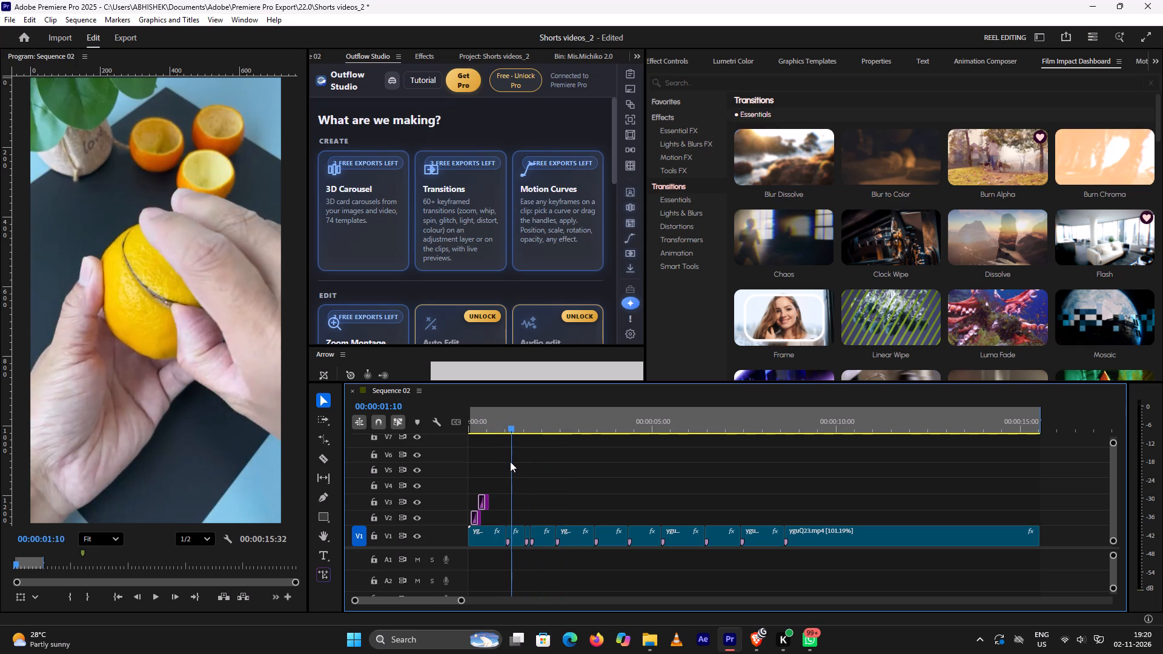
pyautogui.moveTo(510, 461); pyautogui.dragTo(500, 467)
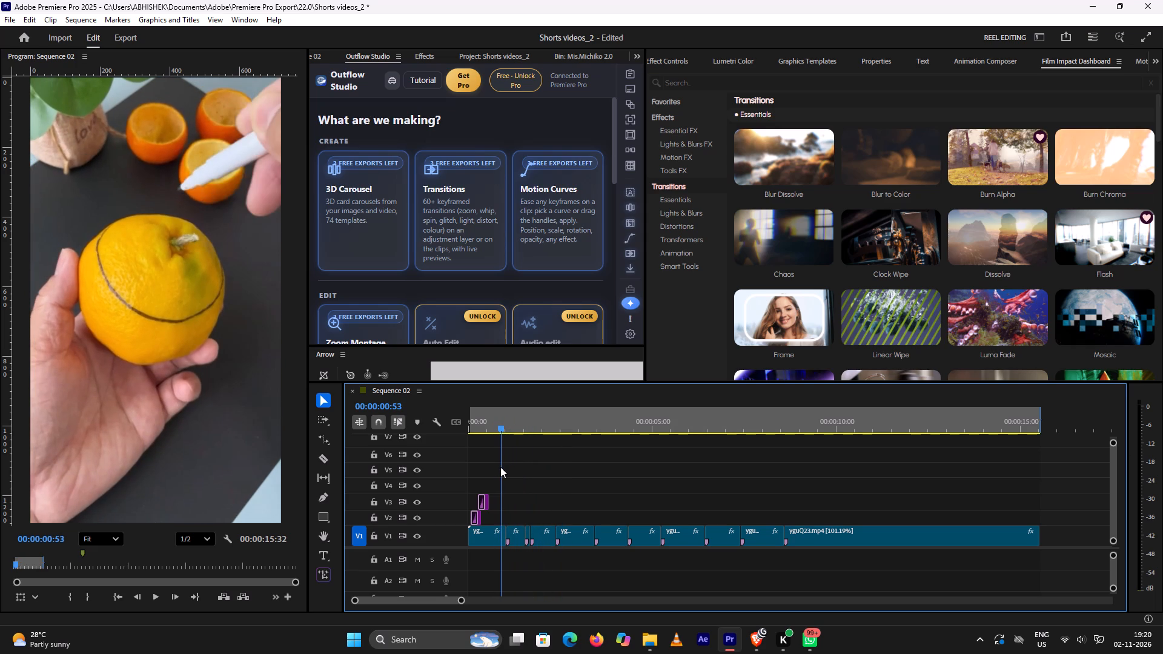
pyautogui.moveTo(500, 467); pyautogui.dragTo(500, 467)
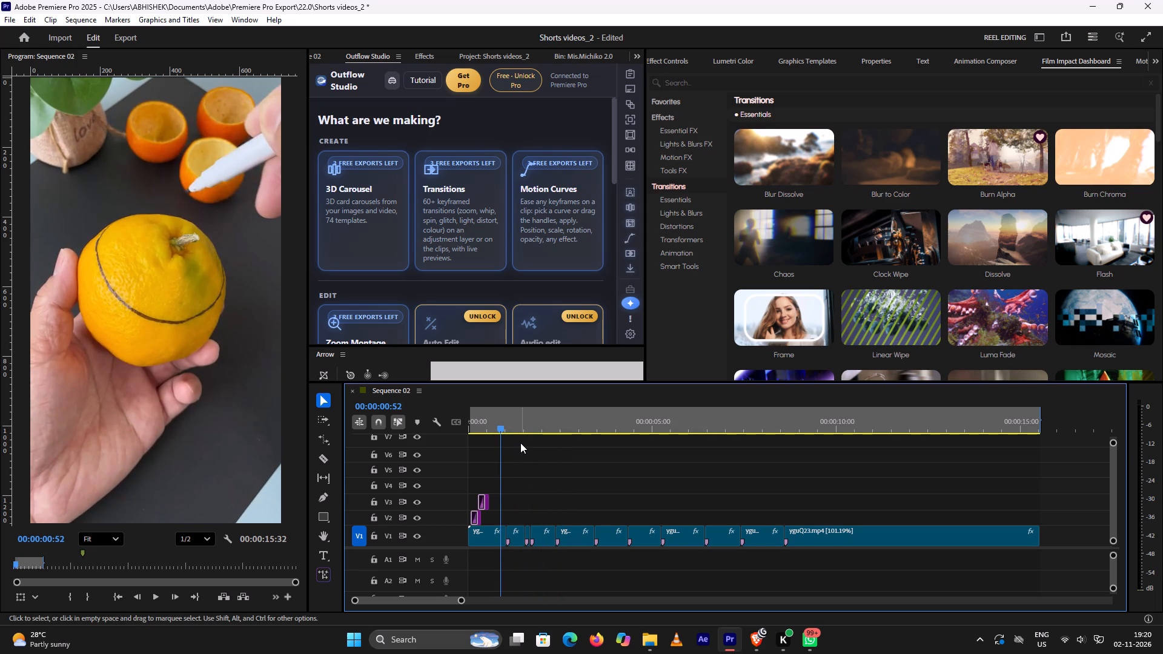
# Play the sequence repeatedly from just before the first cut, continuing on the last pass into the closing tea set shot around 00:00:08:49.
pyautogui.press('space')
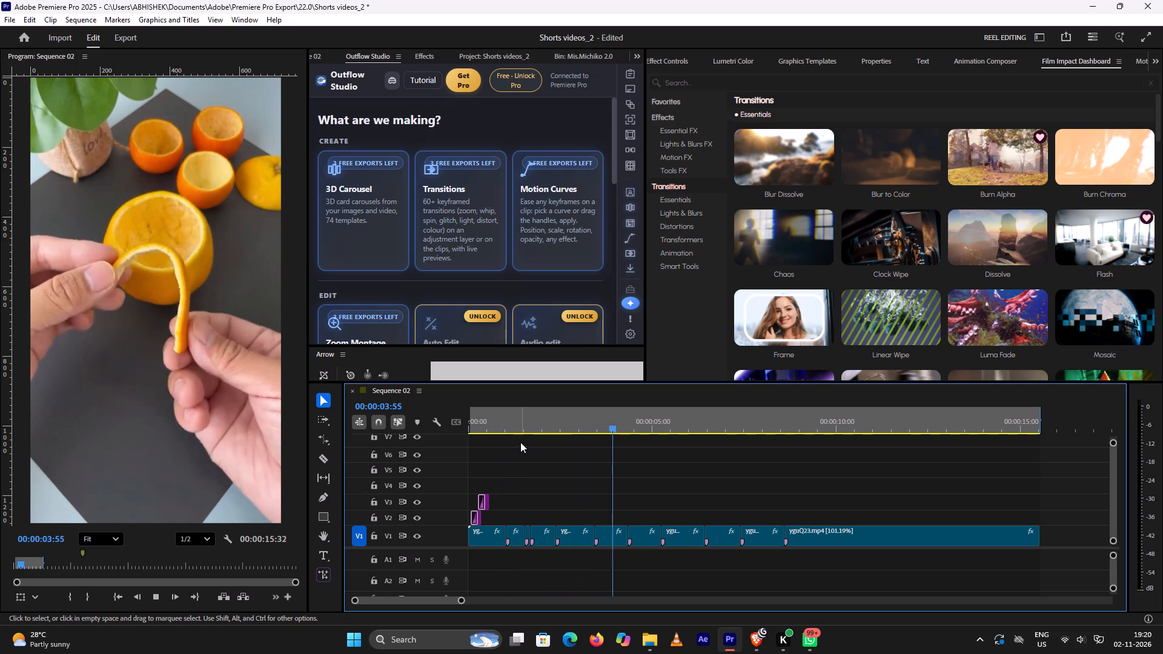
pyautogui.press('space')
pyautogui.click(498, 425)
pyautogui.press('space')
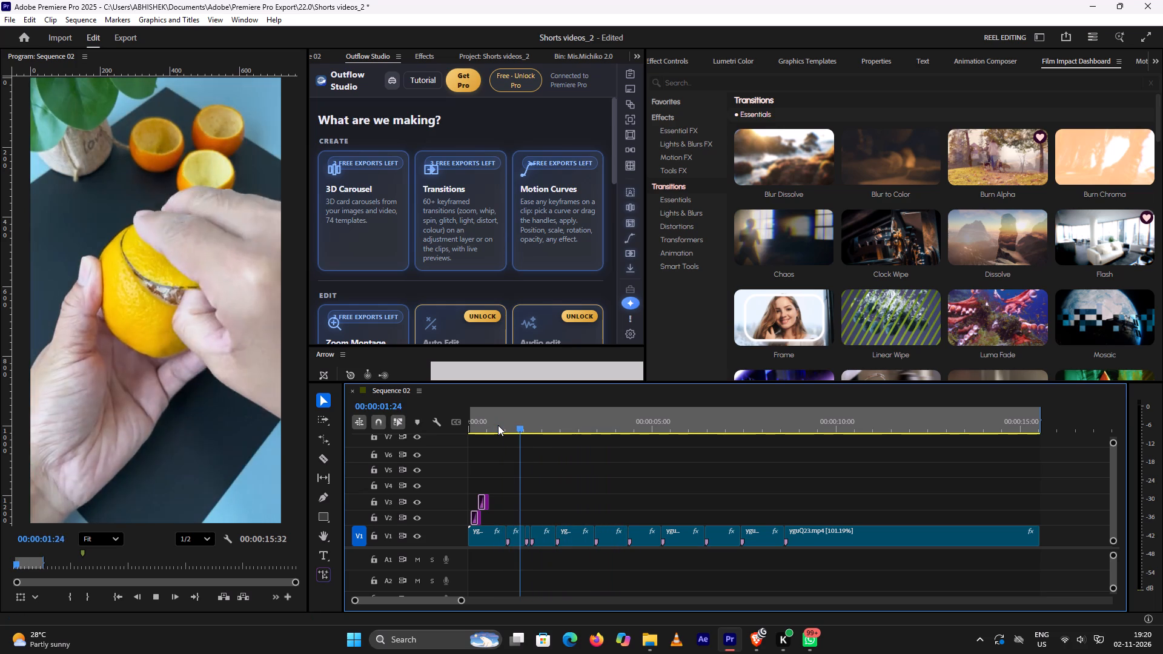
pyautogui.press('space')
pyautogui.click(498, 425)
pyautogui.press('space')
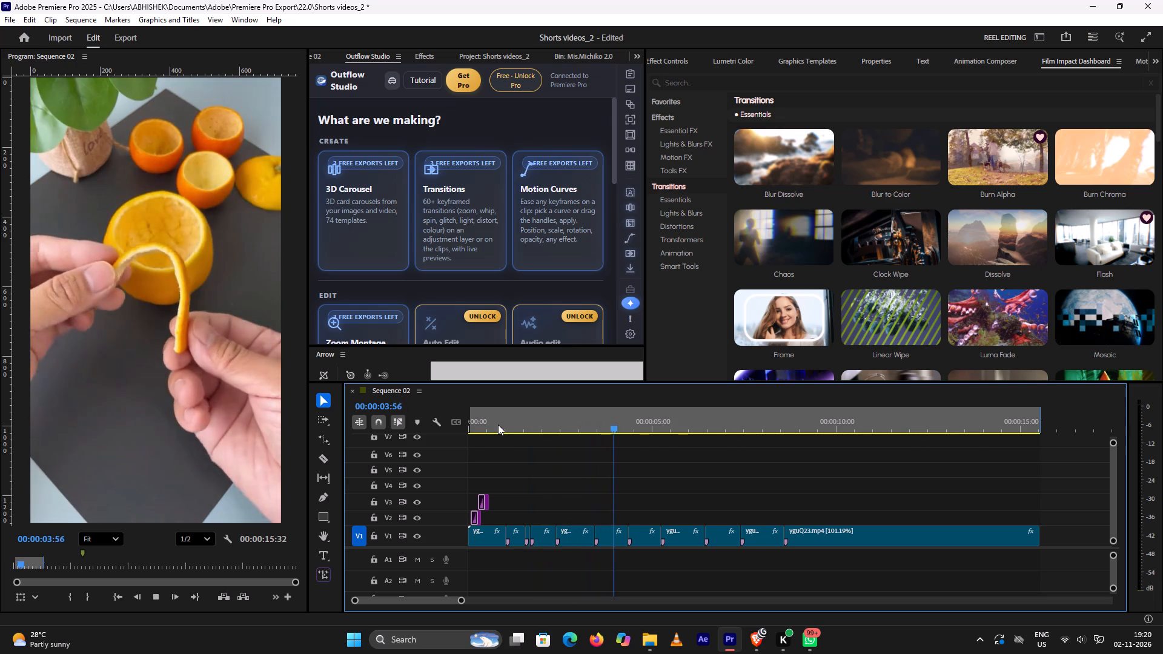
pyautogui.press('space')
pyautogui.click(498, 424)
pyautogui.press('space')
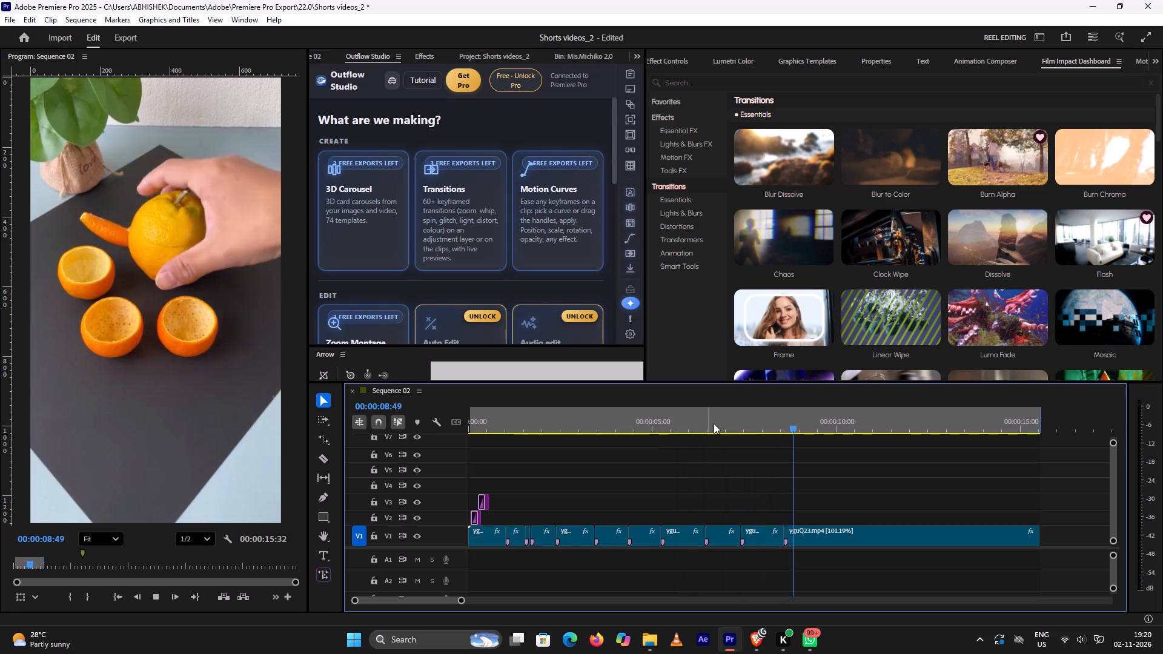
pyautogui.press('space')
# Replay the teapot lid shot before the closing clip, and scrub back to its start at 00:00:07:31.
pyautogui.click(758, 426)
pyautogui.press('space')
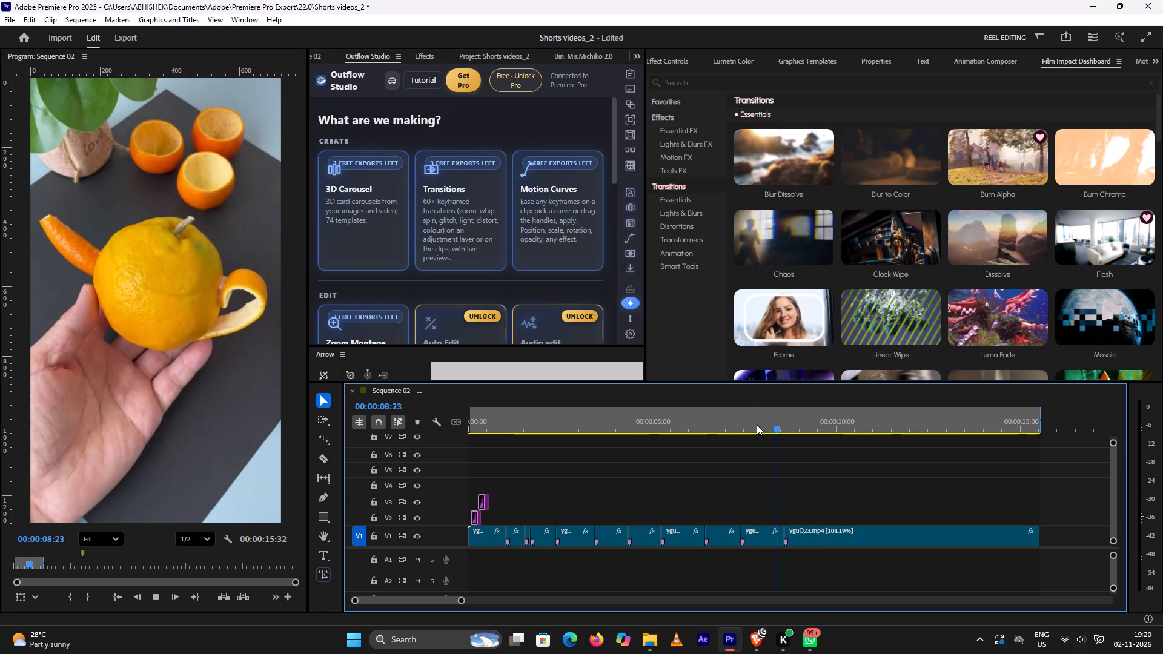
pyautogui.press('space')
pyautogui.click(756, 423)
pyautogui.moveTo(757, 429); pyautogui.dragTo(761, 429)
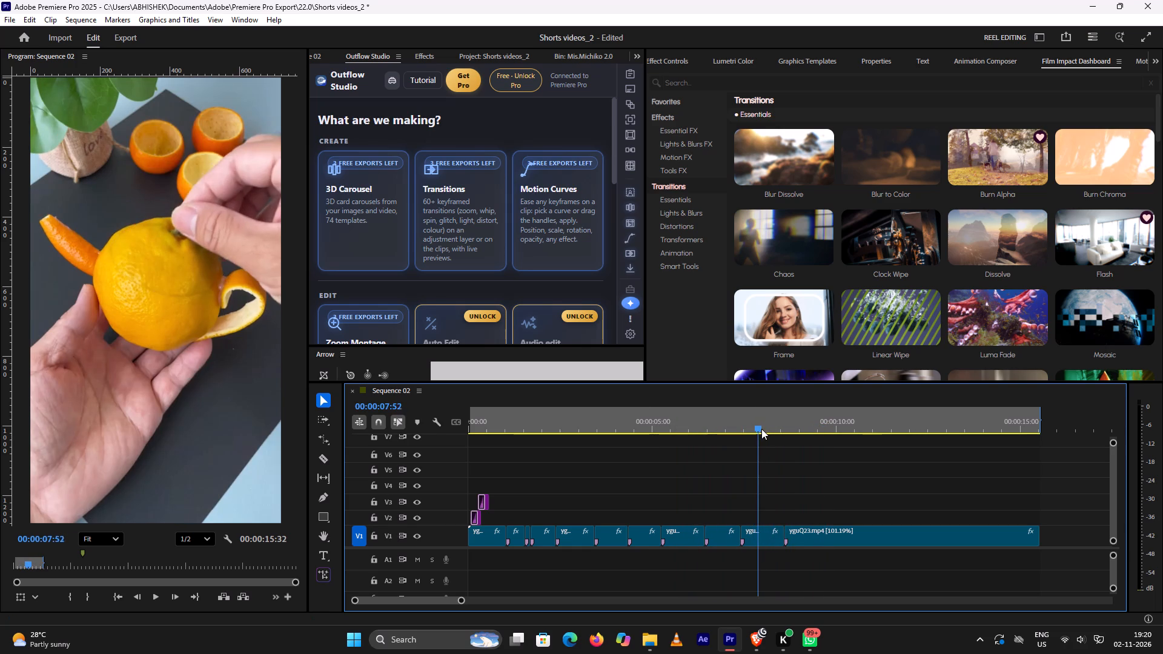
pyautogui.moveTo(761, 429); pyautogui.dragTo(748, 453)
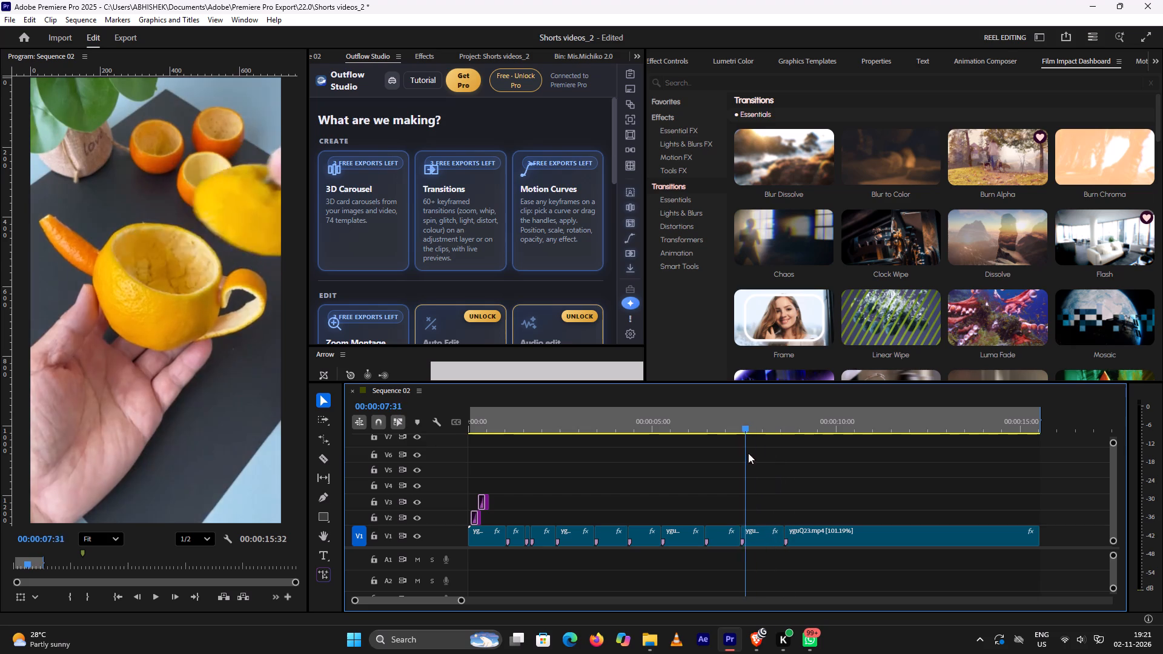
# Scrub between the zoomed-out marked orange and the peeled orange around 00:00:02:18 to compare the framing of the early clips.
pyautogui.moveTo(748, 453); pyautogui.dragTo(504, 464)
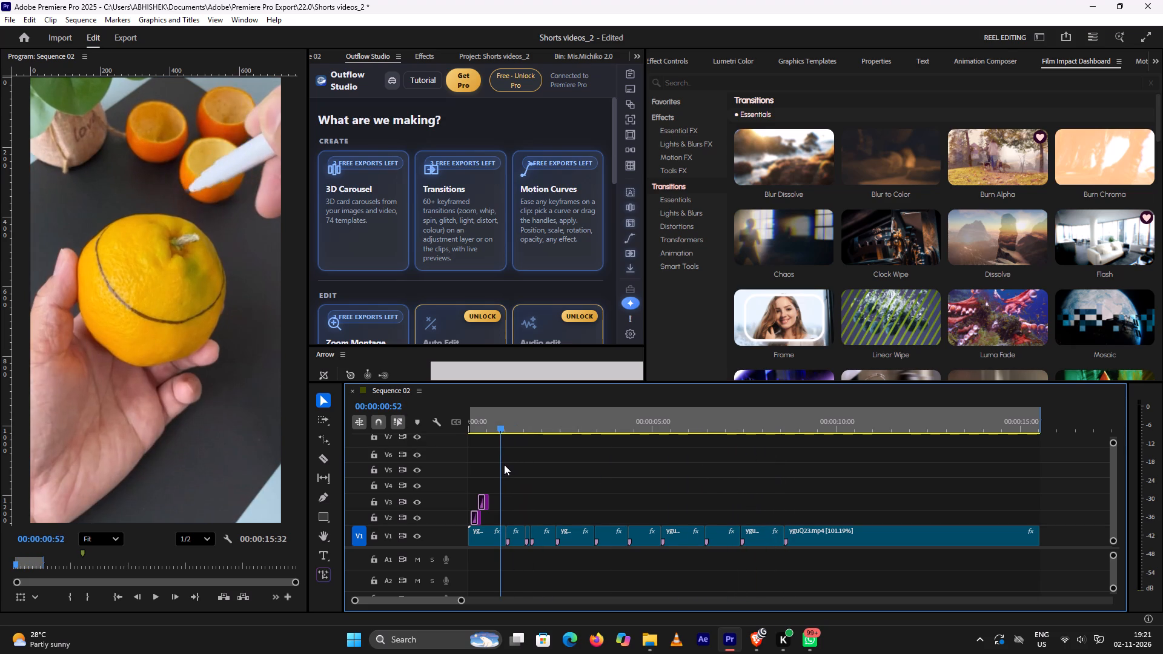
pyautogui.moveTo(504, 464); pyautogui.dragTo(510, 461)
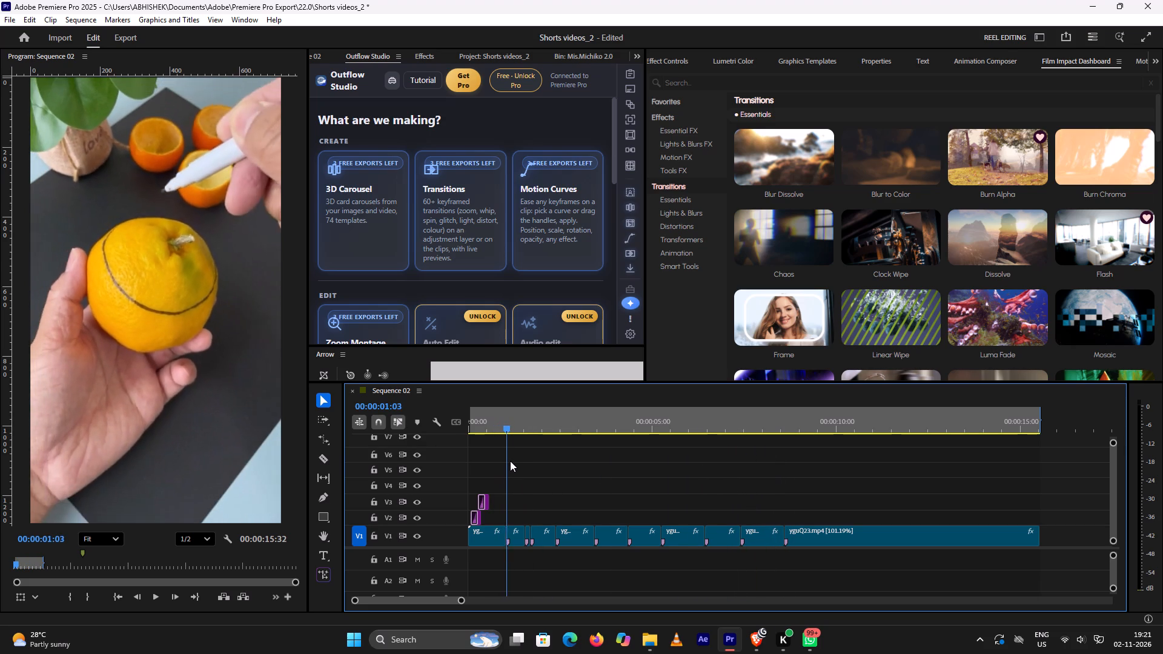
pyautogui.moveTo(510, 461); pyautogui.dragTo(554, 456)
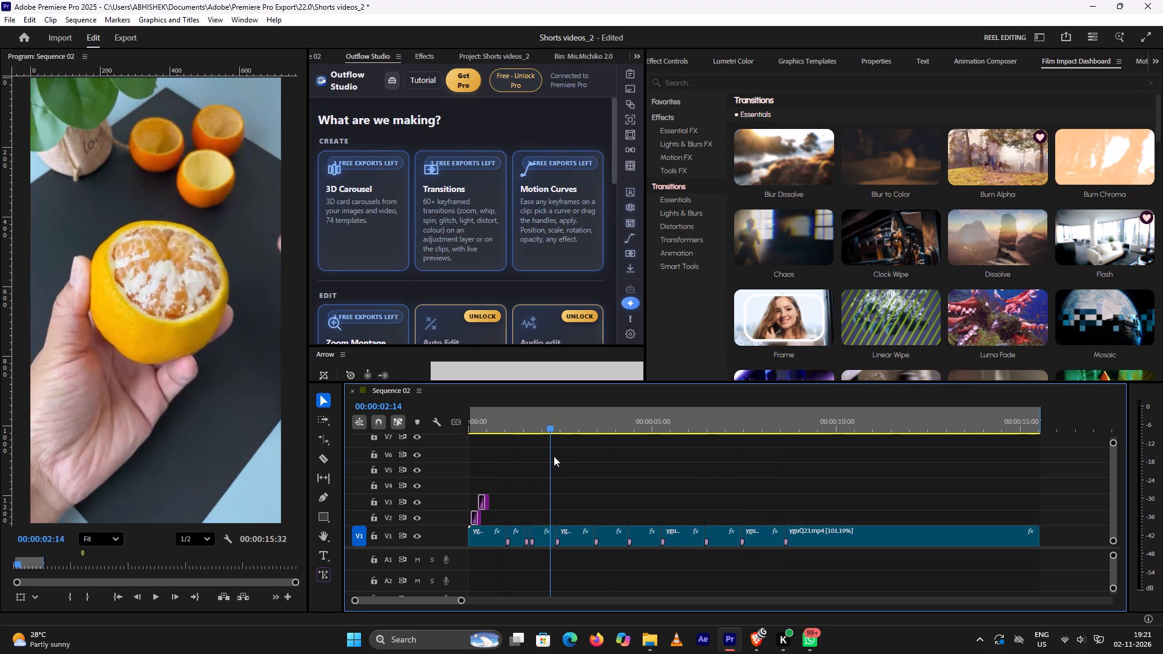
pyautogui.moveTo(554, 456); pyautogui.dragTo(555, 465)
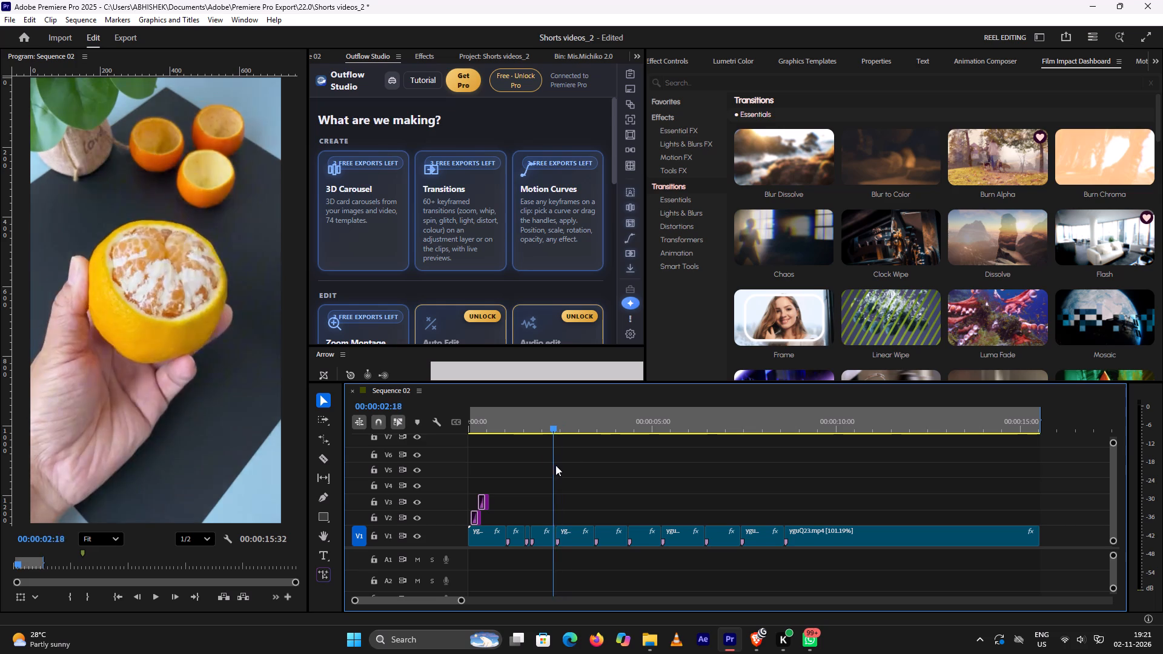
pyautogui.moveTo(555, 465); pyautogui.dragTo(498, 479)
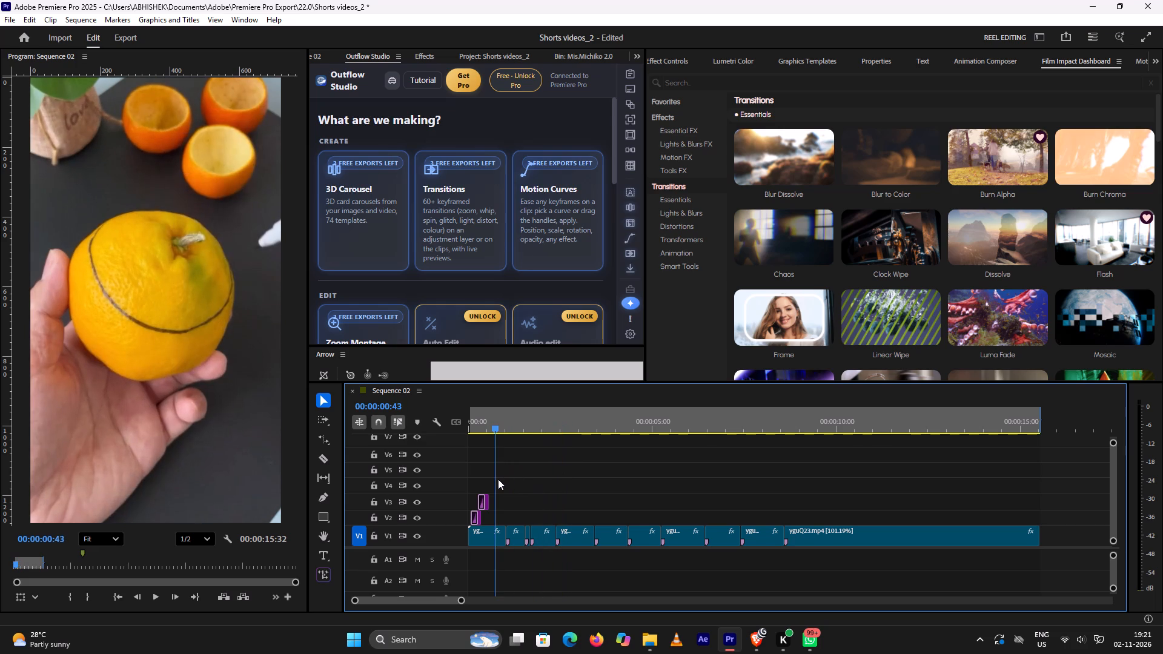
pyautogui.moveTo(498, 479); pyautogui.dragTo(499, 479)
# Replay the end of the zoom-out and the cut to the peeling shot several times to judge how the cut flows.
pyautogui.press('space')
pyautogui.press('space')
pyautogui.click(505, 424)
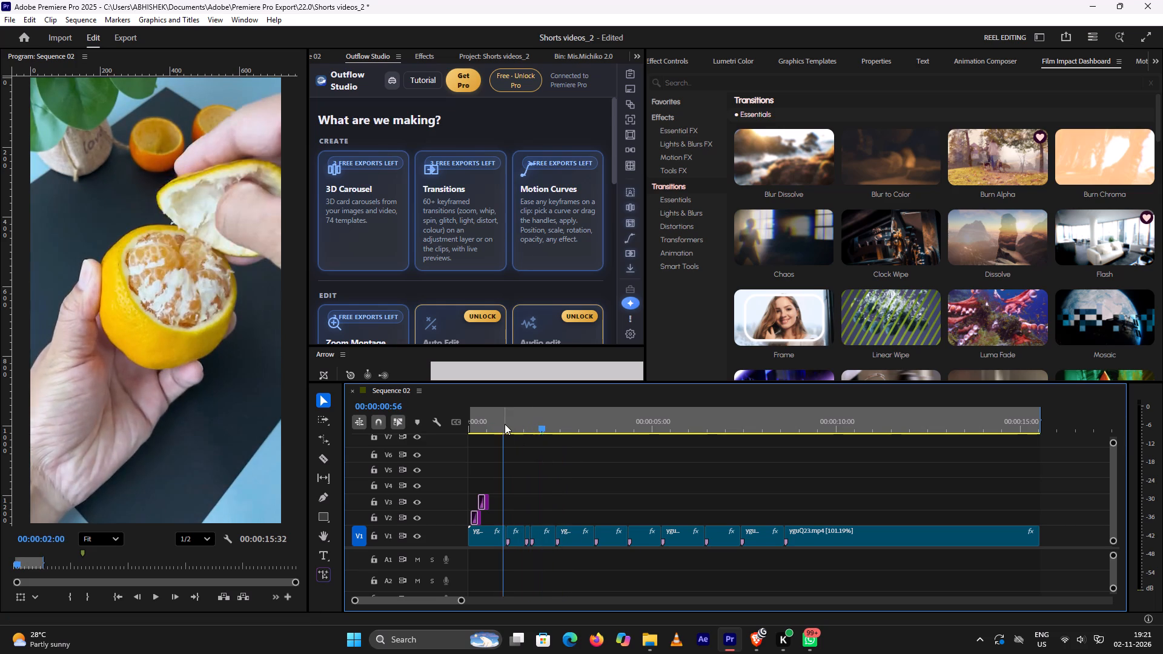
pyautogui.press('space')
pyautogui.press('space')
pyautogui.click(505, 421)
pyautogui.press('space')
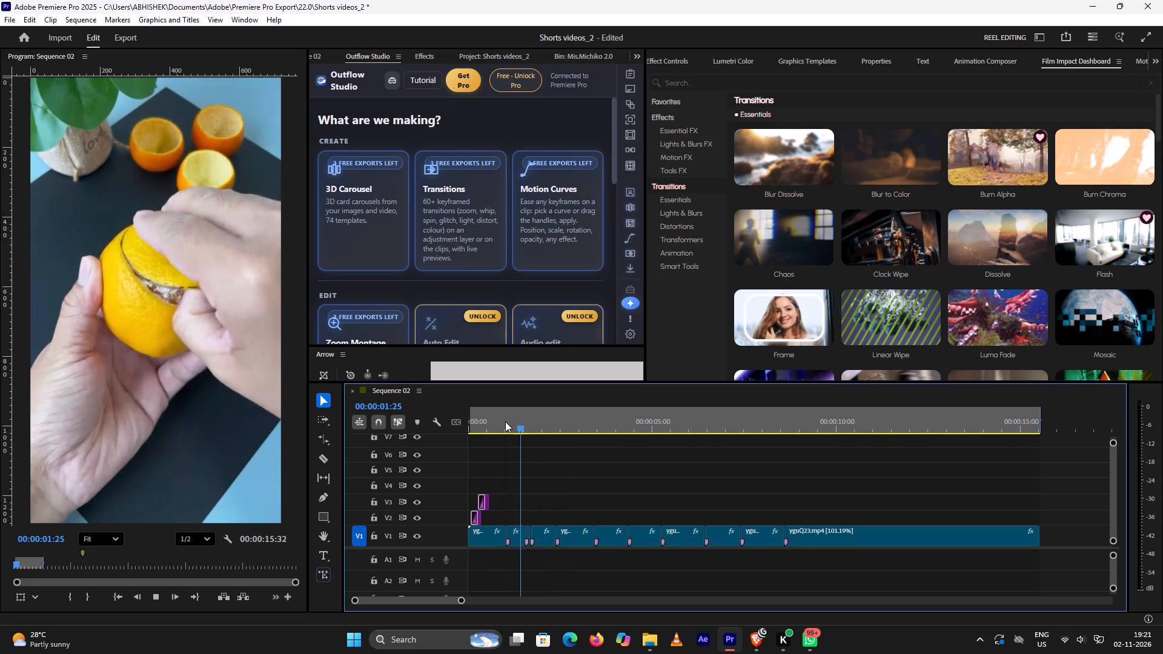
pyautogui.click(505, 421)
pyautogui.press('space')
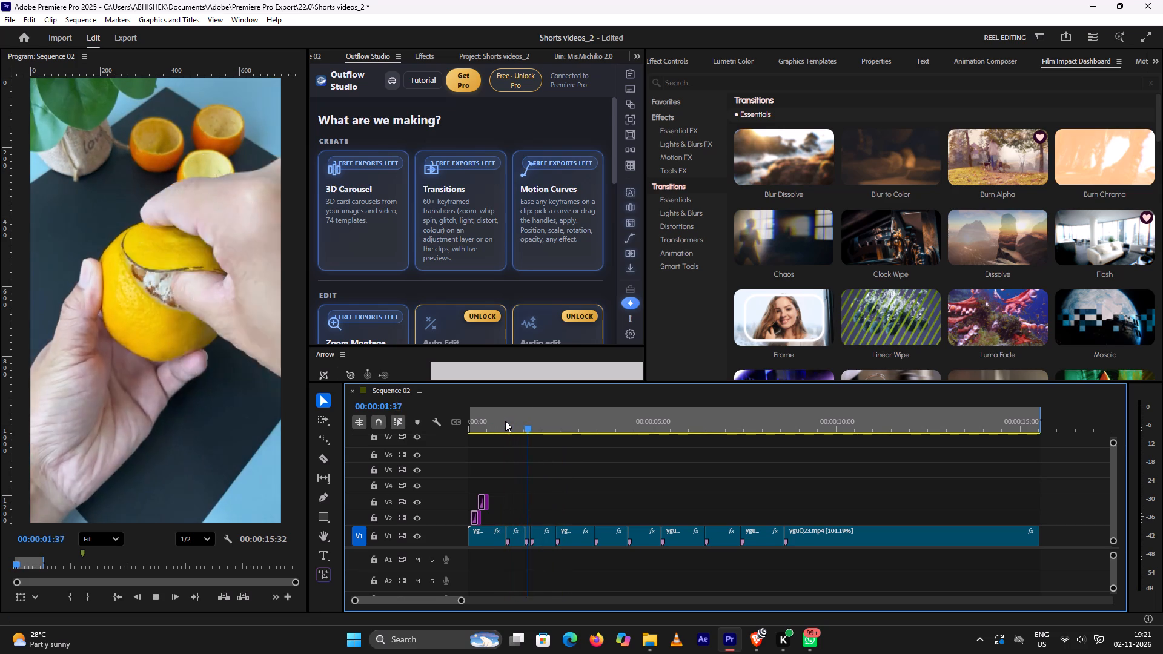
pyautogui.click(505, 421)
pyautogui.press('space')
pyautogui.press('space')
pyautogui.click(492, 420)
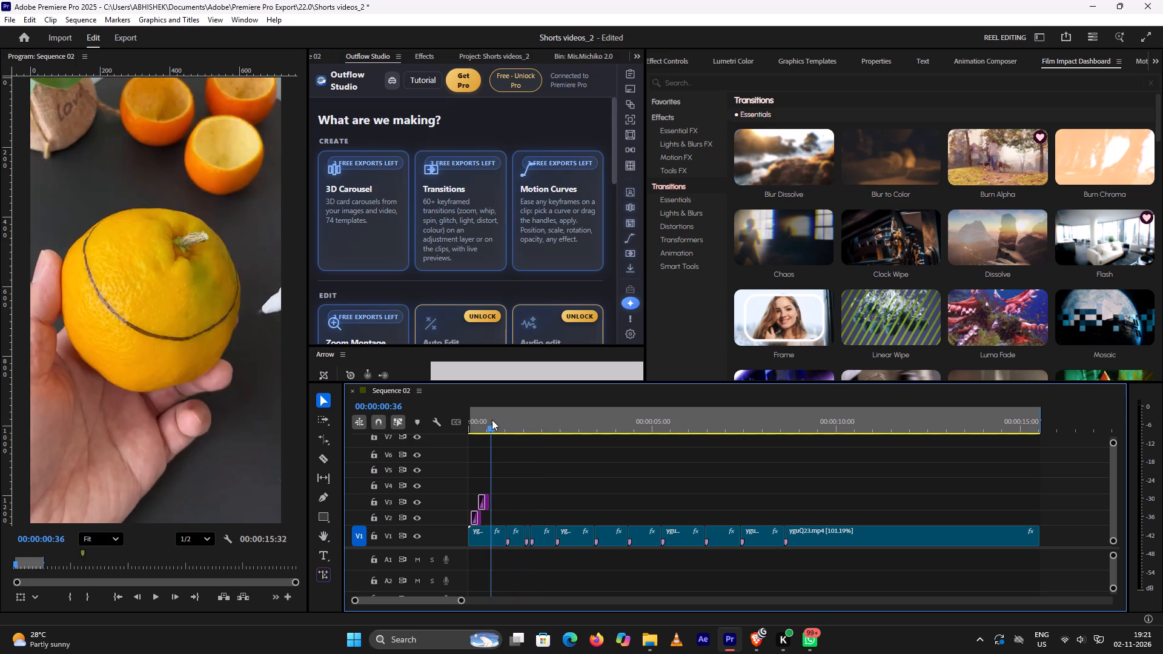
pyautogui.press('space')
pyautogui.press('space')
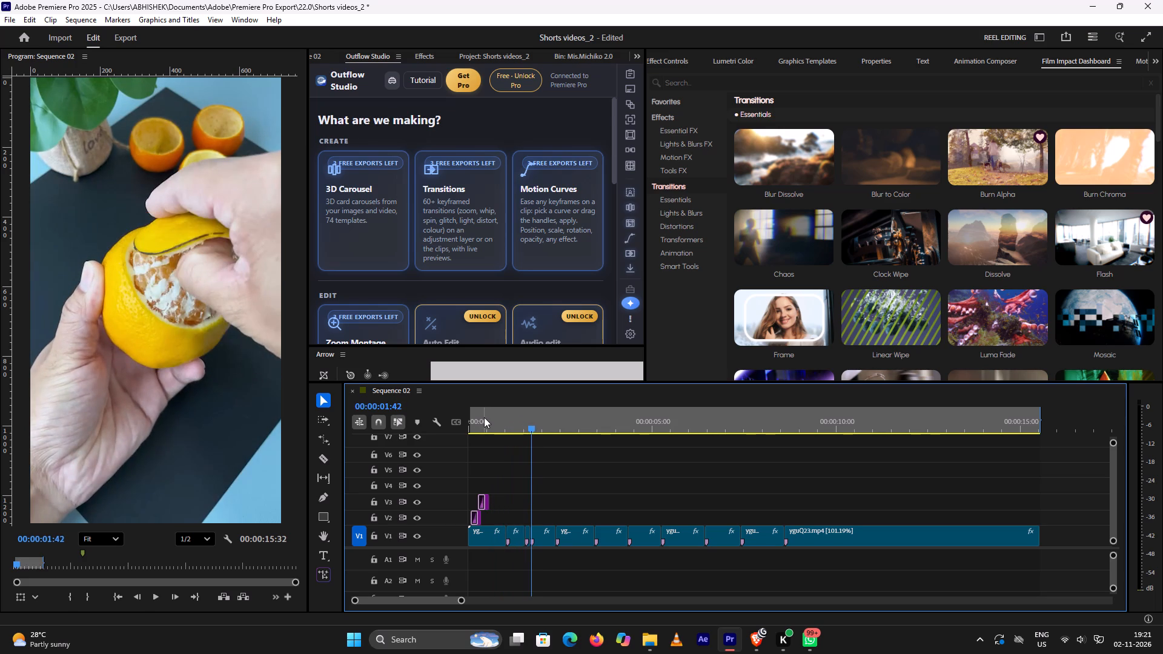
# Play the orange short from its very start through the opening flashes and the peeling shot.
pyautogui.click(484, 417)
pyautogui.moveTo(480, 428); pyautogui.dragTo(463, 431)
pyautogui.press('space')
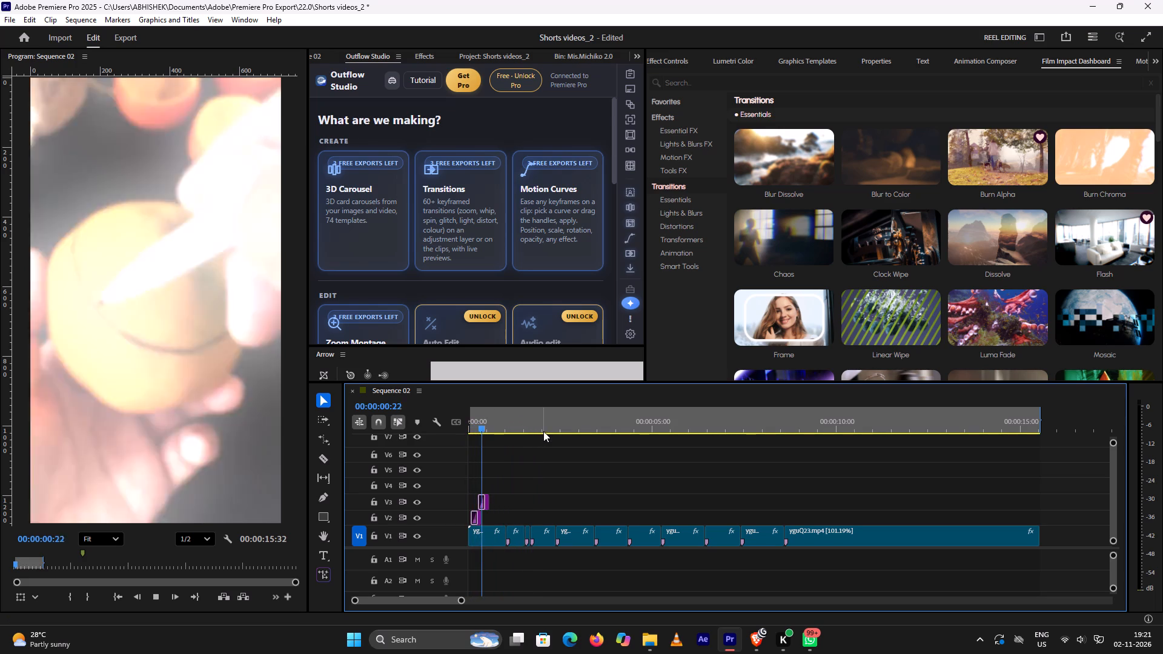
pyautogui.press('space')
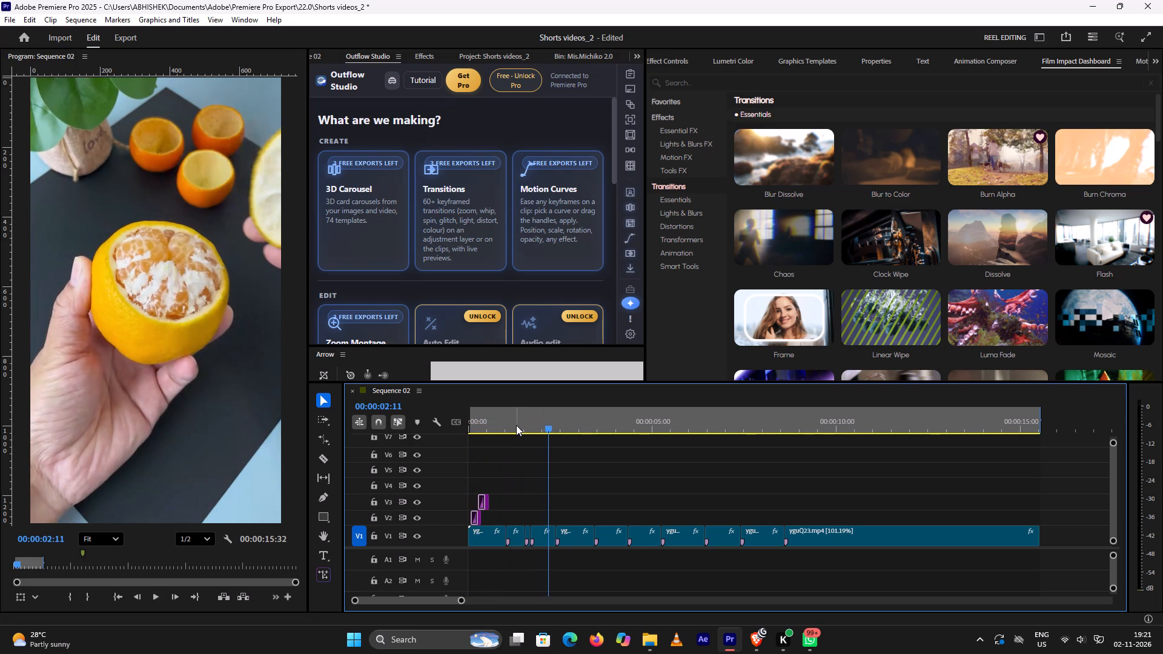
# Replay the cut from the marked orange to the peeling shot repeatedly, starting from around 00:00:00:51.
pyautogui.click(501, 422)
pyautogui.press('space')
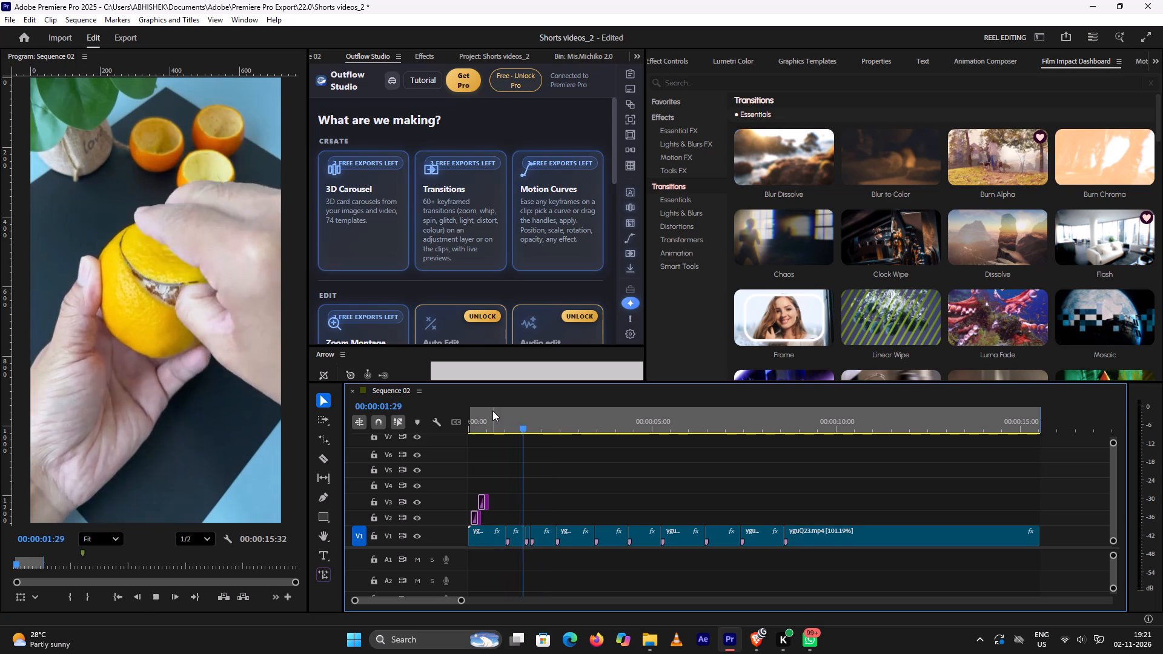
pyautogui.press('space')
pyautogui.click(500, 416)
pyautogui.press('space')
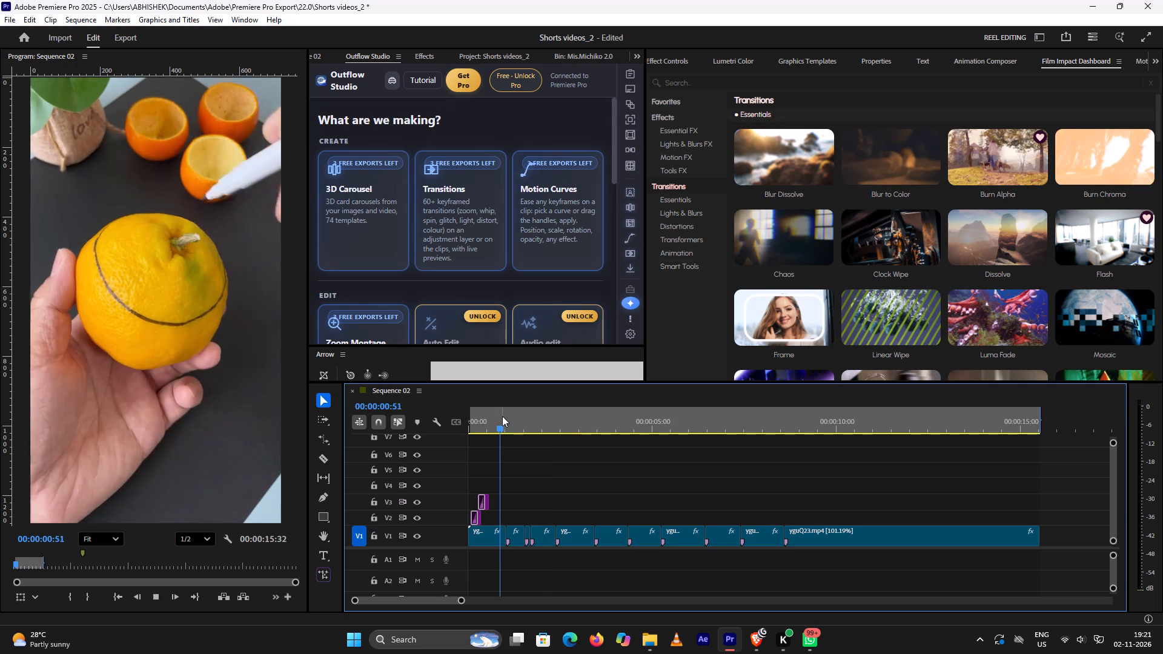
pyautogui.press('space')
pyautogui.click(502, 416)
pyautogui.press('space')
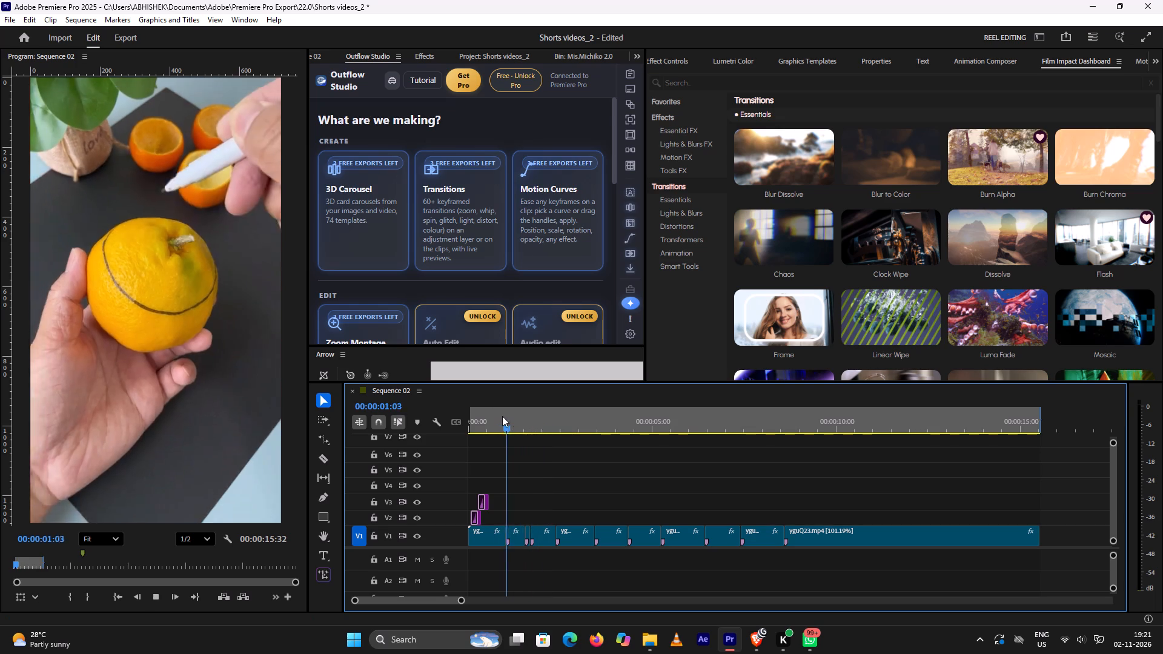
pyautogui.press('space')
pyautogui.click(502, 416)
pyautogui.press('space')
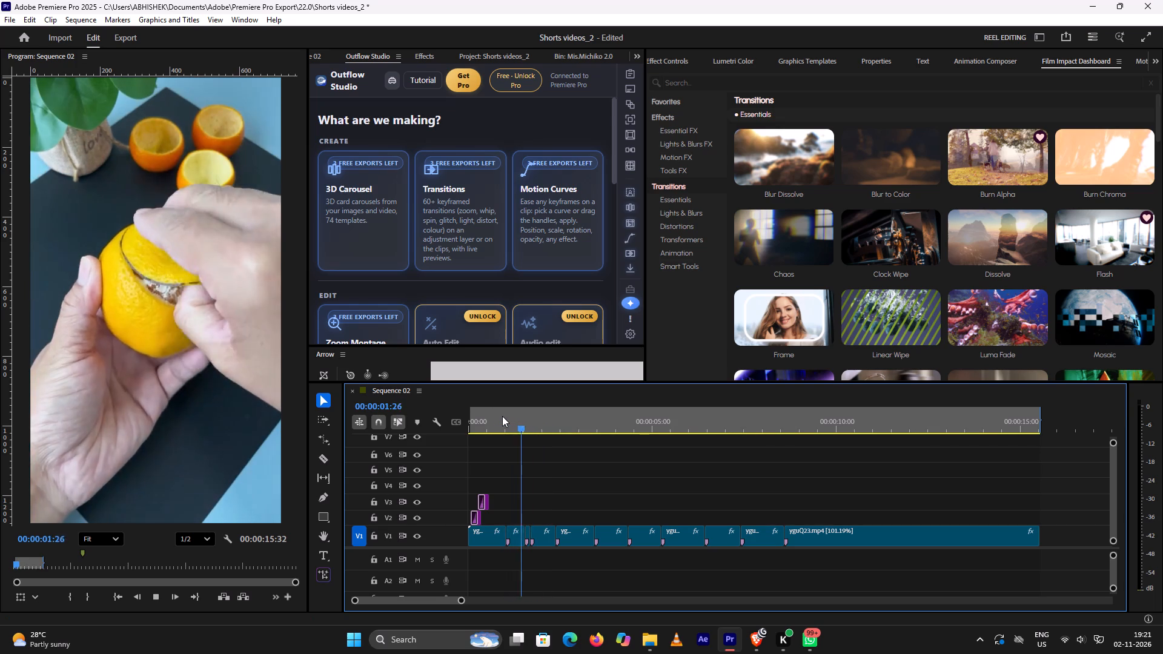
pyautogui.press('space')
pyautogui.click(502, 416)
pyautogui.press('space')
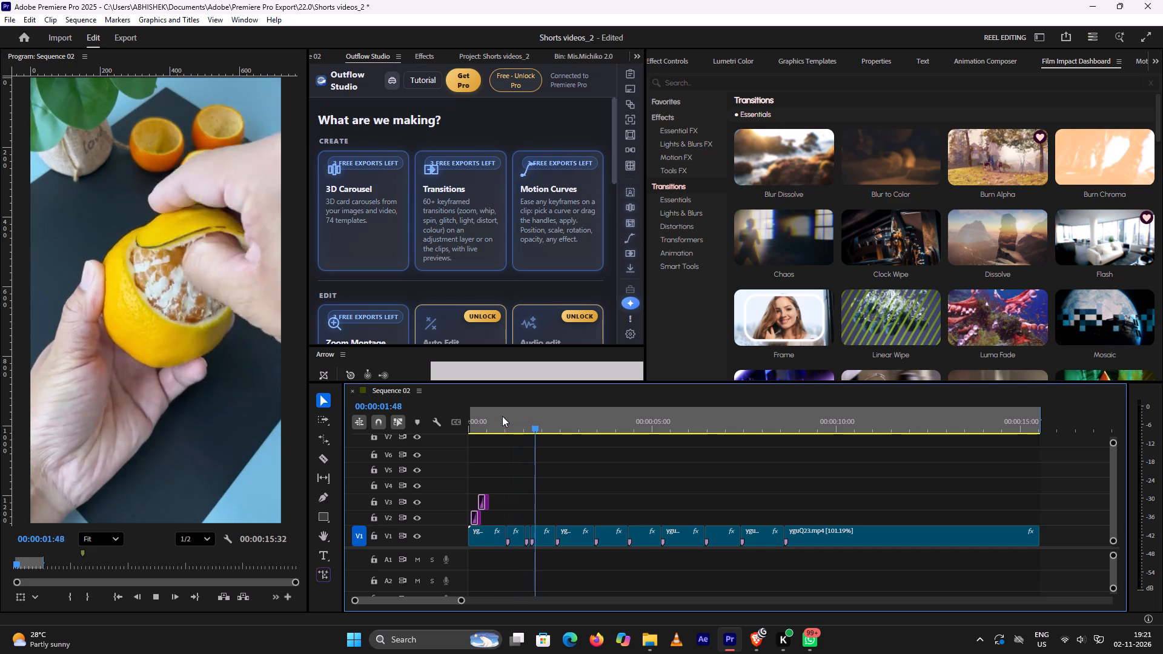
pyautogui.click(502, 416)
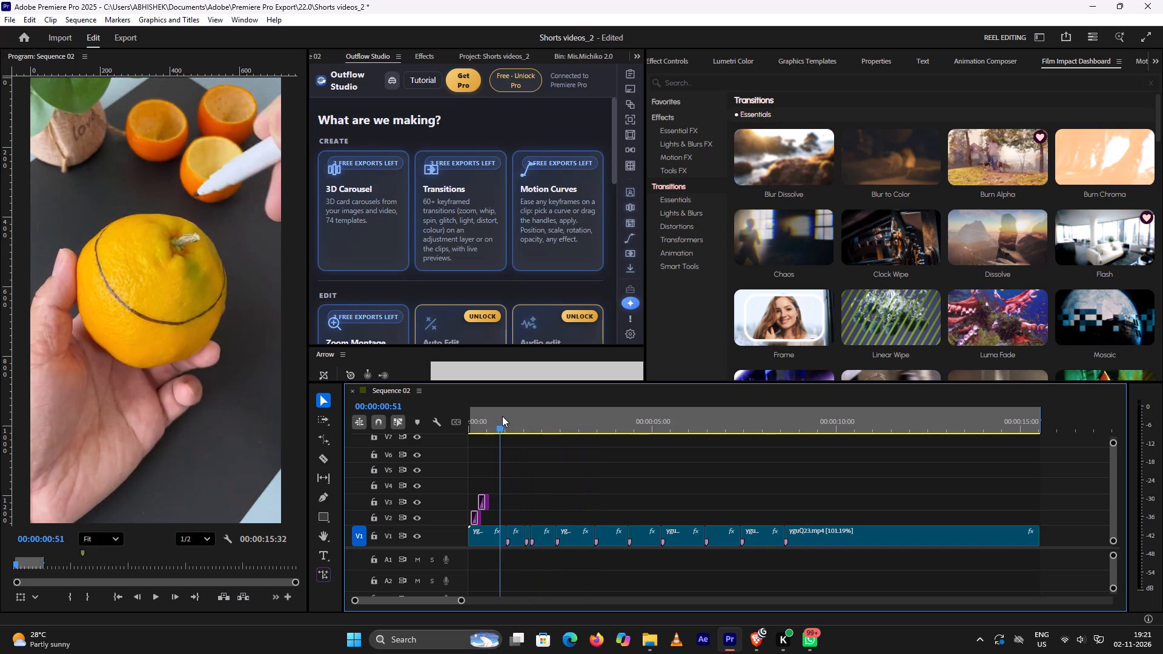
pyautogui.press('space')
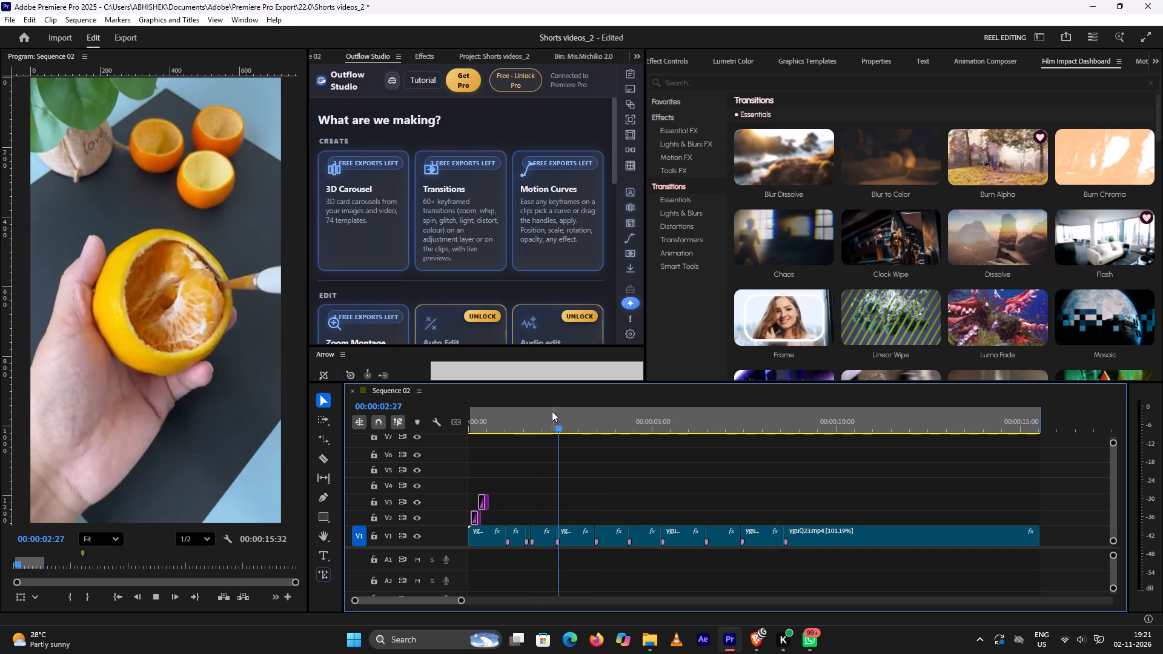
pyautogui.press('space')
# Replay the marked-orange cut twice more, and scrub across it into the peeling shot at 00:00:01:44.
pyautogui.click(505, 419)
pyautogui.press('space')
pyautogui.press('space')
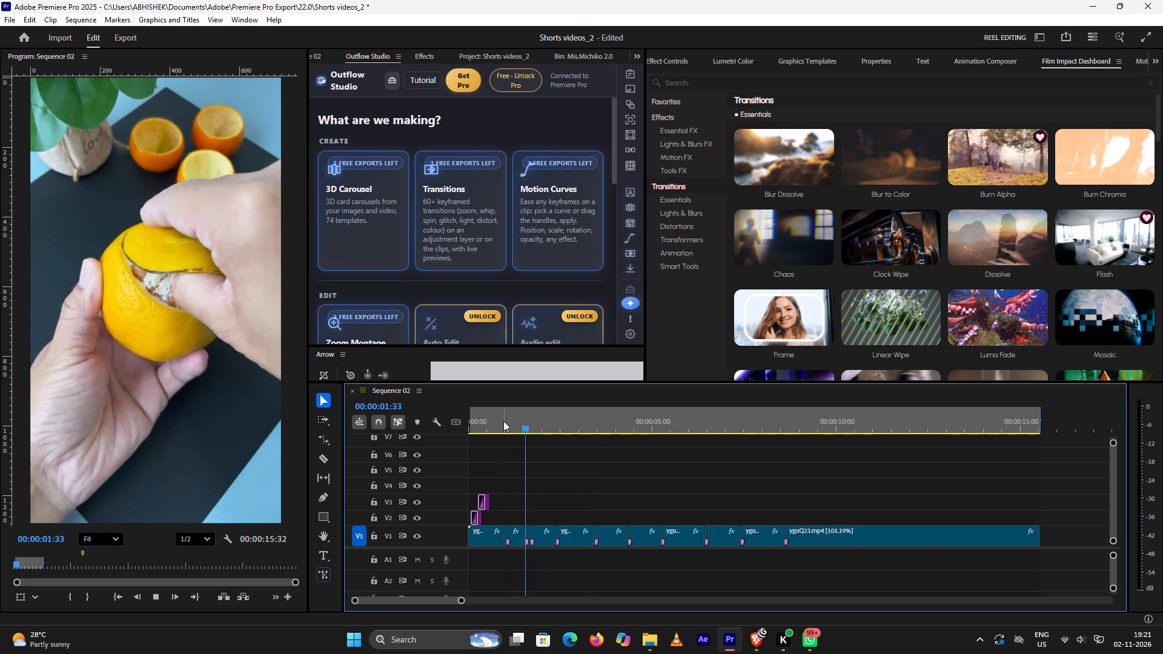
pyautogui.click(502, 423)
pyautogui.press('space')
pyautogui.press('space')
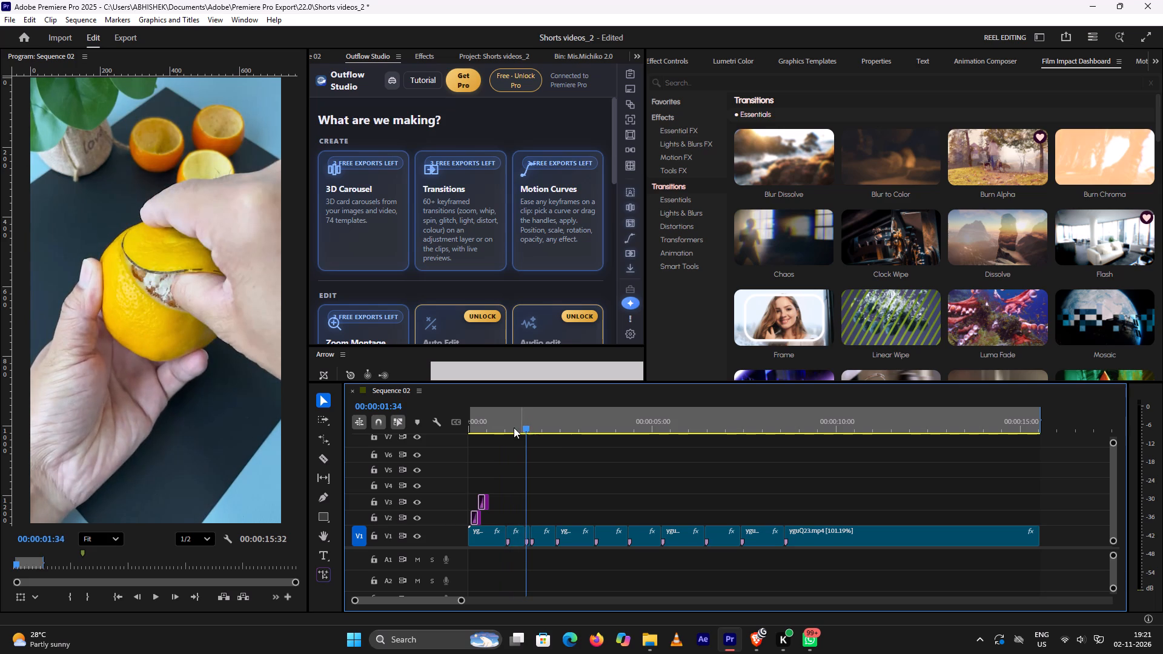
pyautogui.click(497, 430)
pyautogui.moveTo(497, 430); pyautogui.dragTo(505, 429)
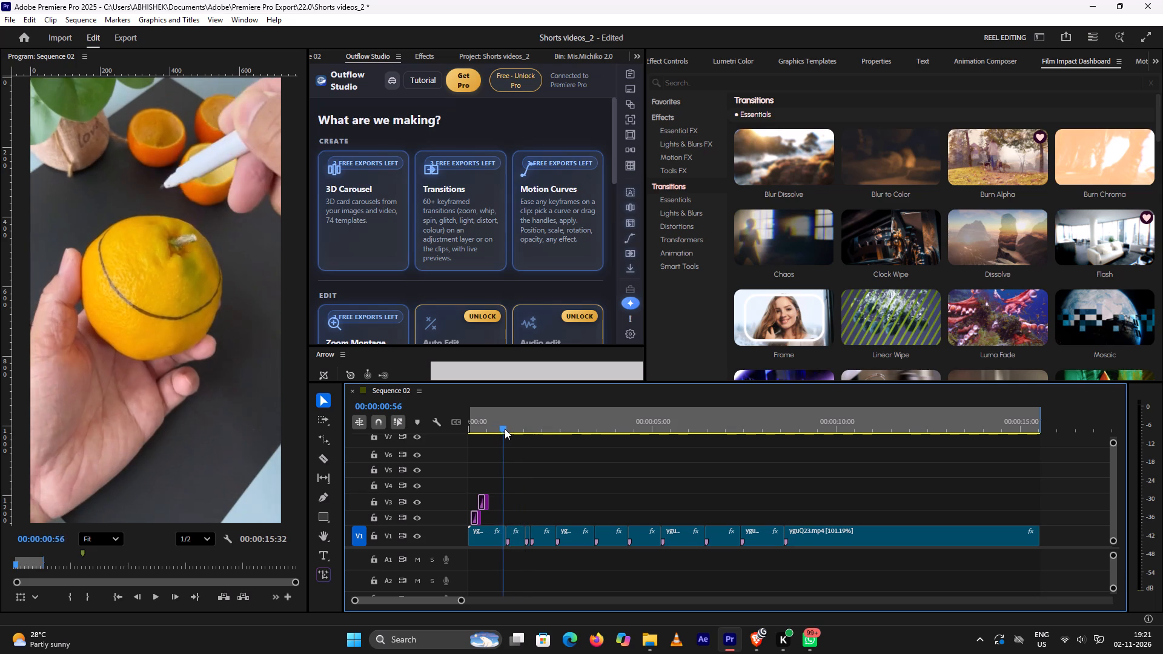
pyautogui.moveTo(505, 429); pyautogui.dragTo(534, 434)
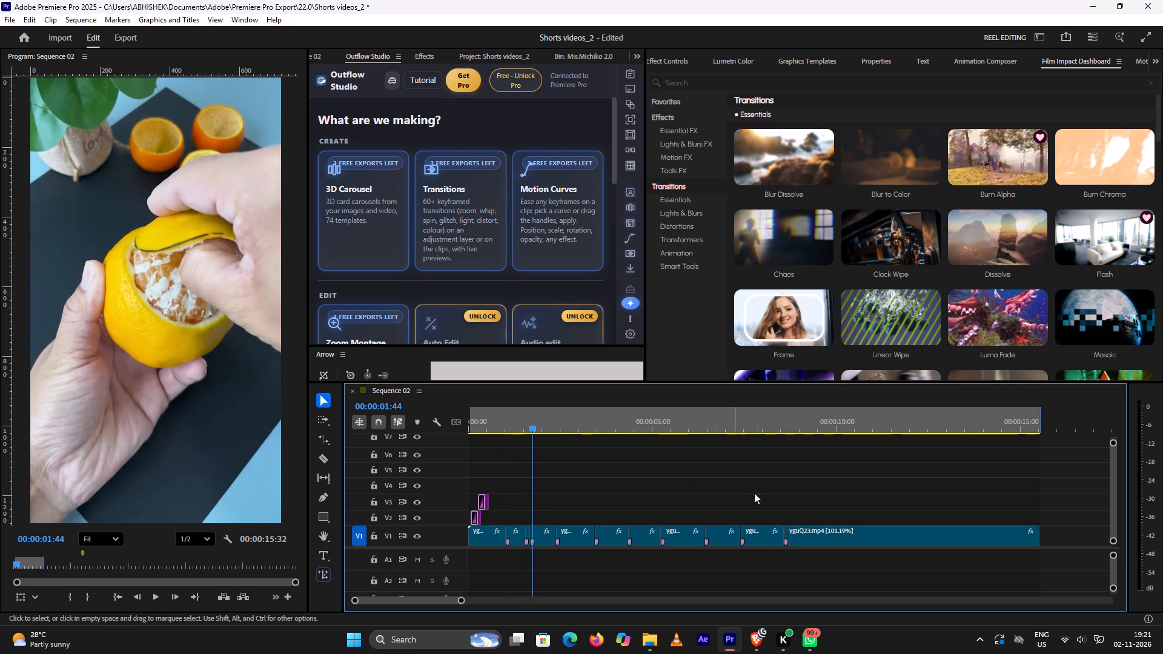
# Play the separate apple-drawing short further along the sequence, from its opening to the water bucket shot, as a reference.
pyautogui.keyDown('alt'); pyautogui.scroll(-9, 762, 474); pyautogui.keyUp('alt')
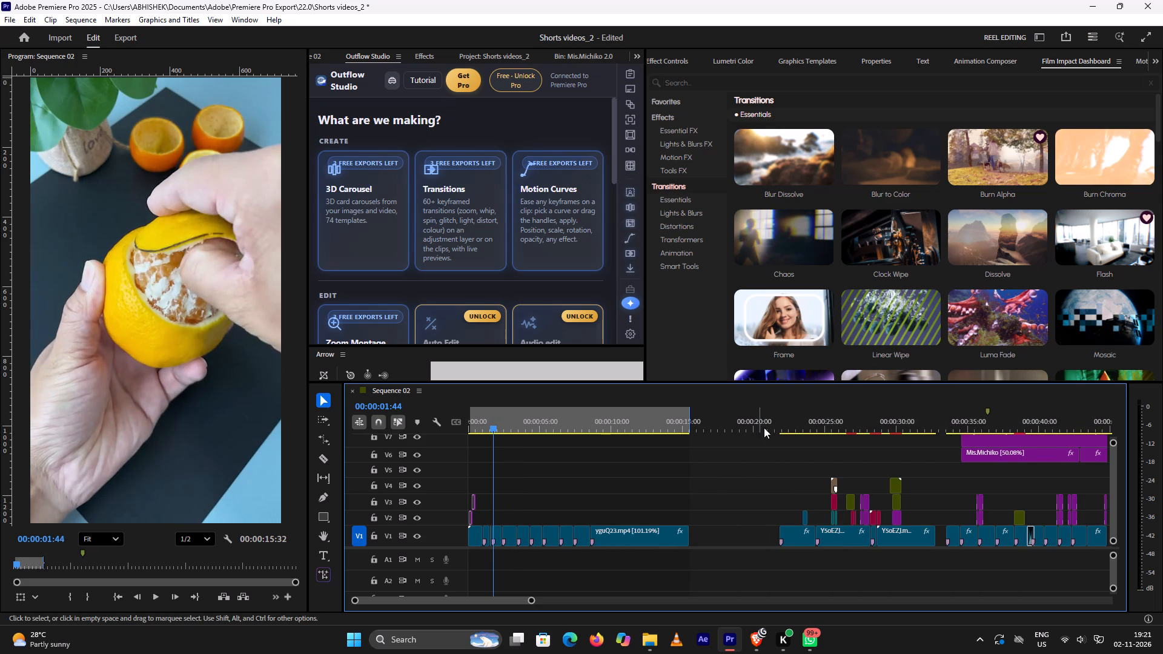
pyautogui.click(790, 420)
pyautogui.press('space')
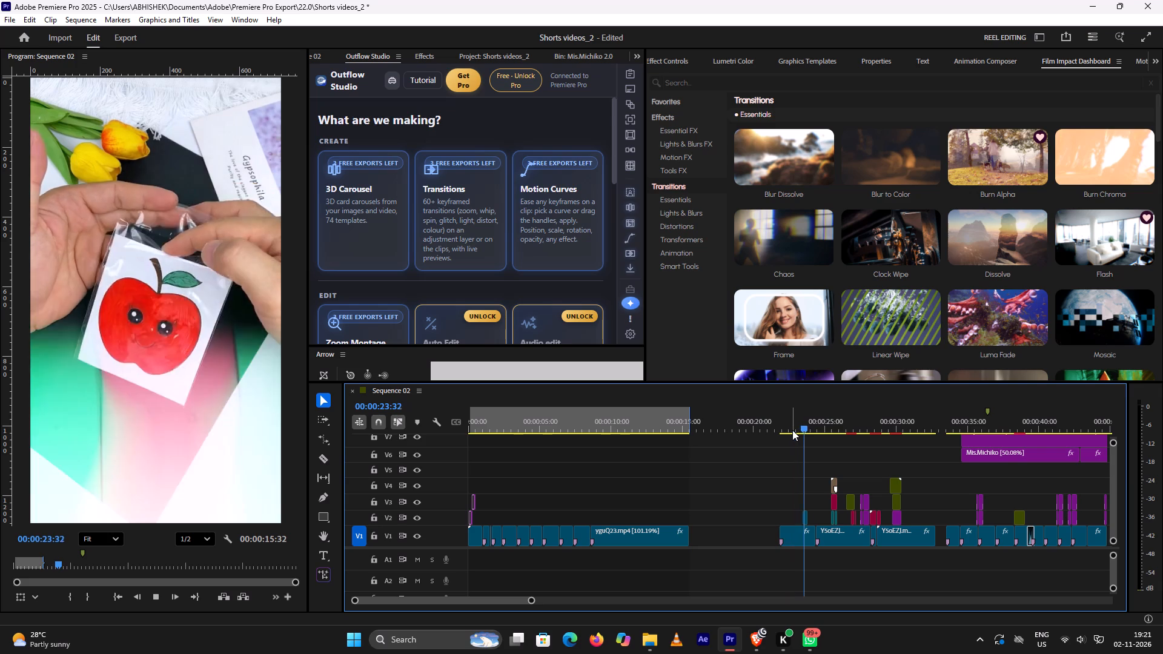
pyautogui.press('space')
pyautogui.press('space')
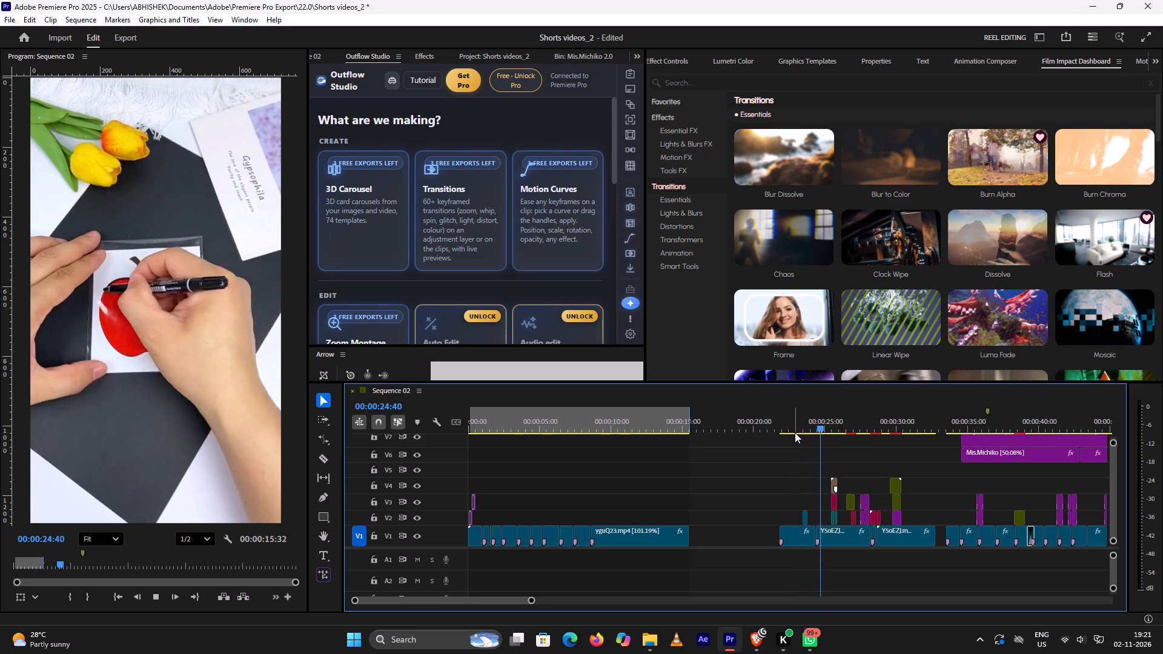
pyautogui.press('space')
pyautogui.press('space')
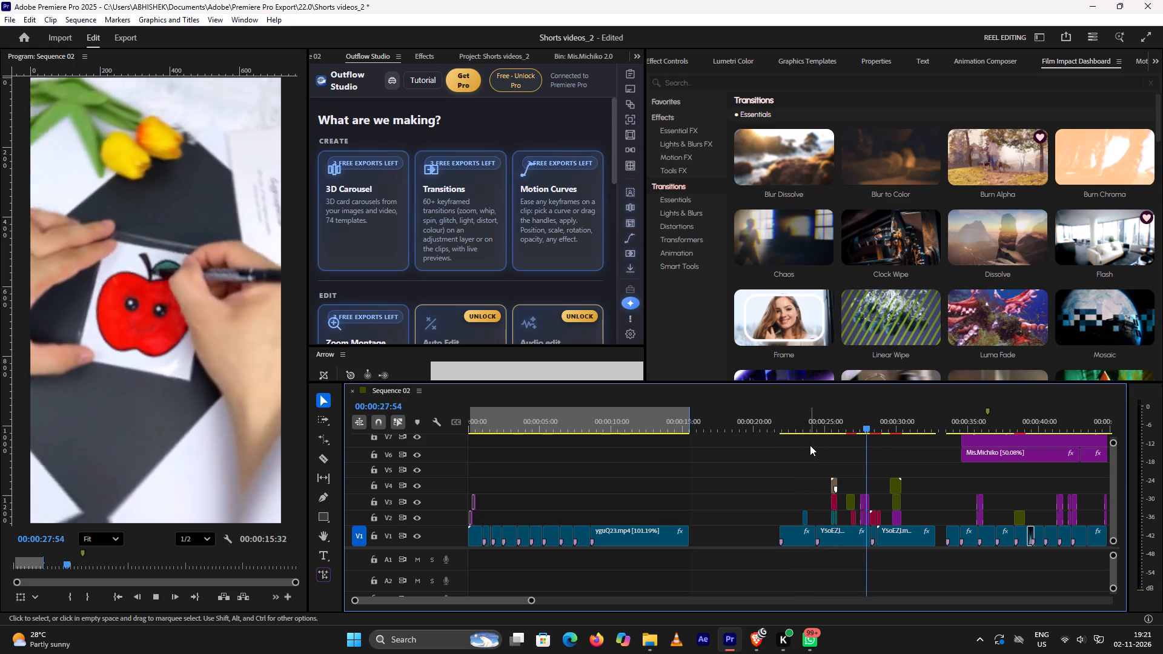
pyautogui.keyDown('alt'); pyautogui.scroll(-3, 870, 455); pyautogui.keyUp('alt')
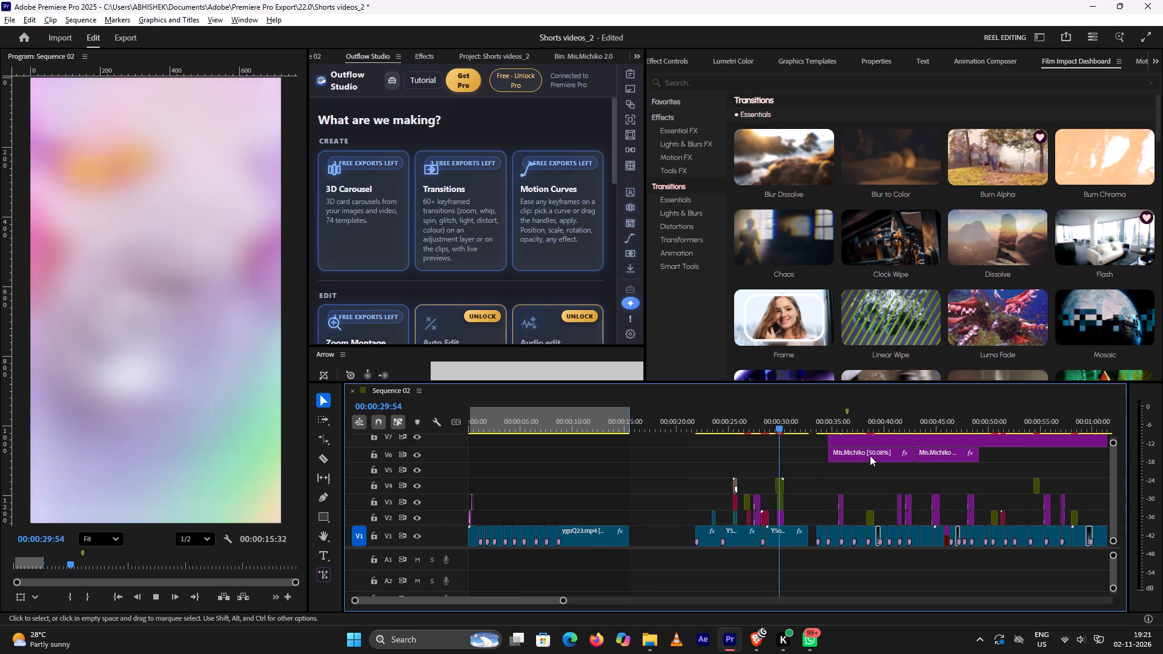
pyautogui.press('space')
# Replay the apple-drawing short from 00:00:25:19 to the tilting shake on the outlined apple around 00:00:27:50.
pyautogui.scroll(4, 809, 455)
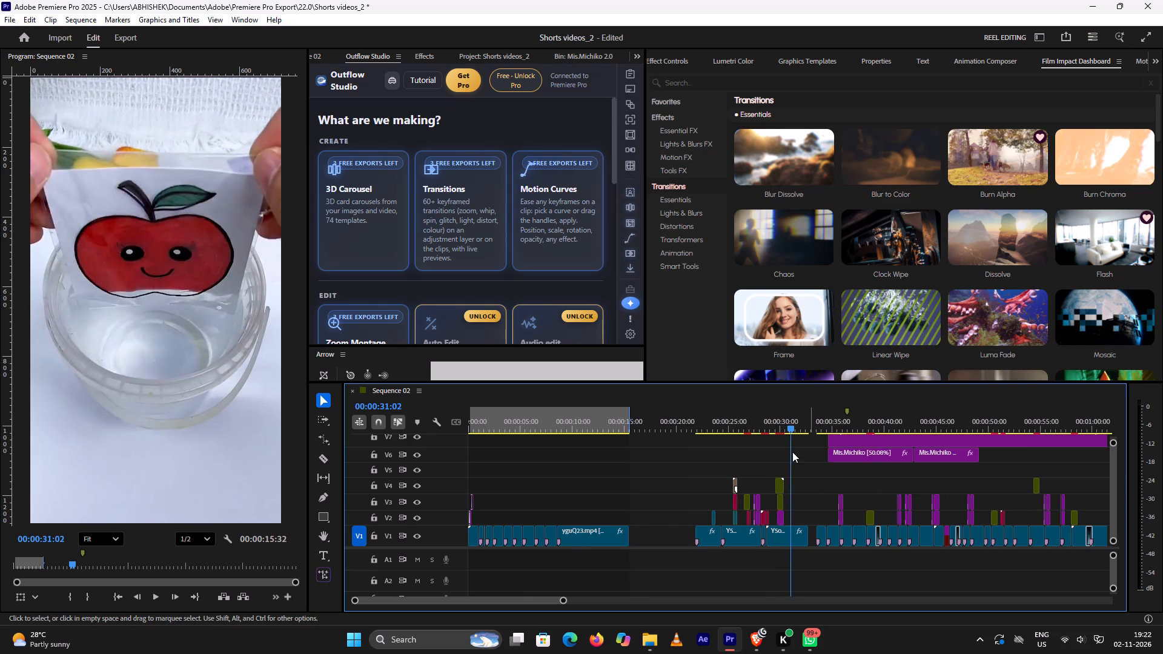
pyautogui.keyDown('alt'); pyautogui.scroll(4, 803, 456); pyautogui.keyUp('alt')
pyautogui.click(695, 425)
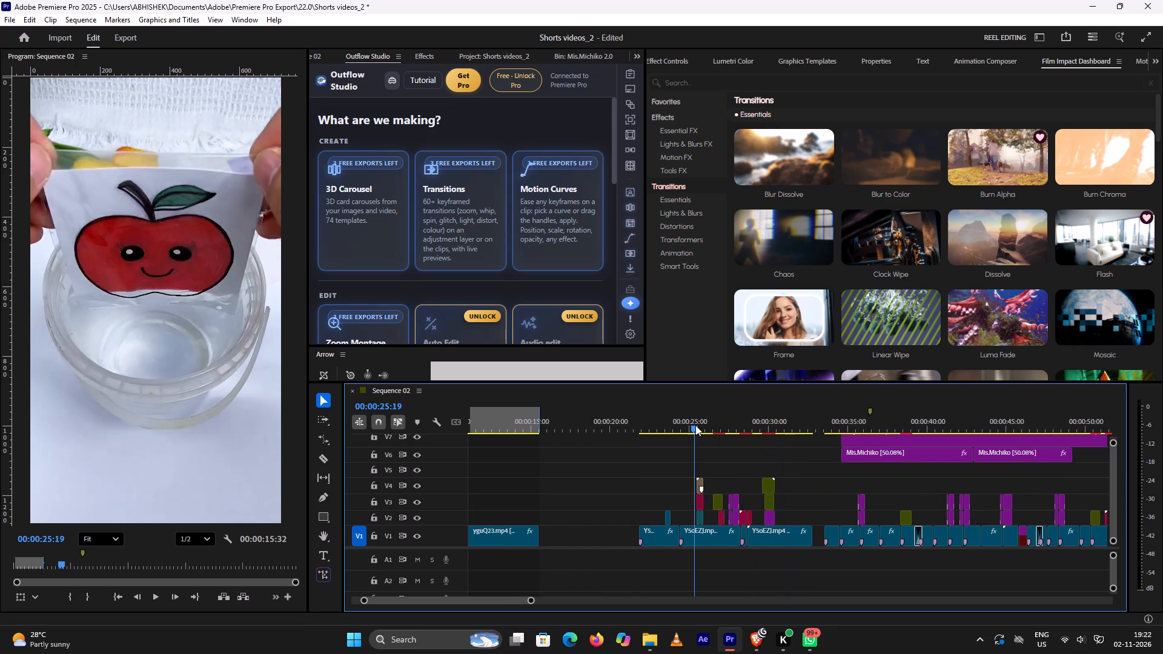
pyautogui.press('space')
pyautogui.press('space')
pyautogui.press('space')
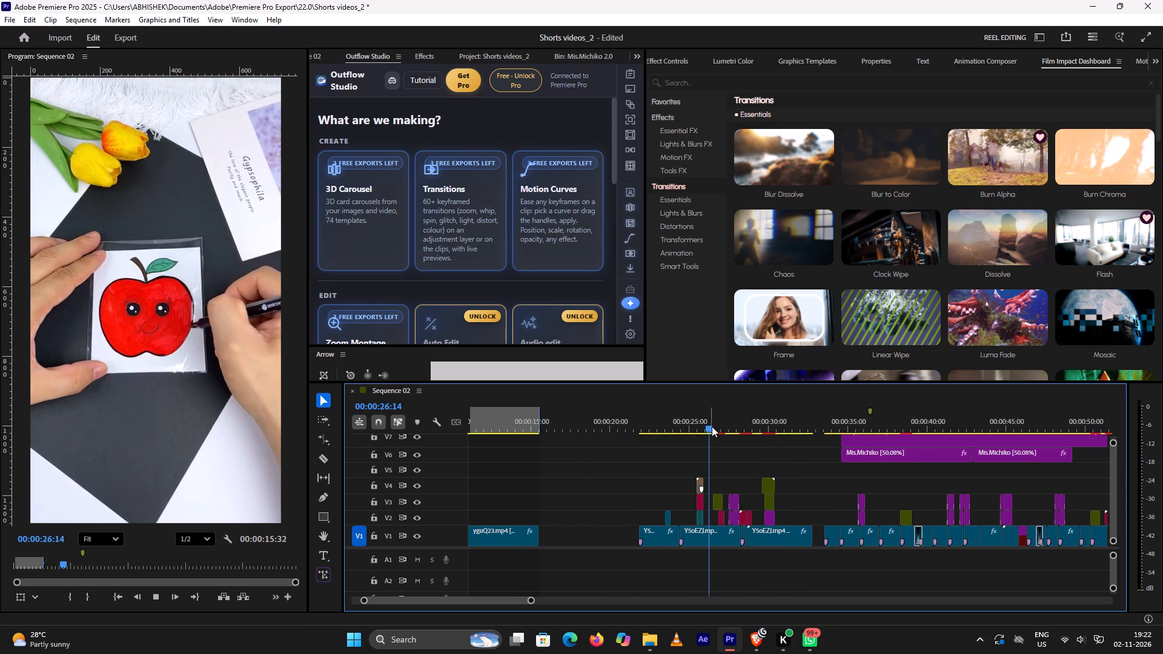
pyautogui.press('space')
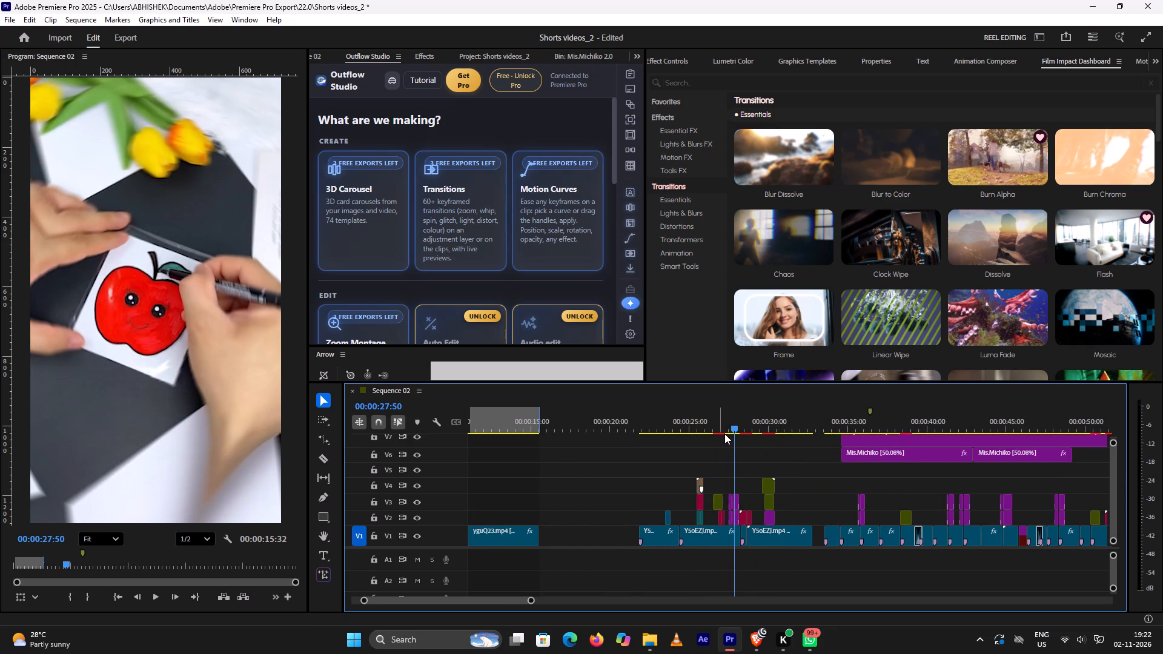
# Replay the apple-drawing effects and transitions from around 00:00:26:16 several times, continuing on the last pass to the water bucket shot.
pyautogui.click(718, 427)
pyautogui.press('space')
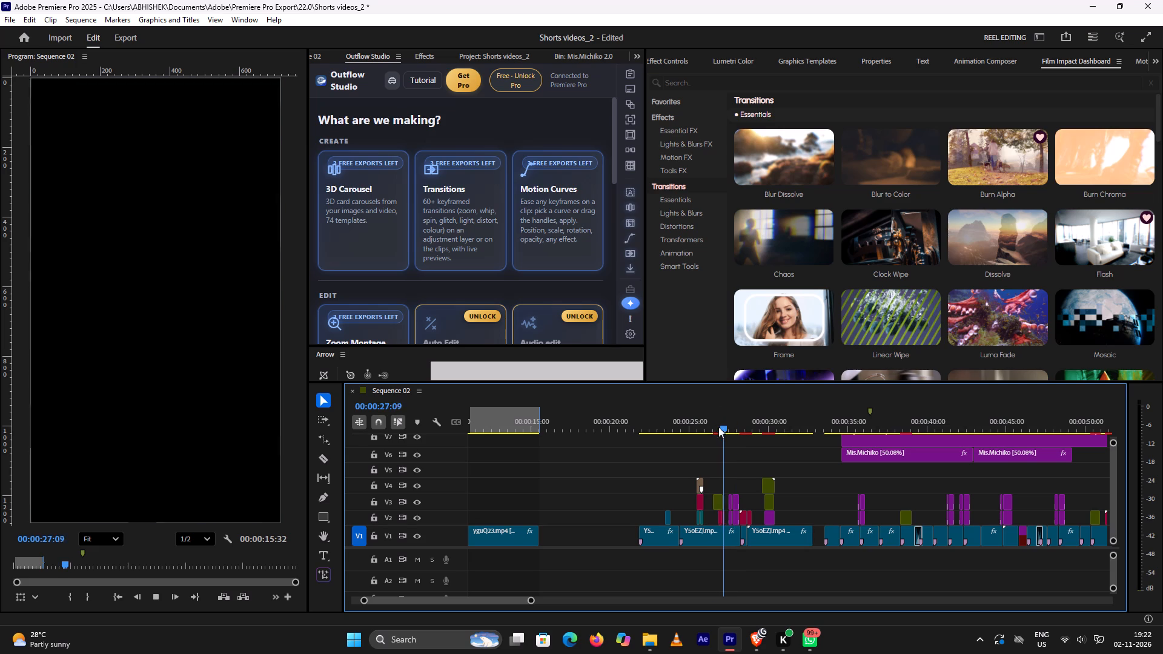
pyautogui.press('space')
pyautogui.click(711, 426)
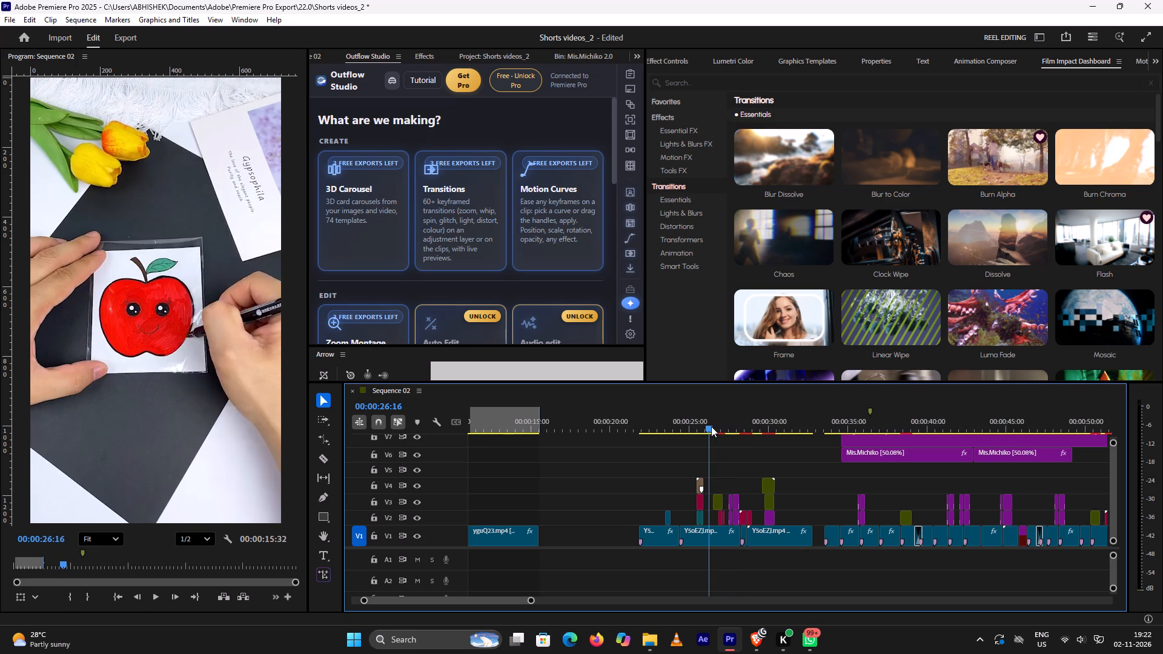
pyautogui.press('space')
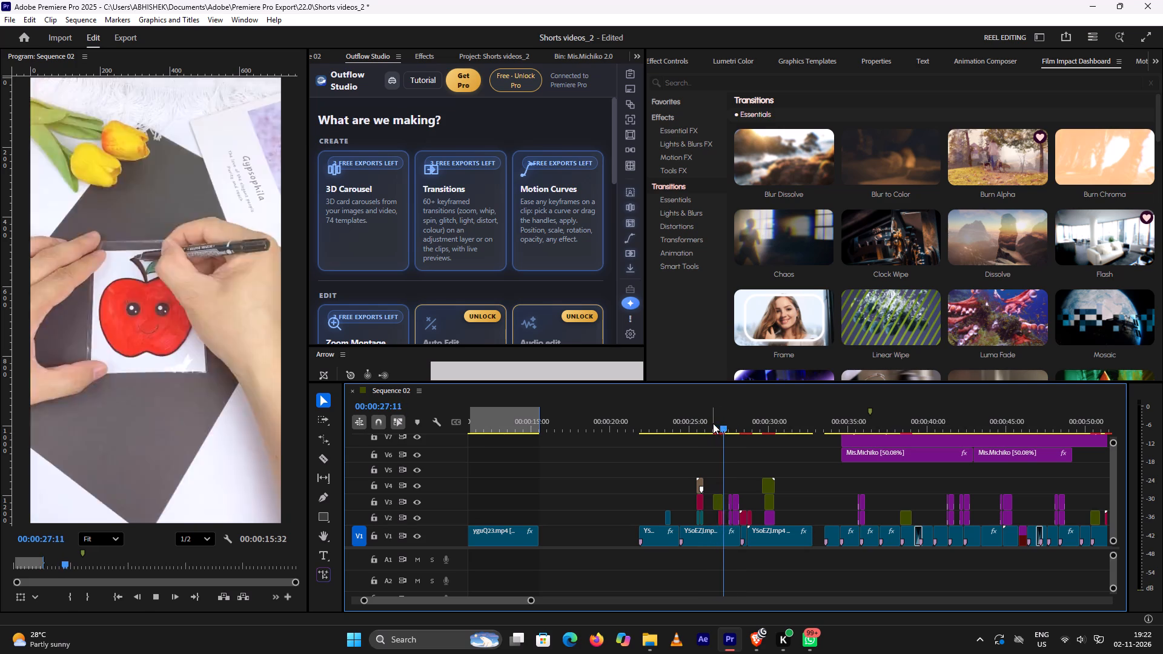
pyautogui.click(713, 423)
pyautogui.press('space')
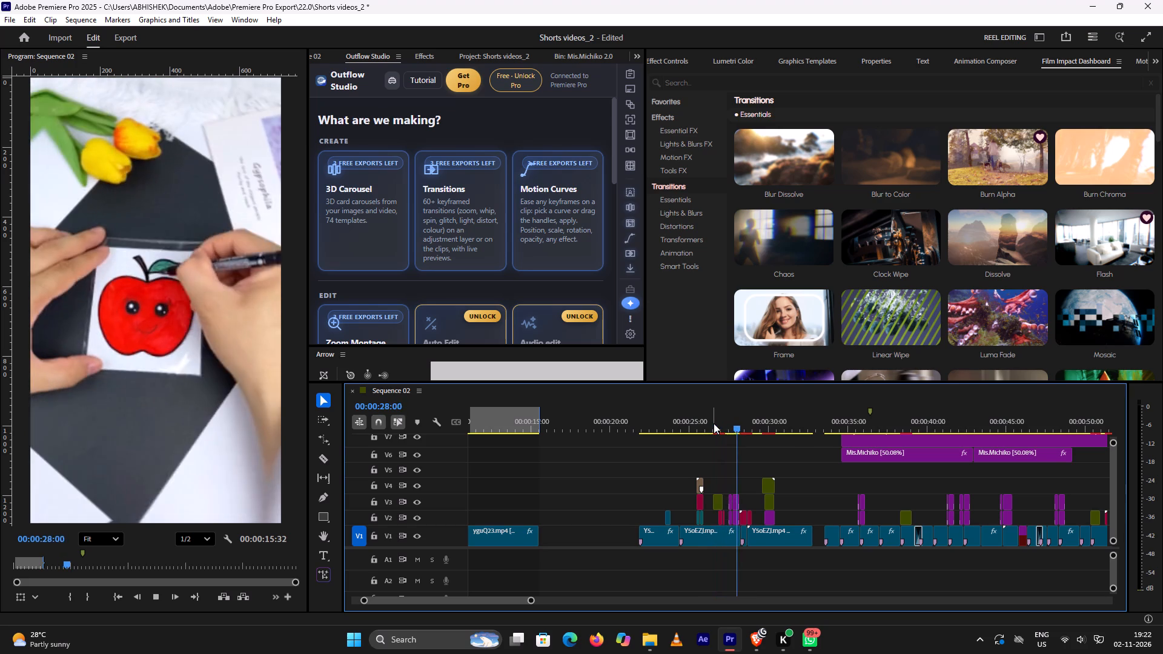
pyautogui.press('space')
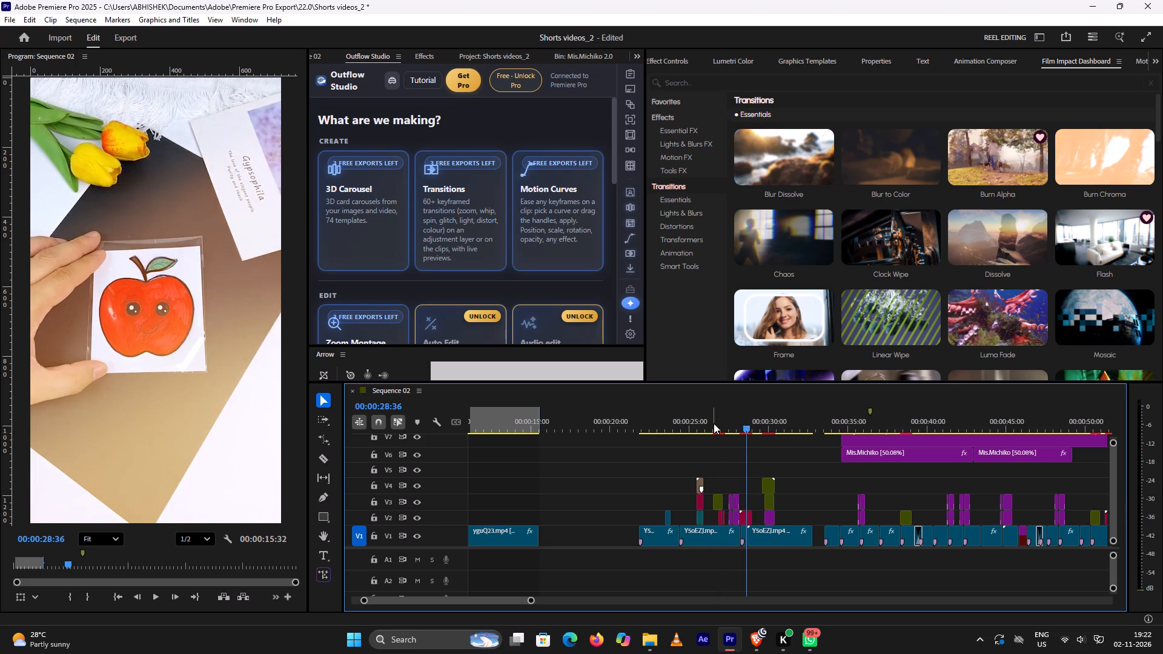
pyautogui.press('space')
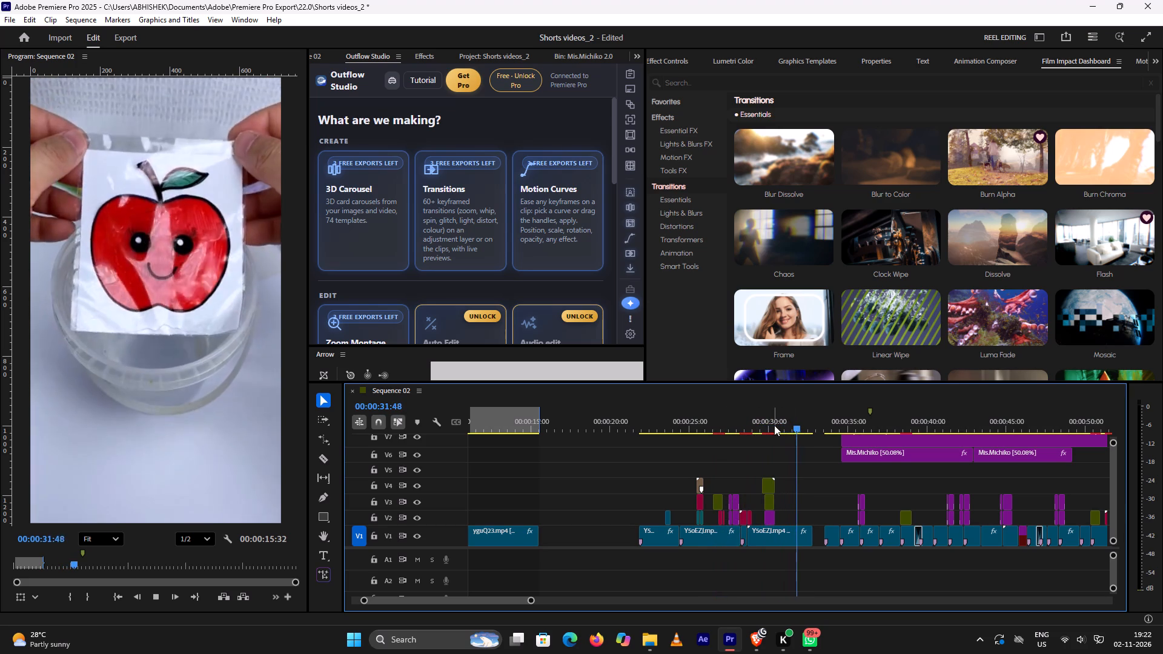
pyautogui.press('space')
# Replay the apple colouring and outlining effects from around 00:00:26:16, continuing on the last pass into the bucket shot.
pyautogui.click(719, 426)
pyautogui.press('space')
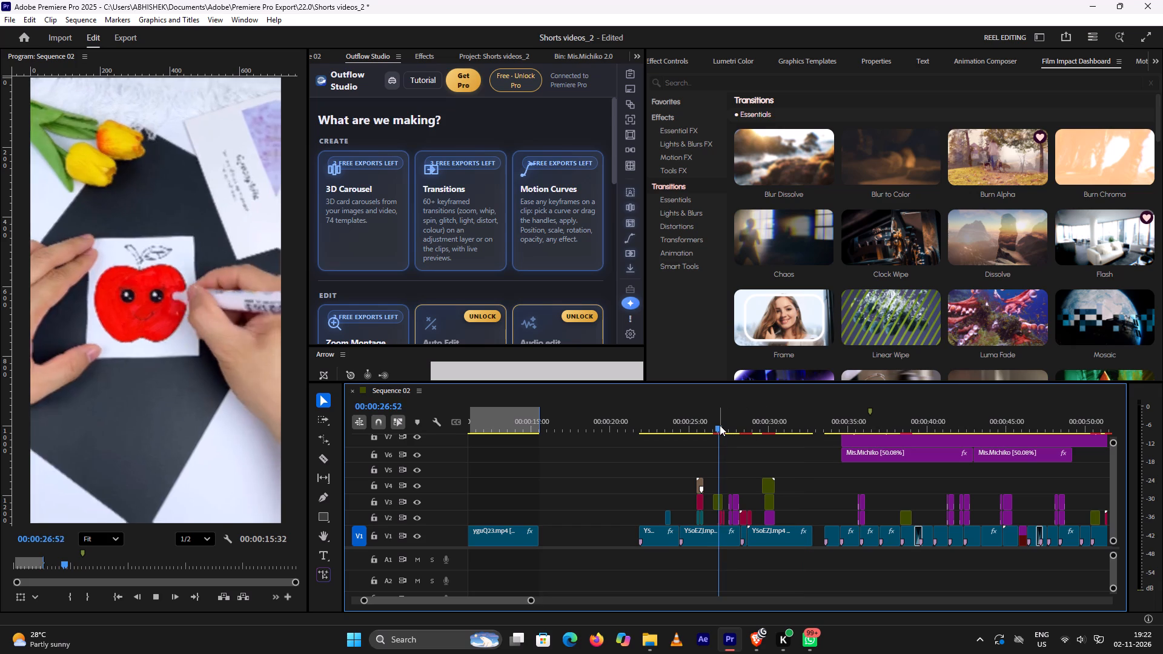
pyautogui.press('space')
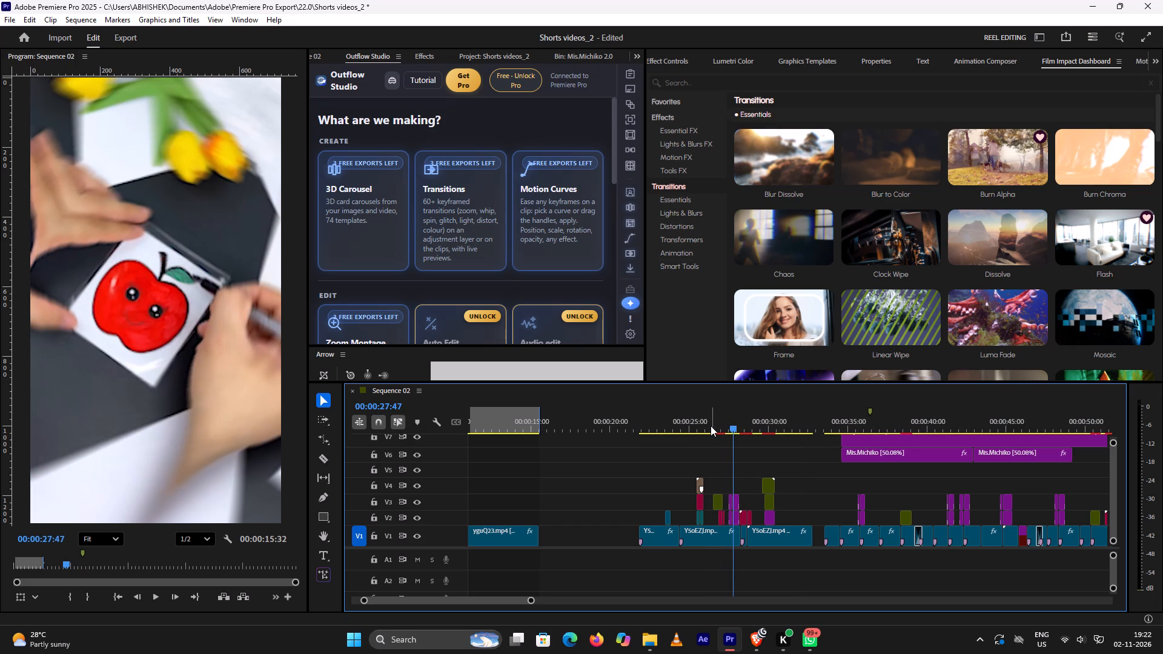
pyautogui.click(709, 426)
pyautogui.press('space')
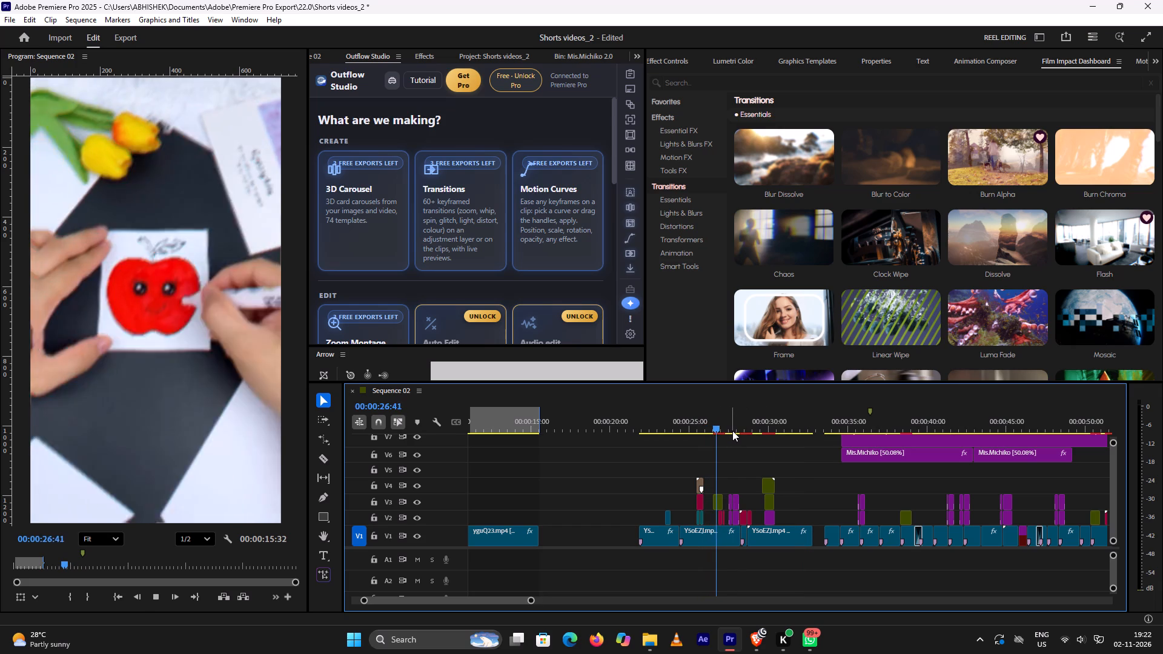
pyautogui.press('space')
pyautogui.press('space')
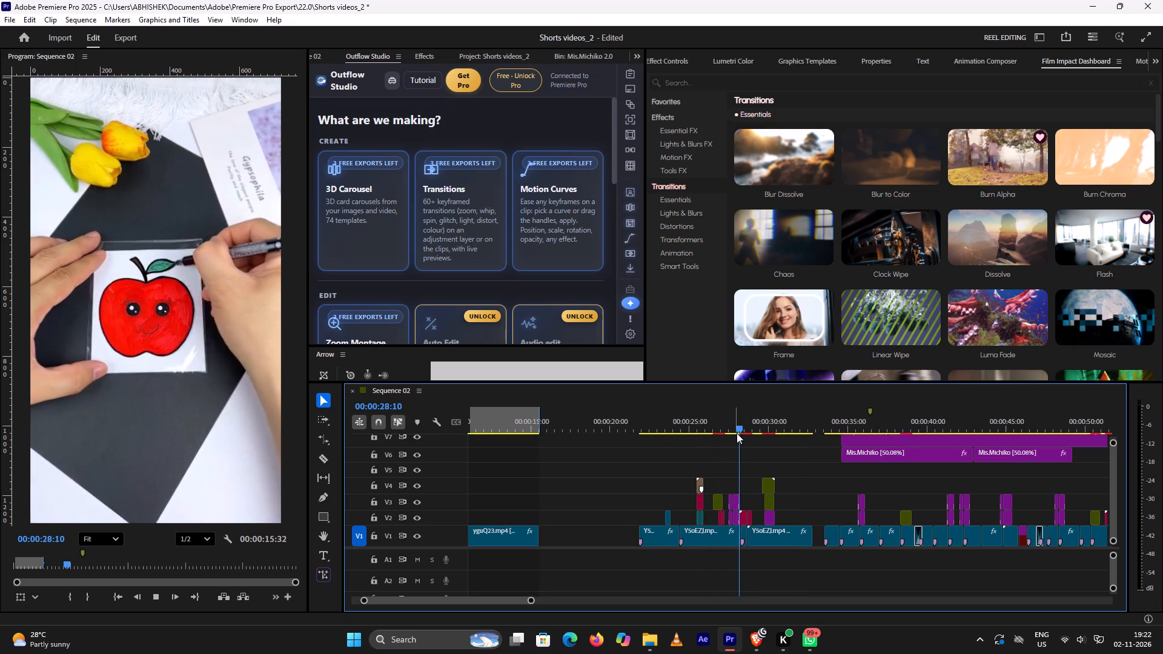
pyautogui.press('space')
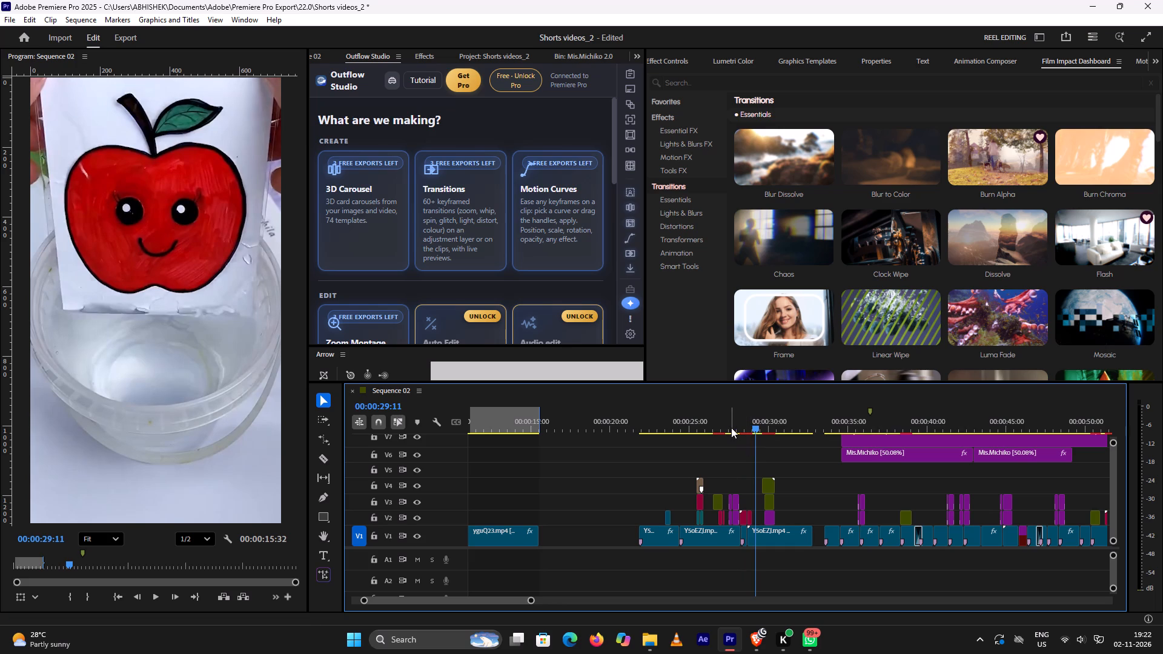
# Replay the apple-drawing short from around 00:00:27:27, covering the tilting shake, the colour flash and the cut to the water bucket shot.
pyautogui.click(731, 428)
pyautogui.press('space')
pyautogui.press('space')
pyautogui.click(730, 421)
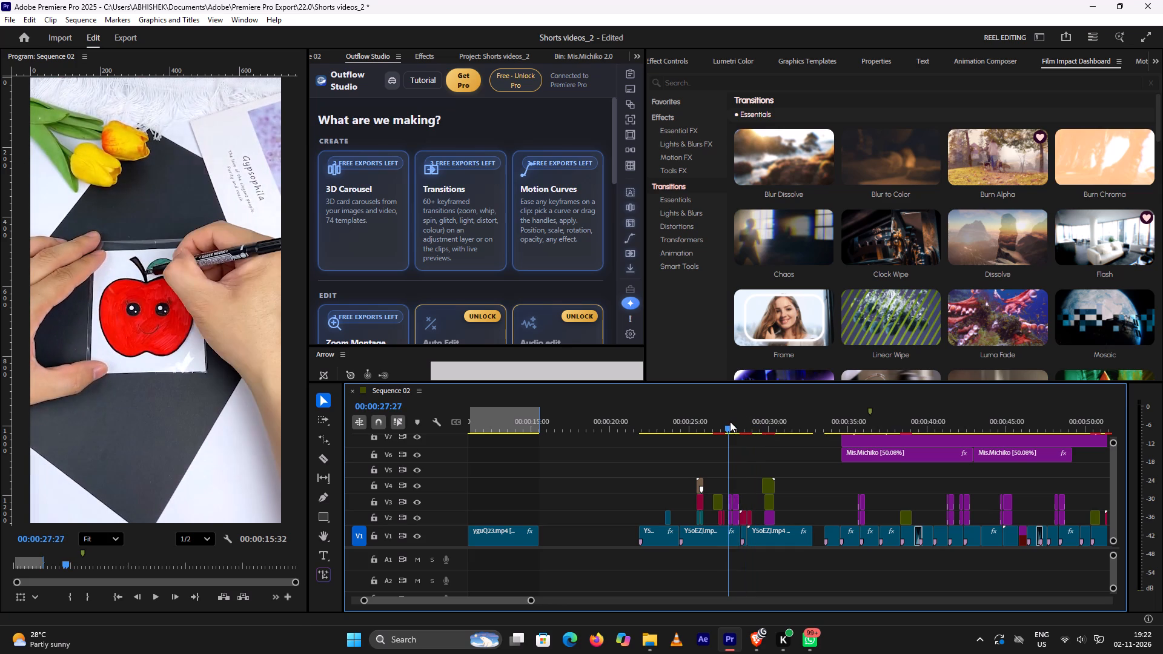
pyautogui.press('space')
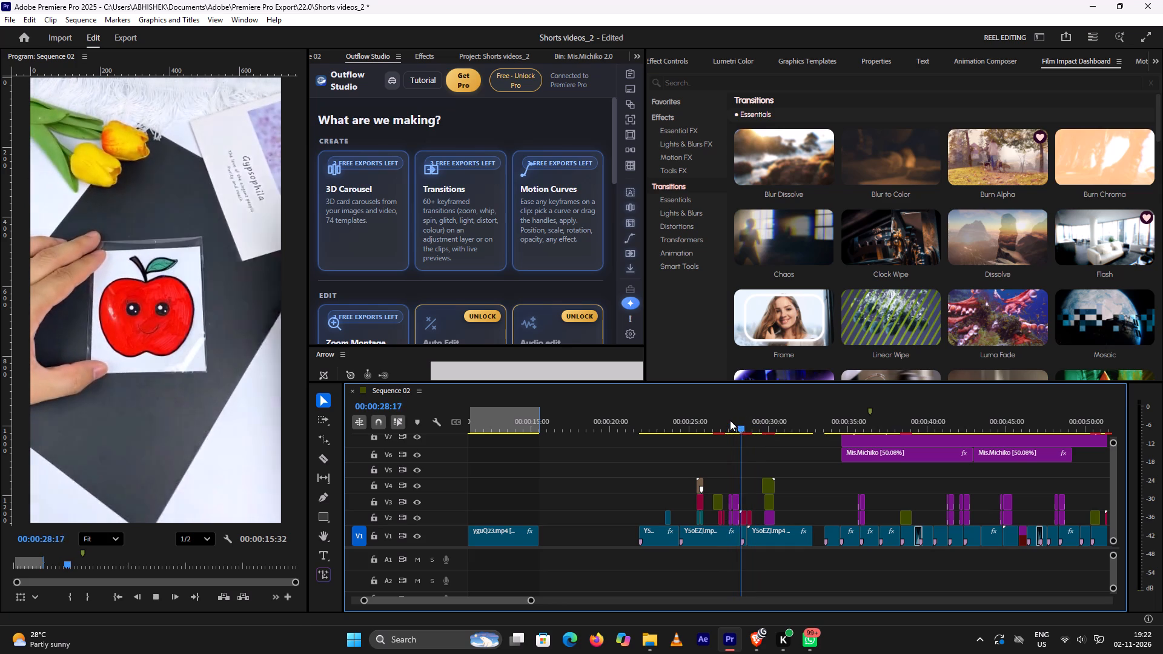
pyautogui.press('space')
pyautogui.press('space')
pyautogui.press('space')
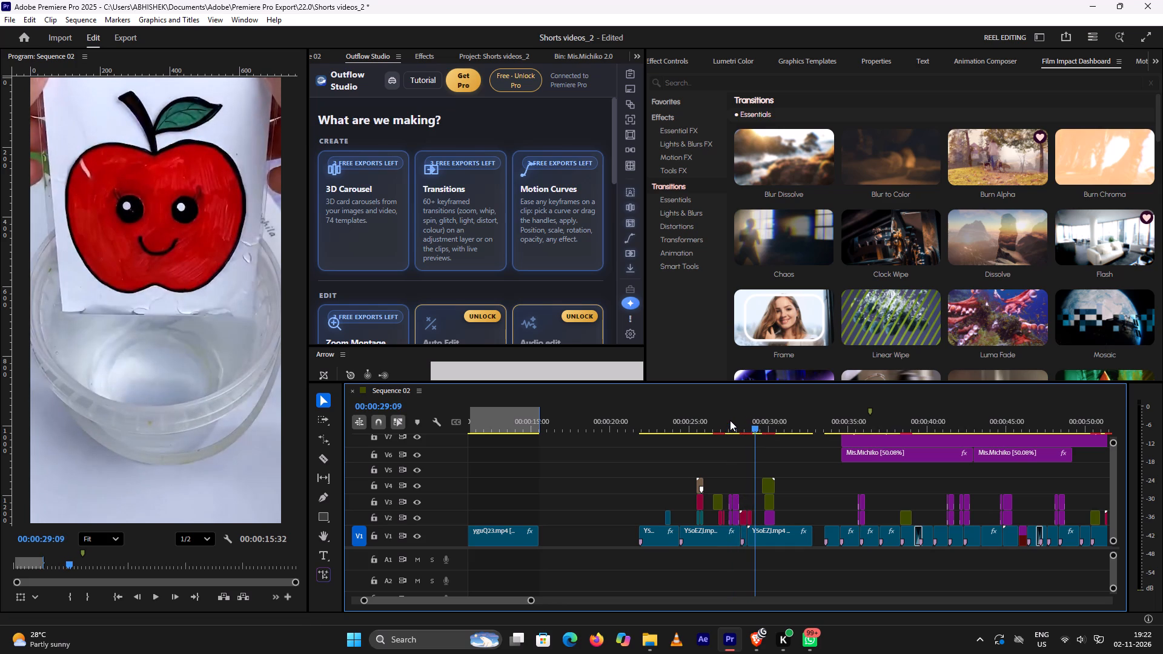
pyautogui.press('space')
pyautogui.click(730, 420)
pyautogui.press('space')
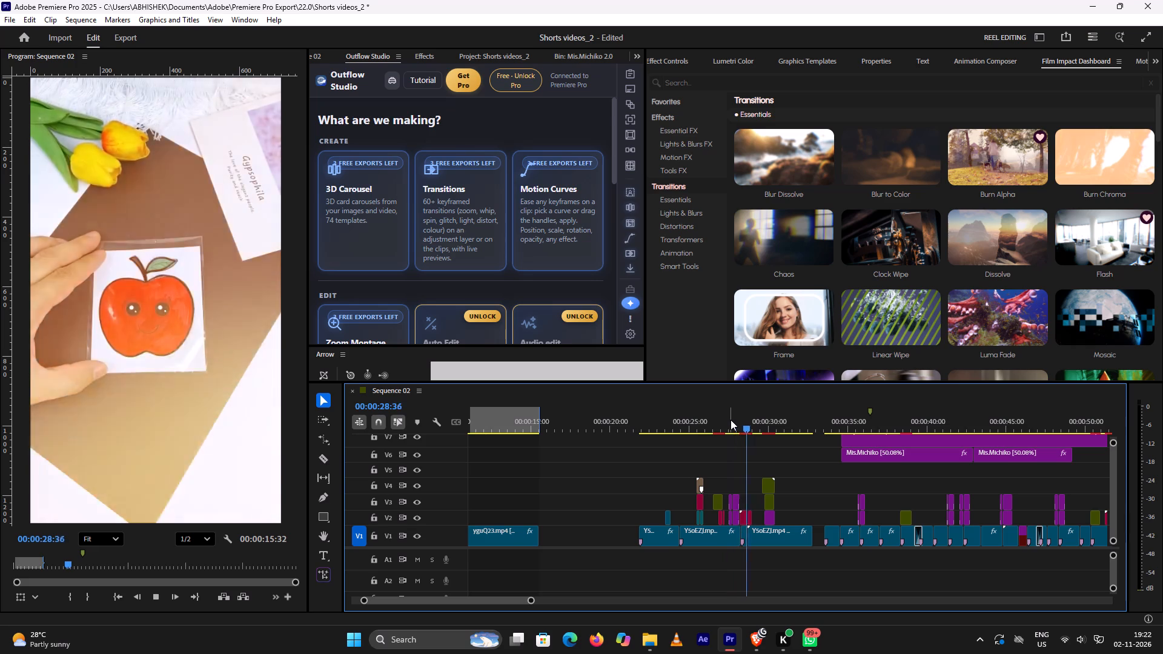
pyautogui.press('space')
# Play the orange-peel short's opening from the start of the sequence to check its flashes and first cuts.
pyautogui.scroll(-5, 731, 420)
pyautogui.scroll(10, 731, 420)
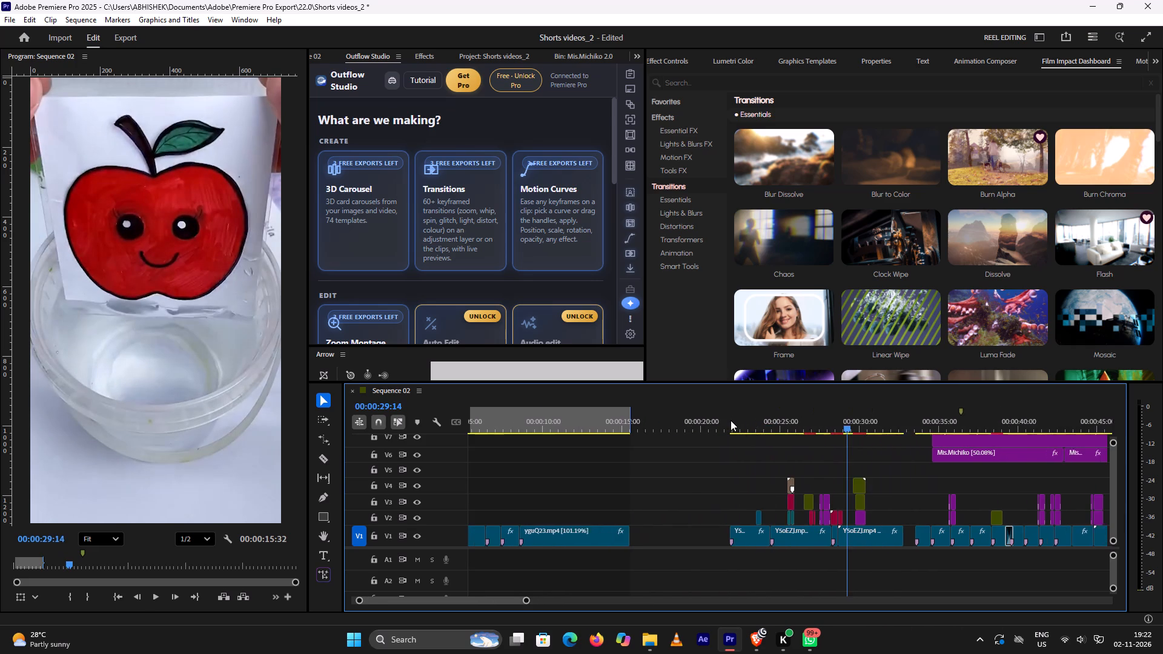
pyautogui.scroll(13, 731, 420)
pyautogui.click(502, 416)
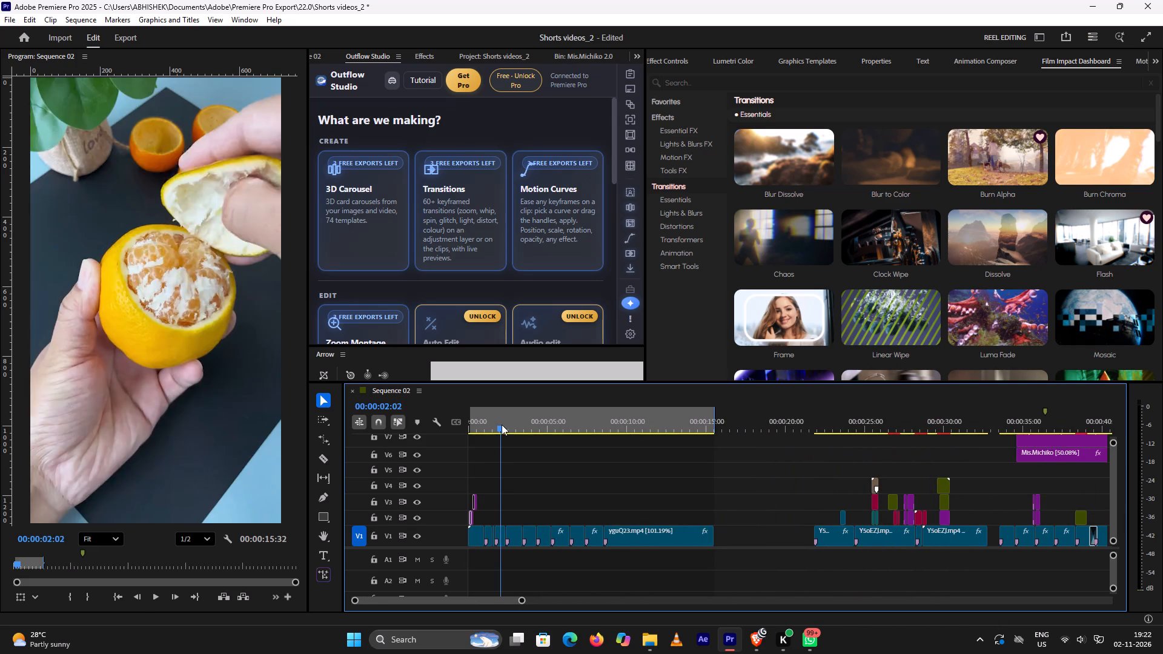
pyautogui.moveTo(502, 427); pyautogui.dragTo(439, 418)
pyautogui.press('space')
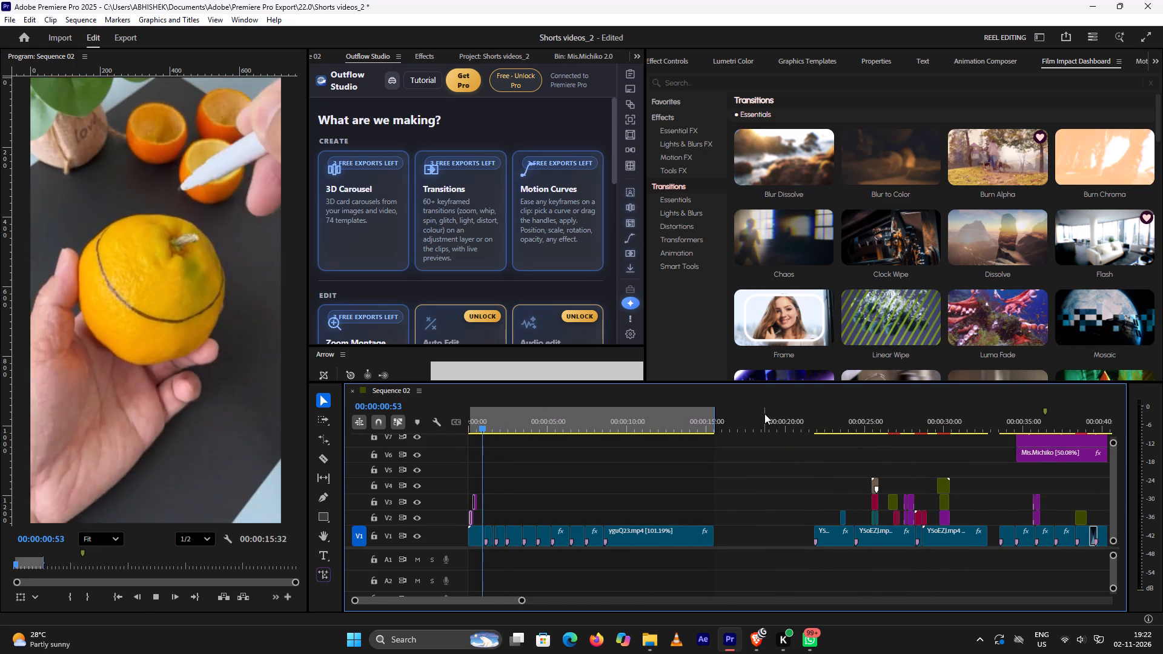
# Play the apple-drawing short from its opening light flash around 00:00:23:39 through the outlining shots to about 00:00:27:23.
pyautogui.click(845, 425)
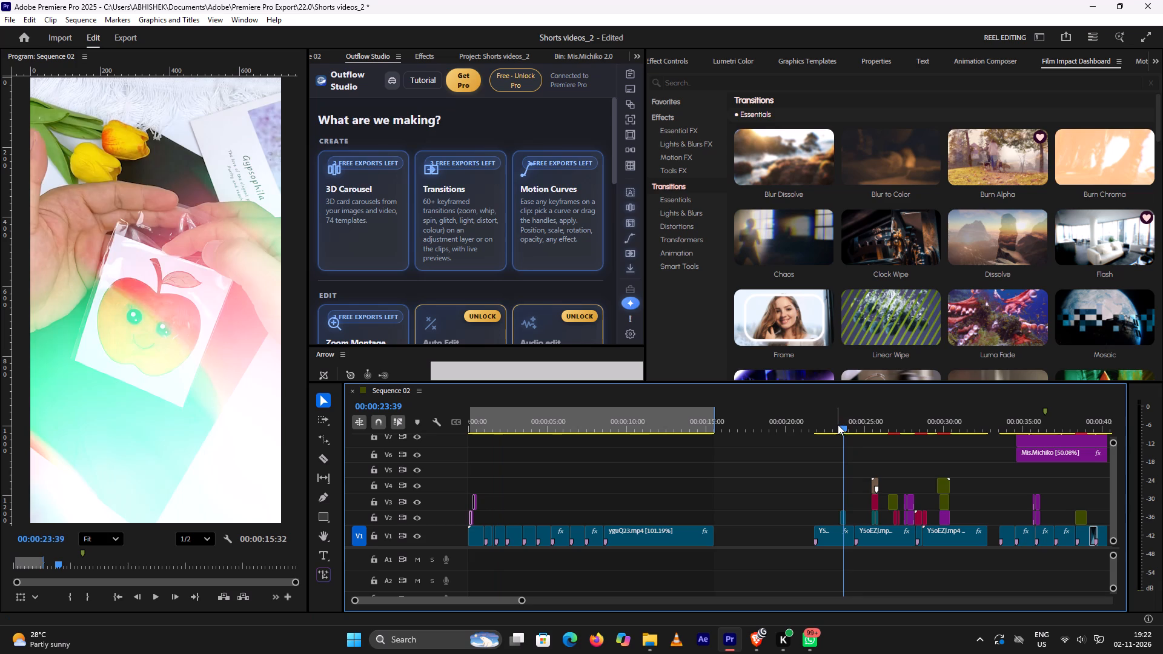
pyautogui.click(838, 424)
pyautogui.press('space')
pyautogui.press('space')
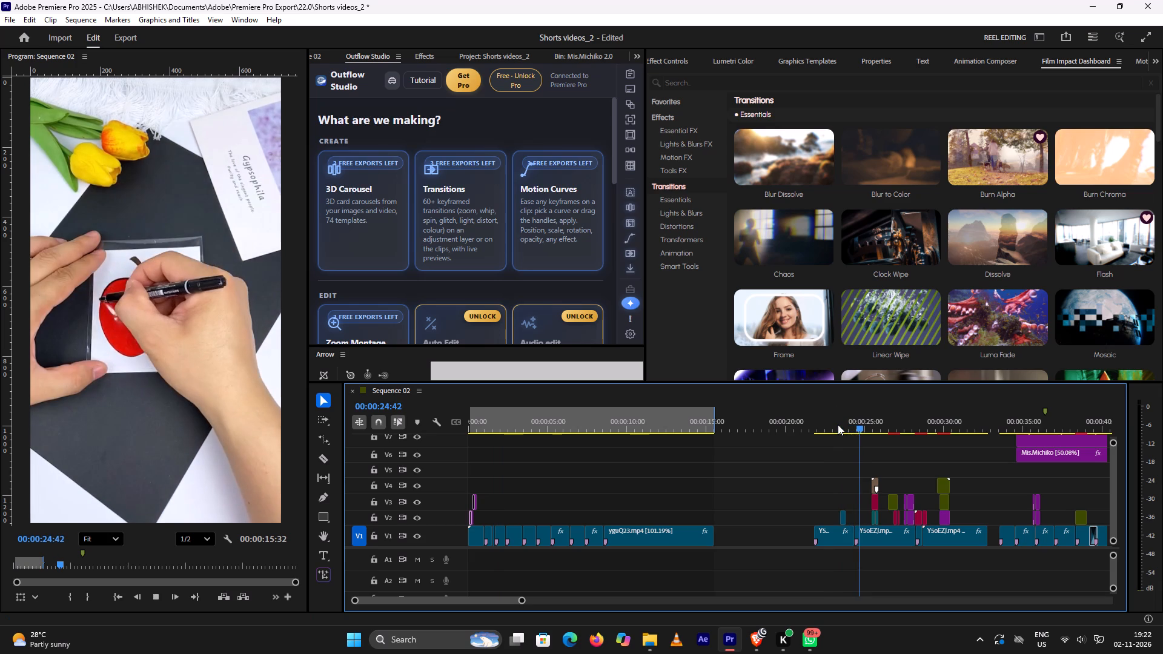
pyautogui.click(835, 424)
pyautogui.press('space')
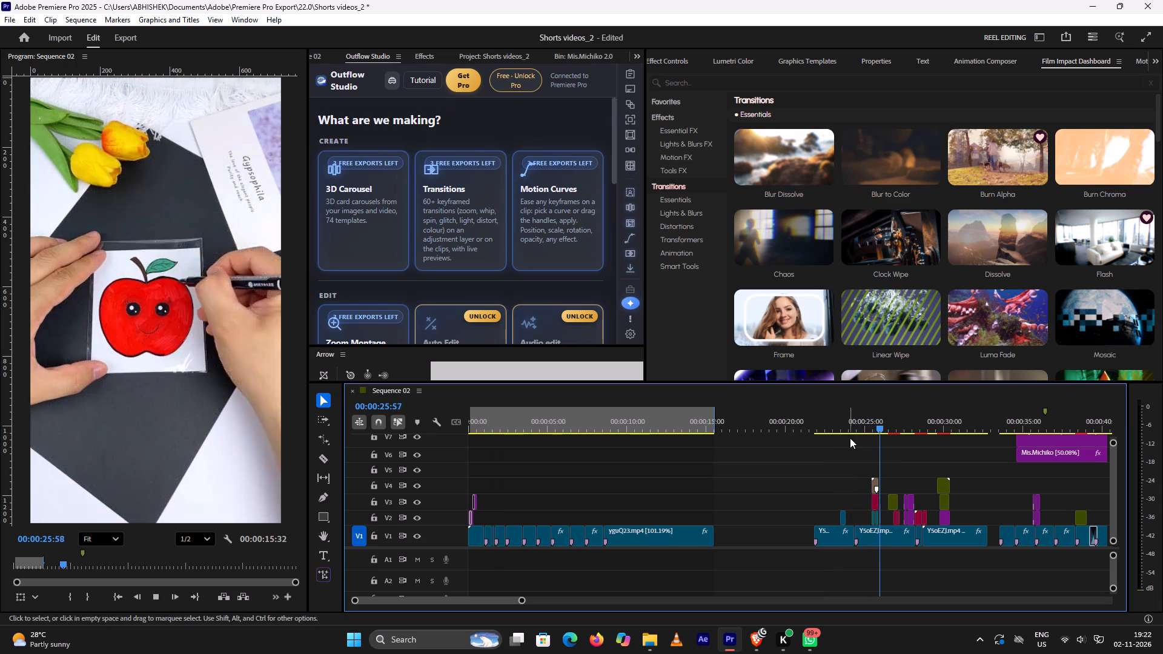
pyautogui.press('space')
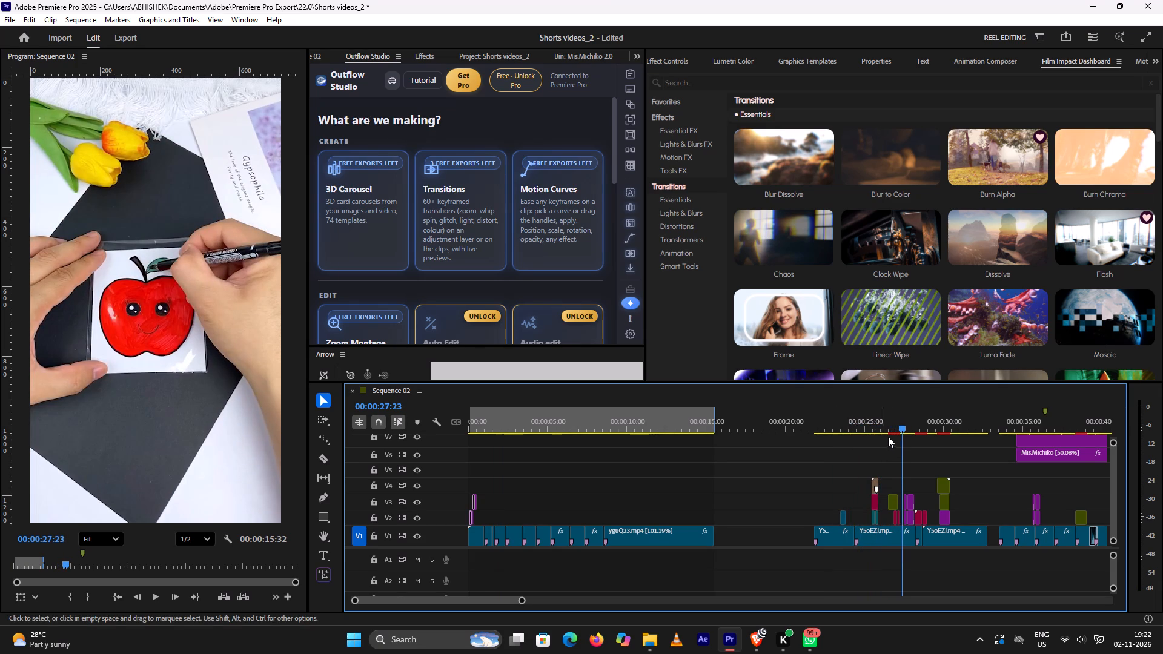
# Replay the apple colouring and outlining effects from 00:00:25:21 and around 00:00:26:29, up to the tilting shake.
pyautogui.scroll(5, 889, 437)
pyautogui.keyDown('alt'); pyautogui.scroll(4, 889, 437); pyautogui.keyUp('alt')
pyautogui.click(847, 423)
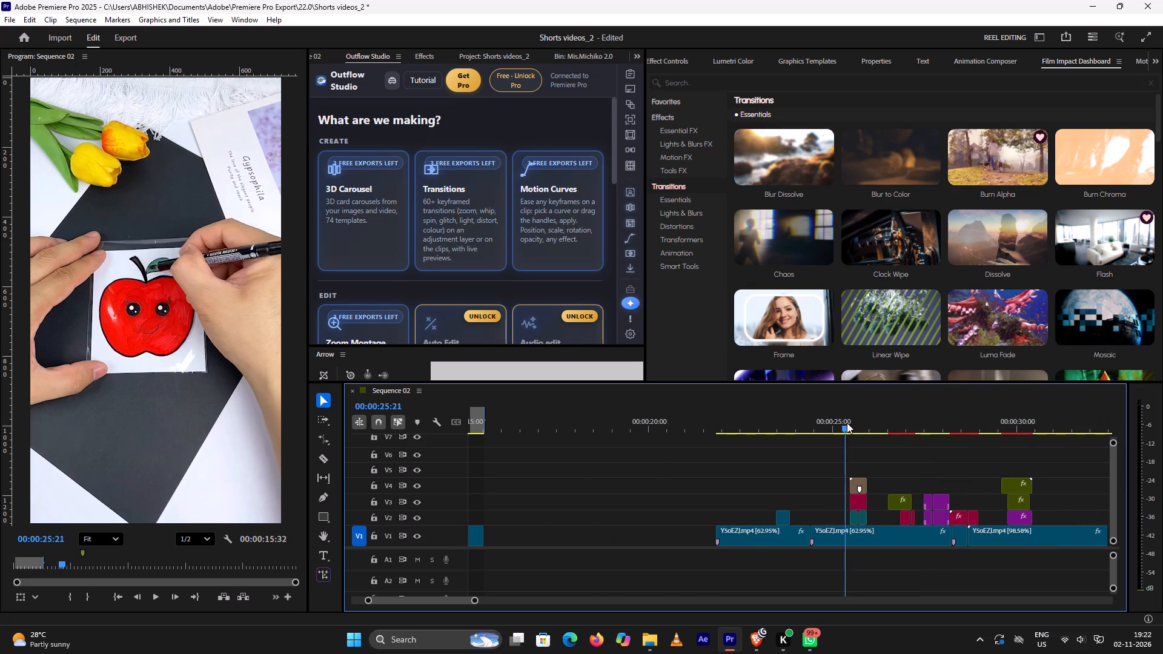
pyautogui.press('space')
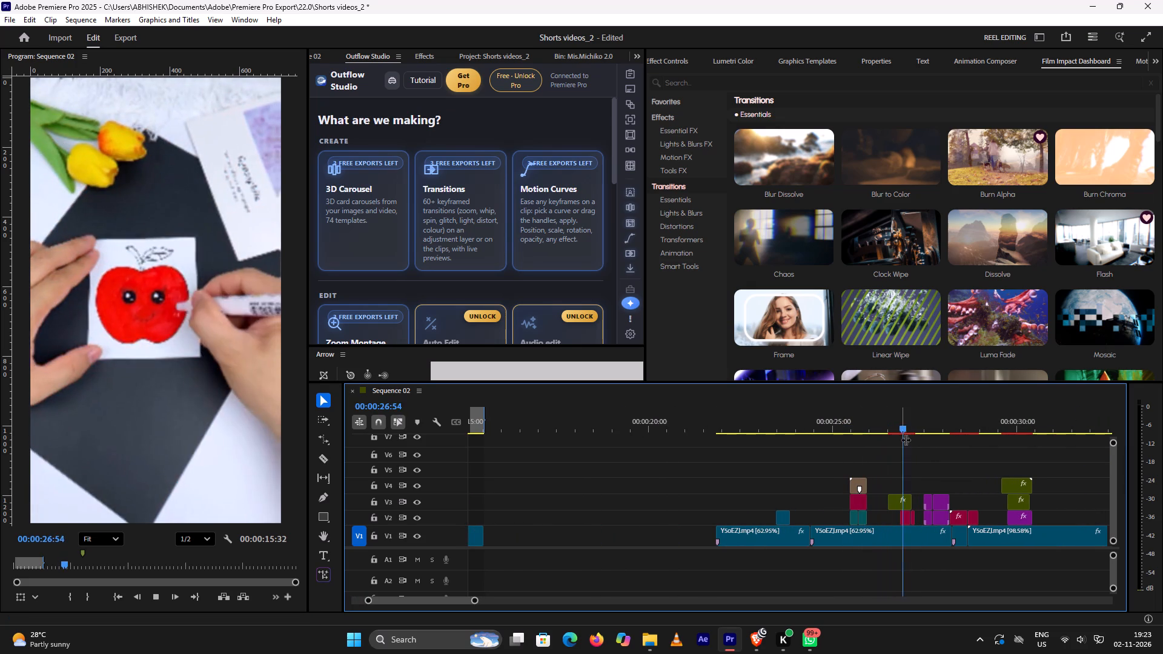
pyautogui.press('space')
pyautogui.click(889, 424)
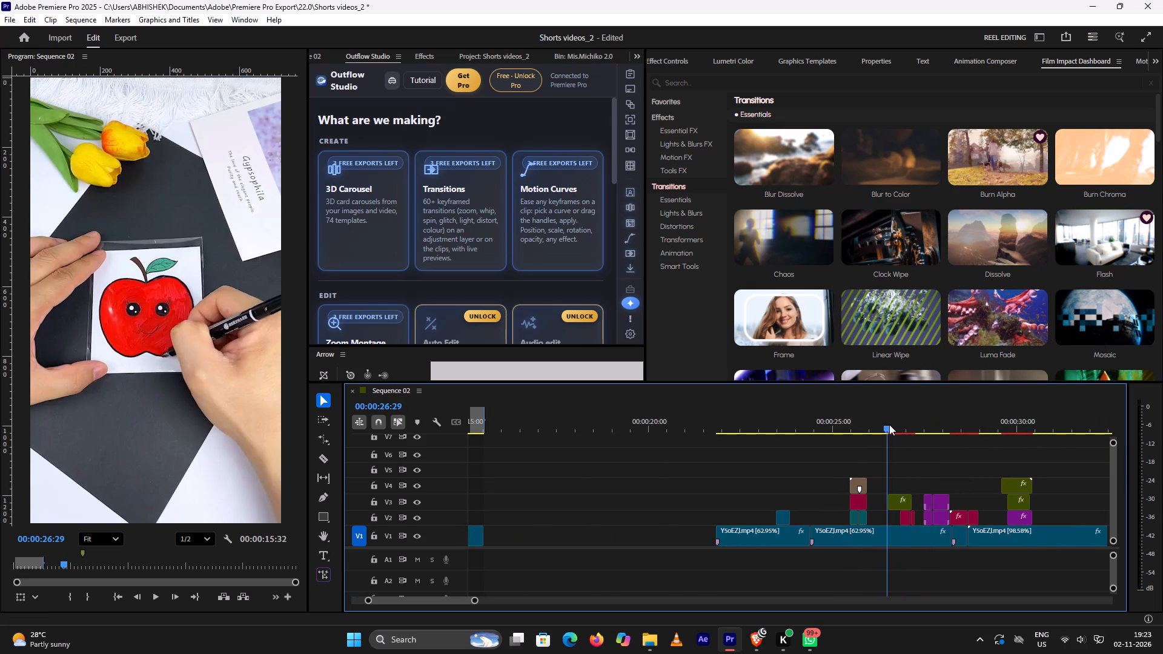
pyautogui.press('space')
pyautogui.press('space')
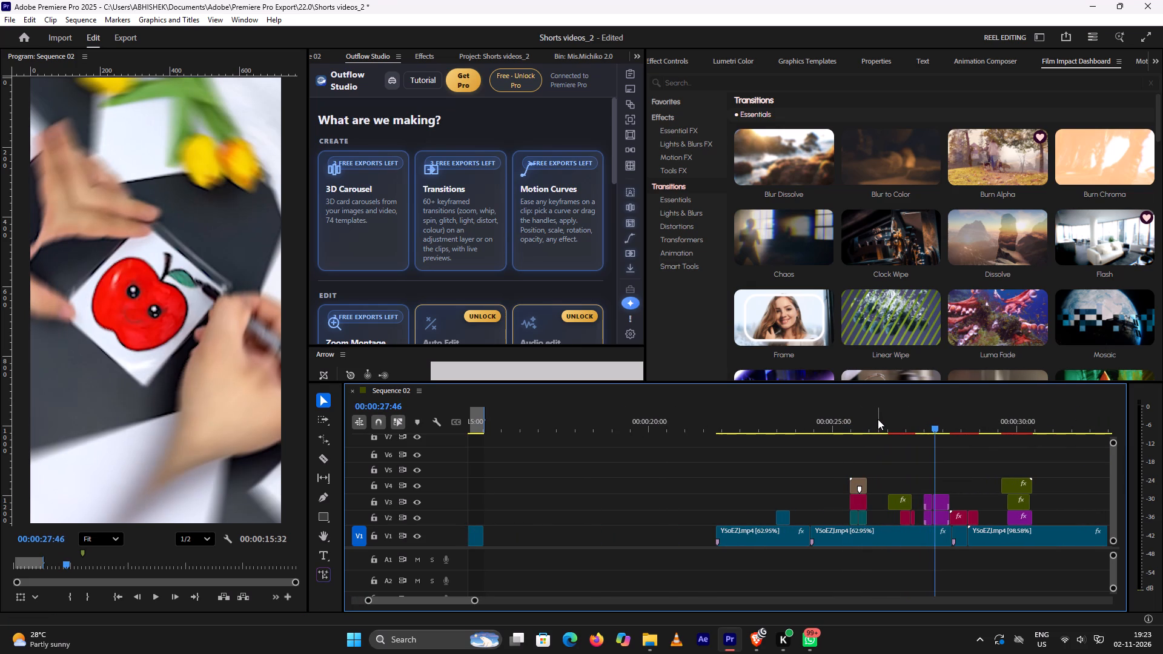
pyautogui.click(894, 421)
pyautogui.press('space')
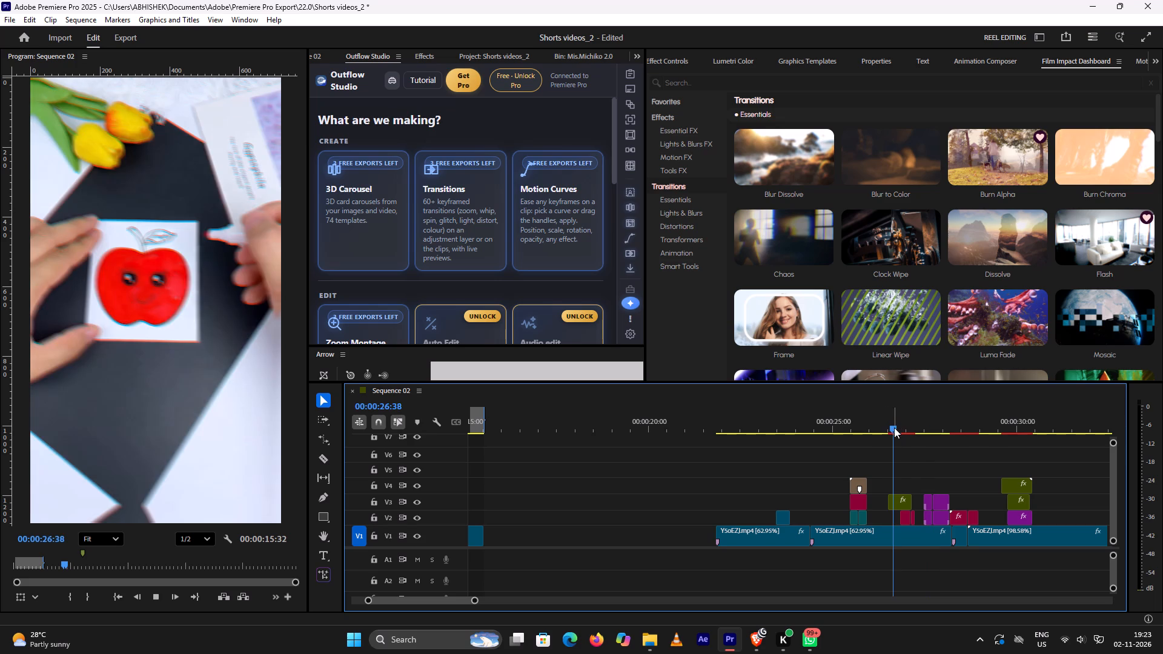
pyautogui.press('space')
pyautogui.press('space')
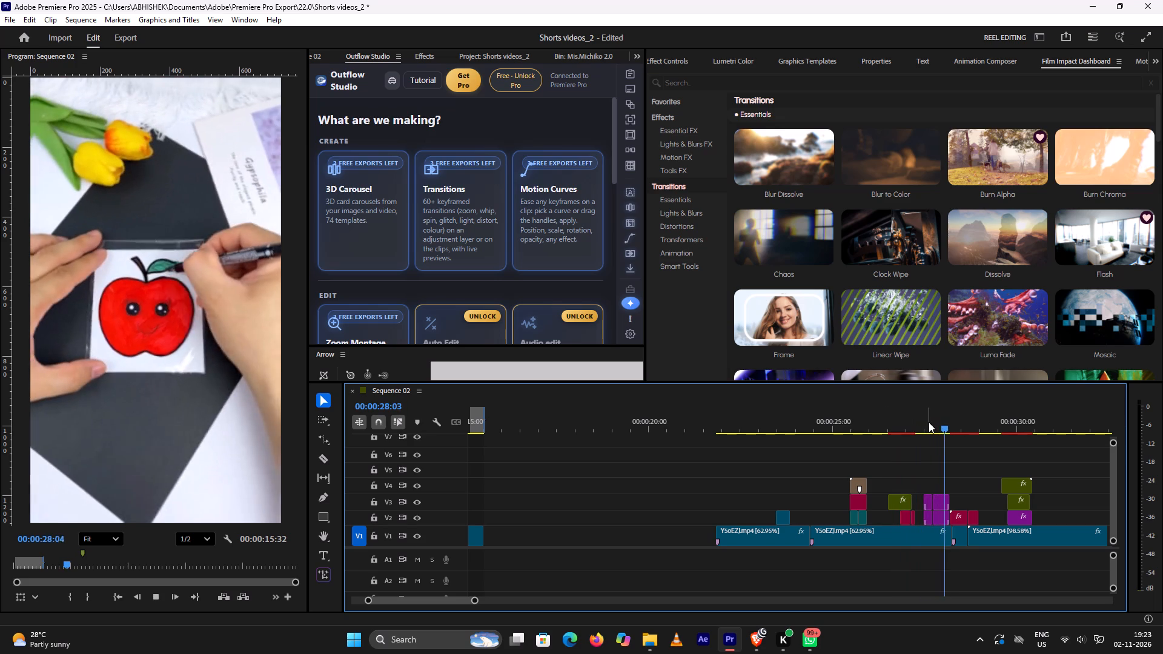
pyautogui.press('space')
# Replay the tilting shake on the outlined apple several times, continuing on the last pass through the water bucket shot to 00:00:31:15.
pyautogui.click(924, 421)
pyautogui.press('space')
pyautogui.press('space')
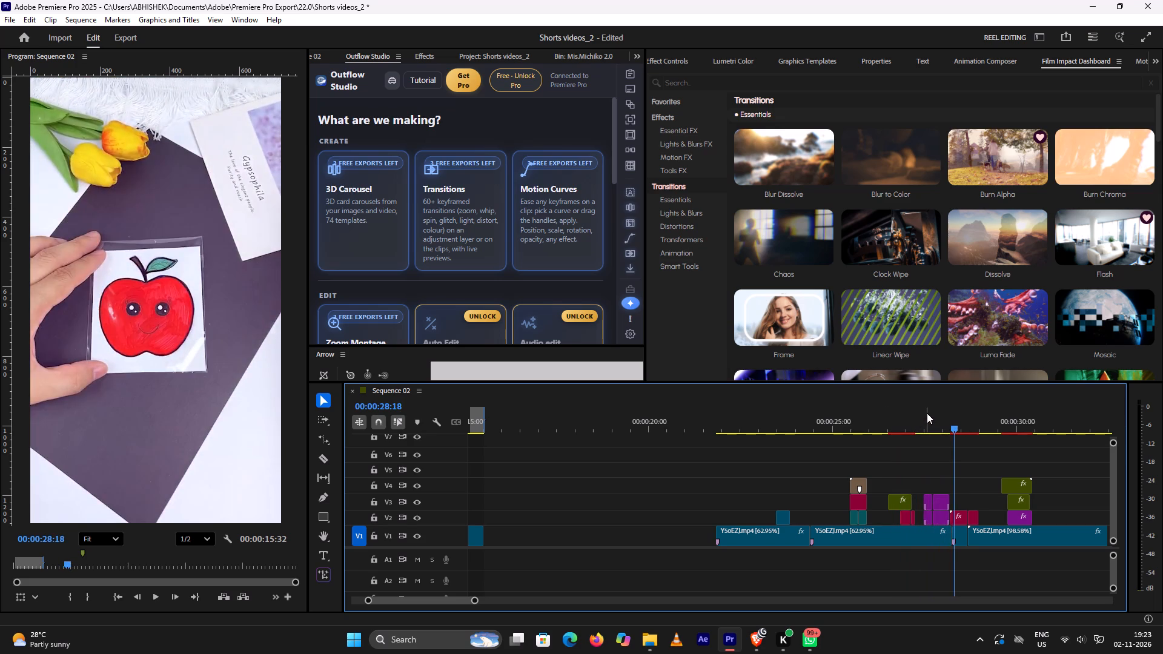
pyautogui.press('space')
pyautogui.click(927, 413)
pyautogui.press('space')
pyautogui.press('space')
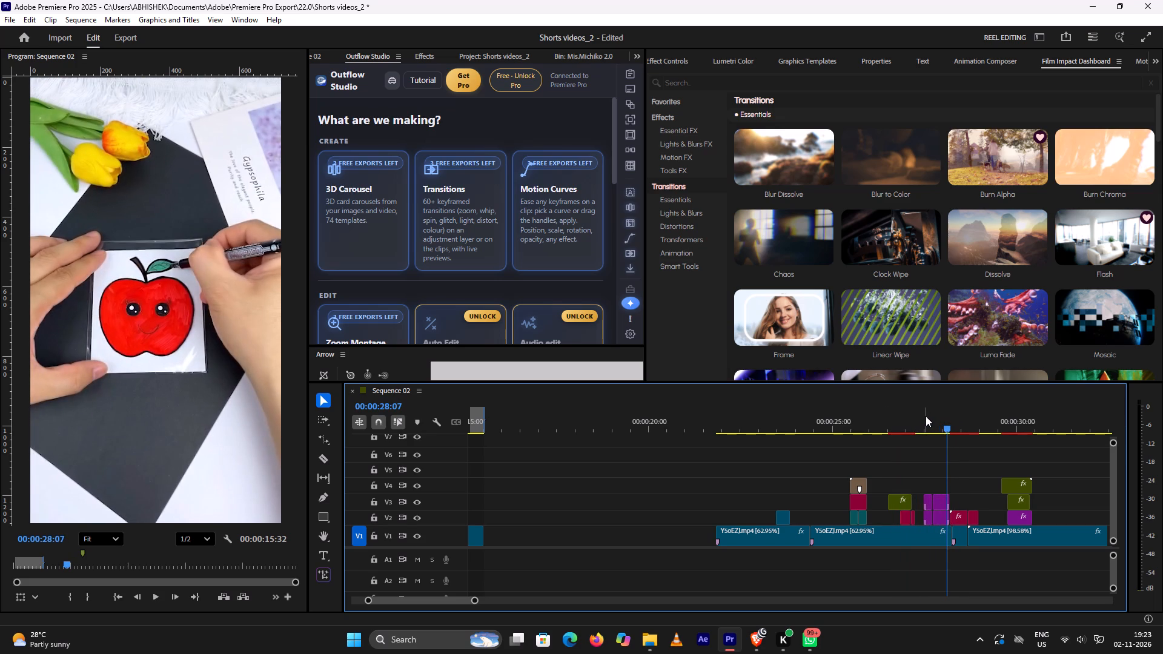
pyautogui.click(924, 421)
pyautogui.press('space')
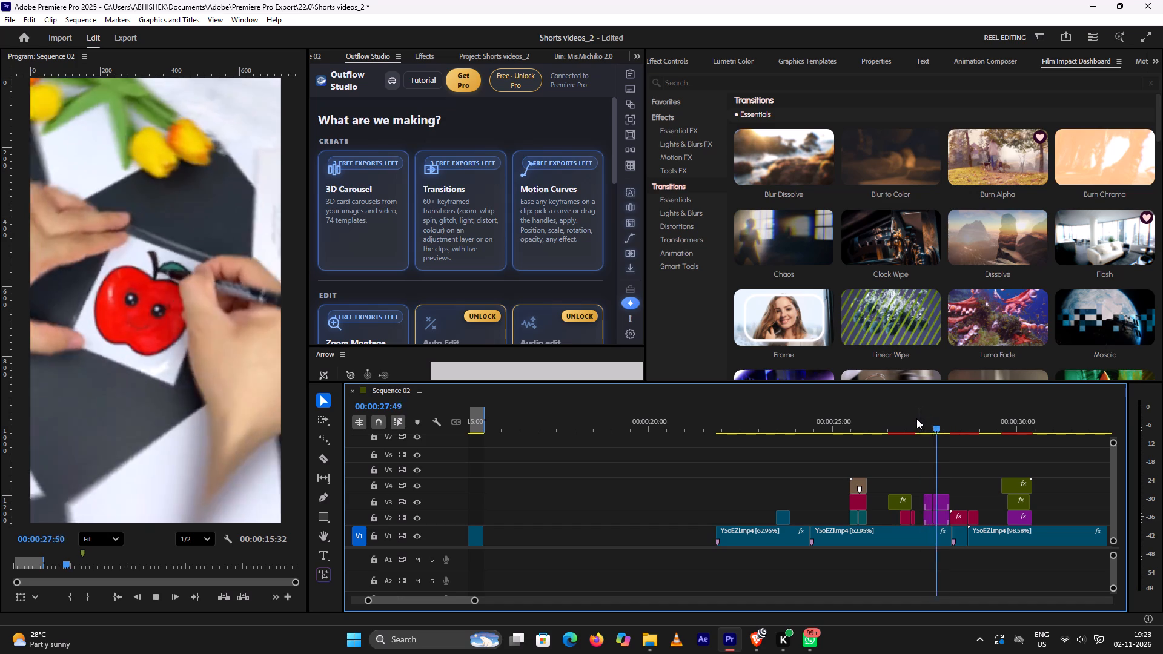
pyautogui.press('space')
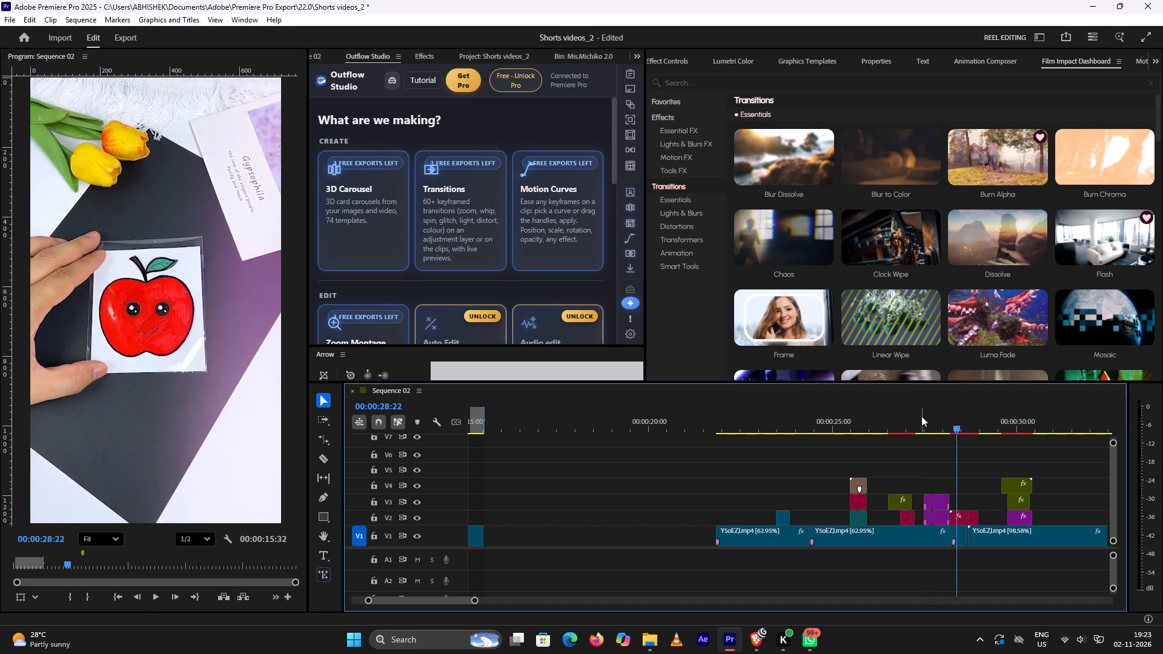
pyautogui.click(921, 416)
pyautogui.press('space')
pyautogui.press('space')
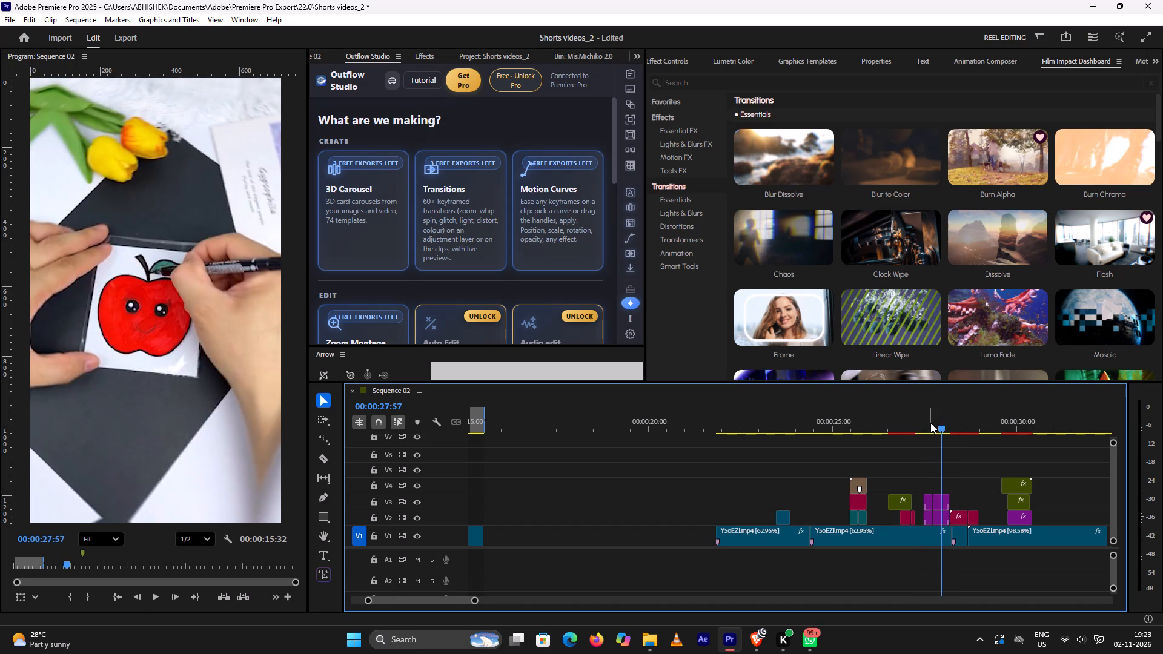
pyautogui.press('space')
pyautogui.press('space')
pyautogui.press('space')
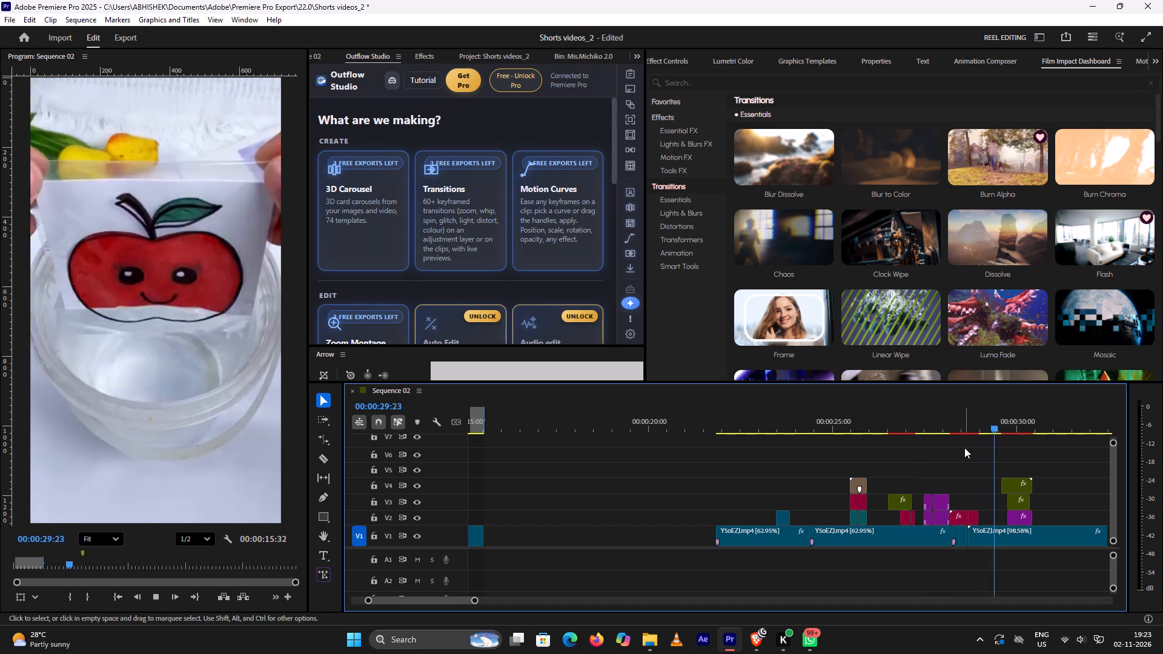
pyautogui.press('space')
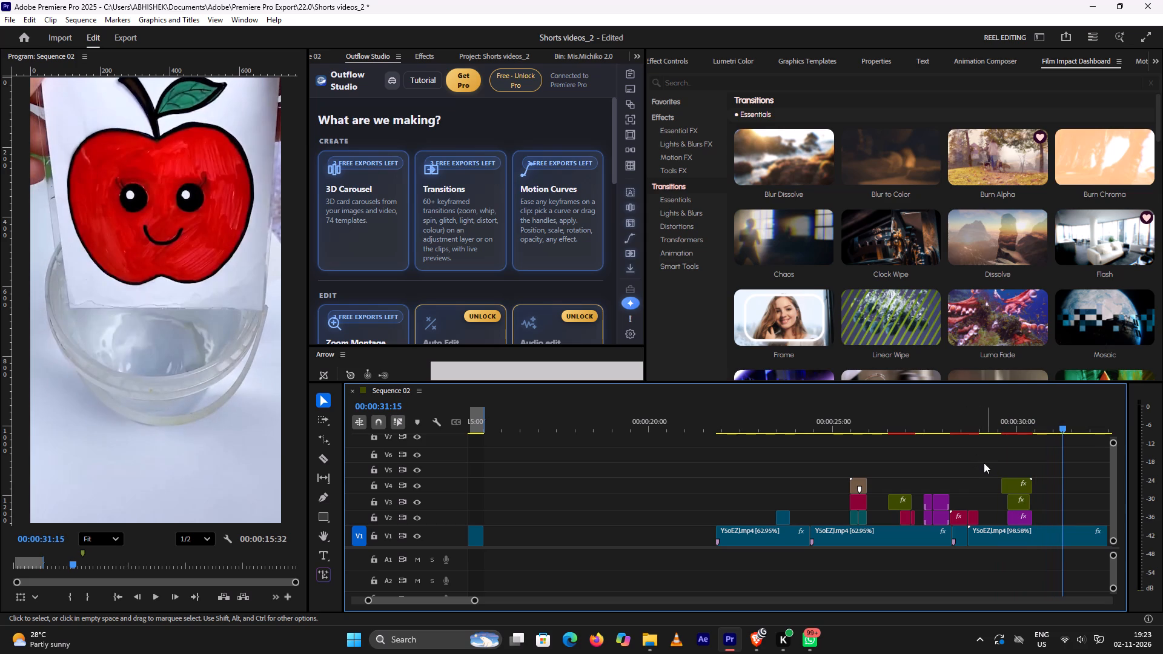
# Replay the apple-drawing short from just before the tilting shake to the transparent drawing over the bucket at 00:00:30:20.
pyautogui.scroll(-4, 986, 461)
pyautogui.keyDown('alt'); pyautogui.scroll(-5, 986, 461); pyautogui.keyUp('alt')
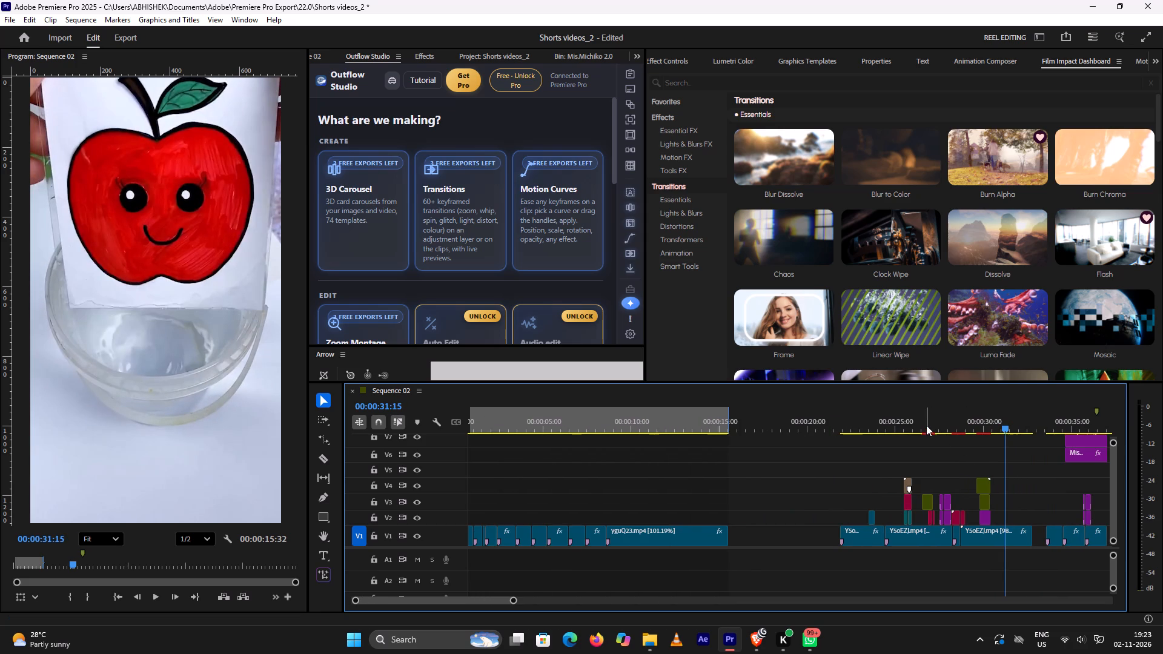
pyautogui.click(926, 424)
pyautogui.press('space')
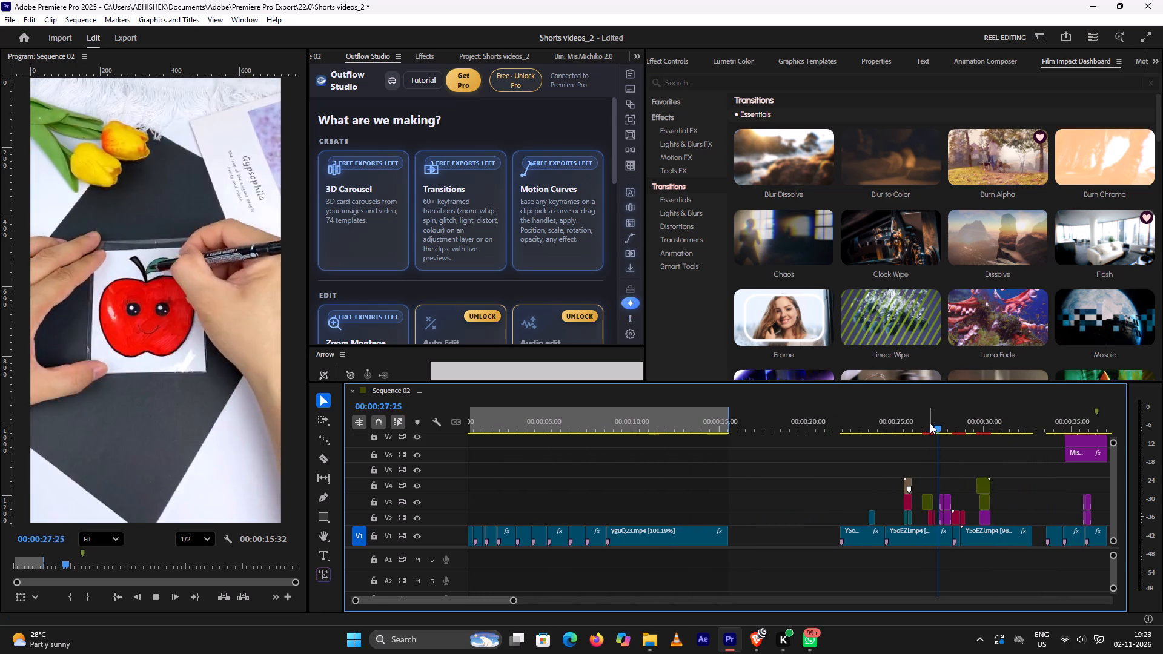
pyautogui.press('space')
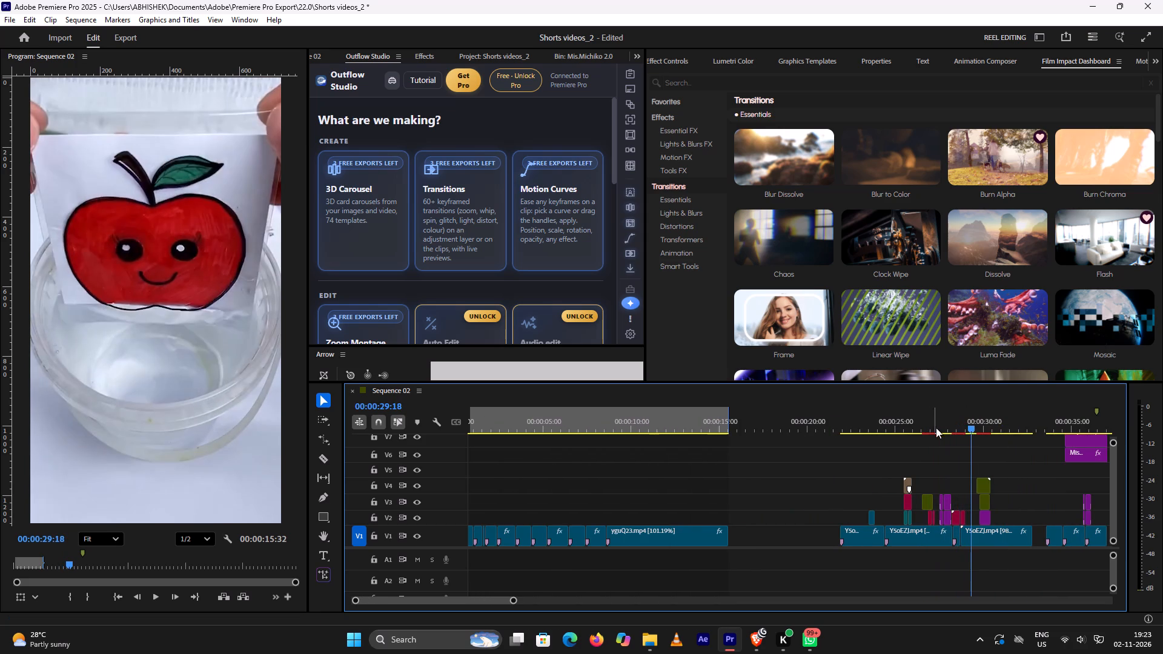
pyautogui.press('space')
pyautogui.press('space')
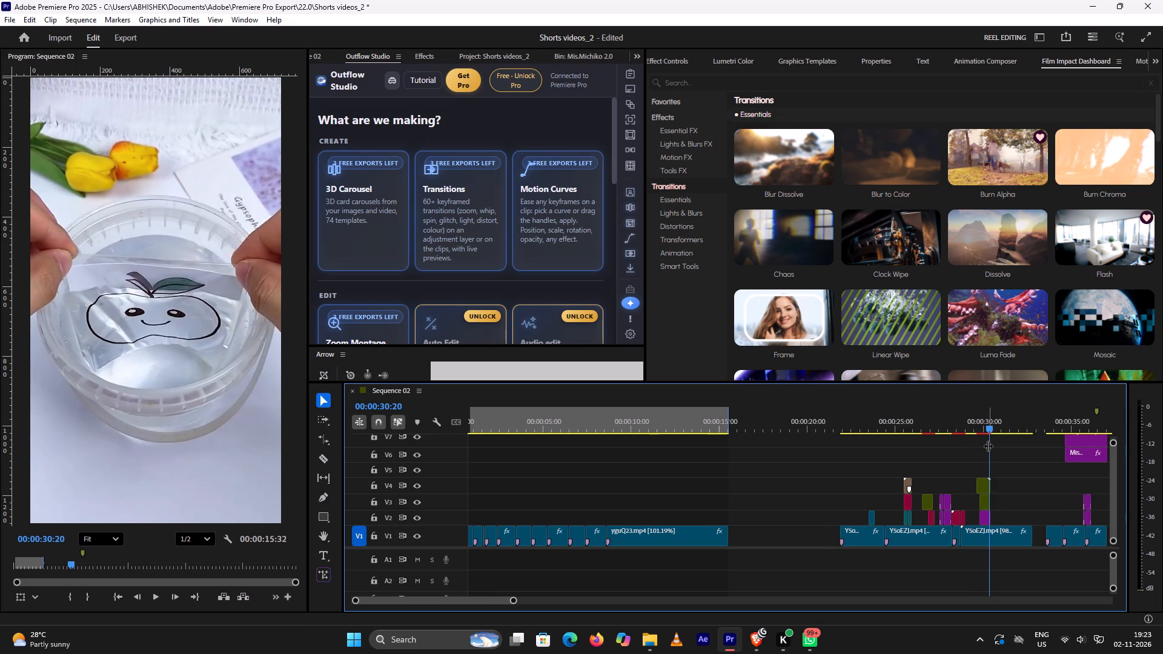
# Play the pink donut short from around 00:00:34:56 to examine its effects and transitions, replaying its opening shots.
pyautogui.scroll(-1, 988, 447)
pyautogui.press('space')
pyautogui.scroll(-4, 988, 447)
pyautogui.press('space')
pyautogui.click(981, 423)
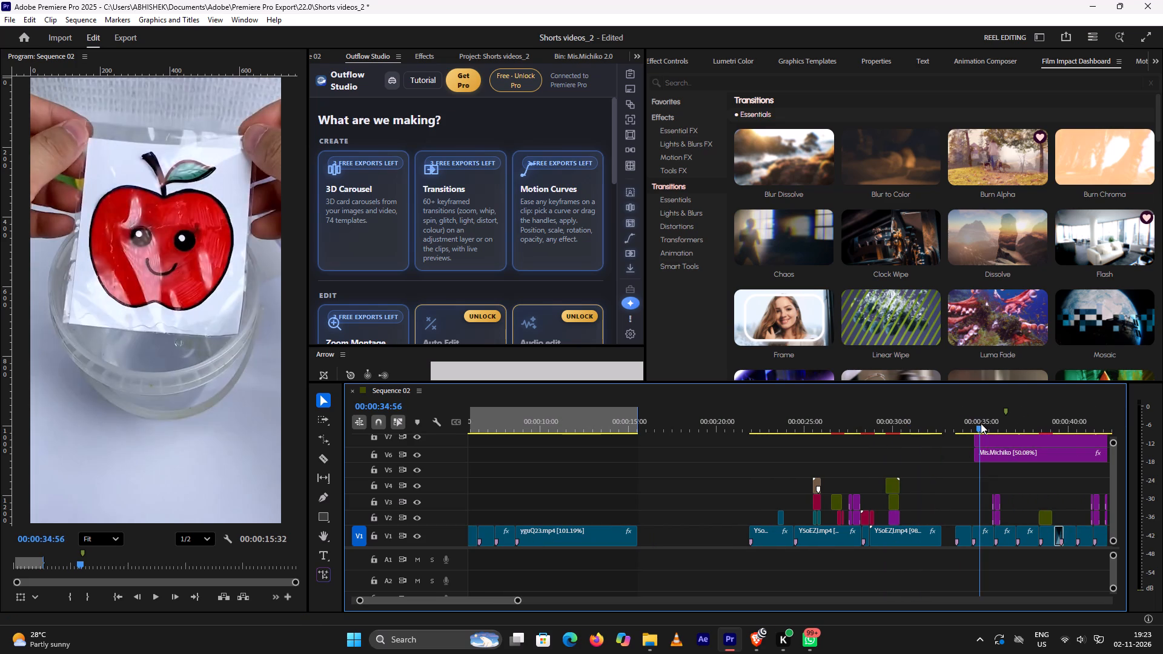
pyautogui.press('space')
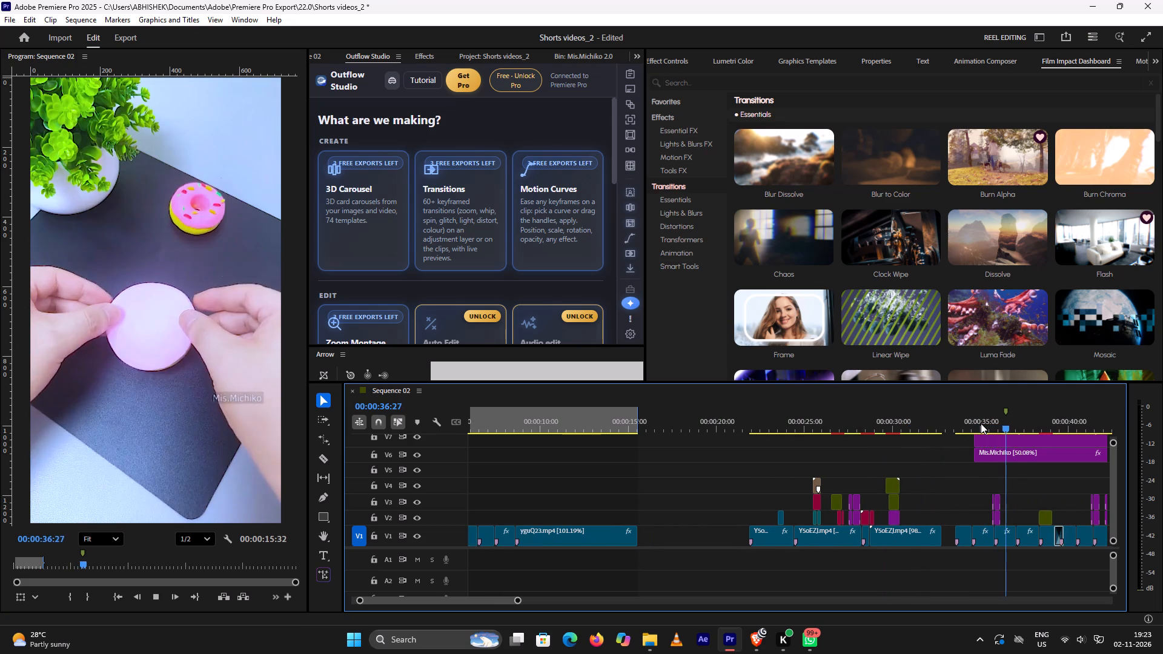
pyautogui.press('space')
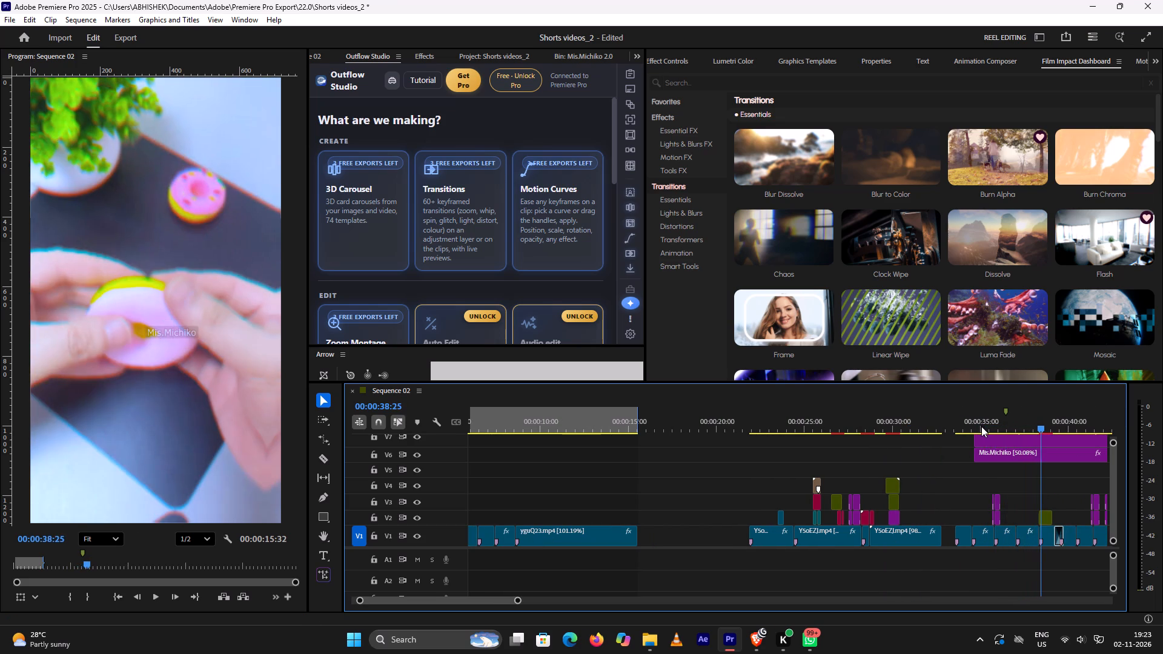
pyautogui.click(984, 424)
pyautogui.press('space')
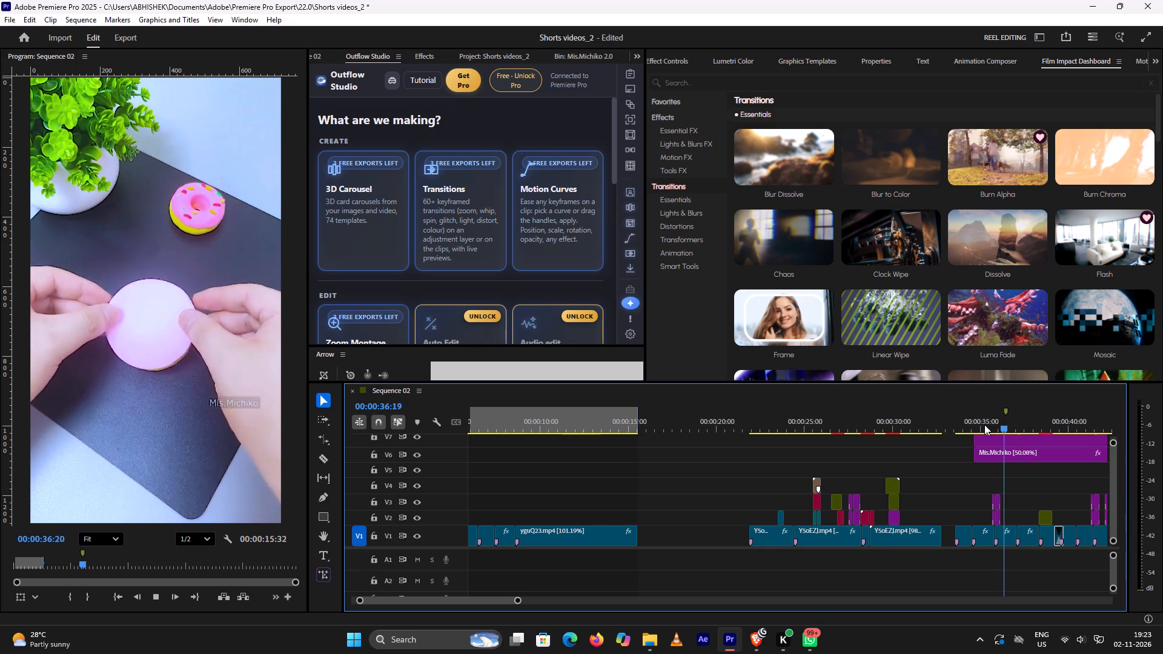
pyautogui.press('space')
# Replay the apple-drawing short's outlining and colouring effects from around 00:00:25:00 to 00:00:26:45.
pyautogui.scroll(-4, 984, 424)
pyautogui.scroll(15, 979, 430)
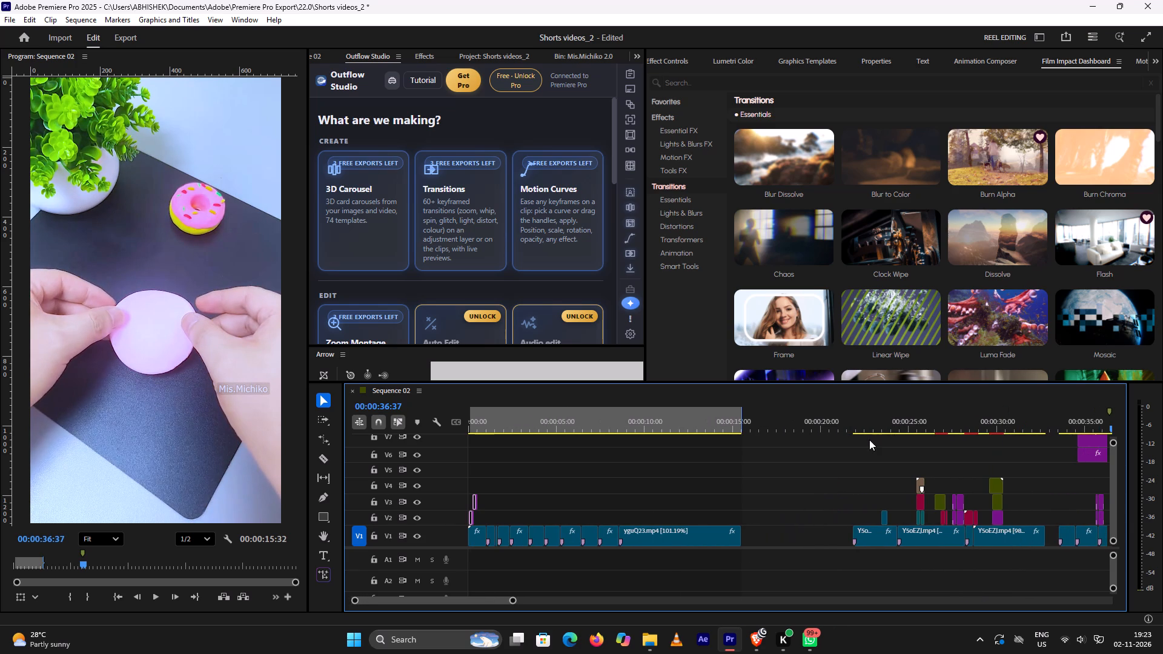
pyautogui.scroll(6, 869, 440)
pyautogui.click(907, 422)
pyautogui.press('space')
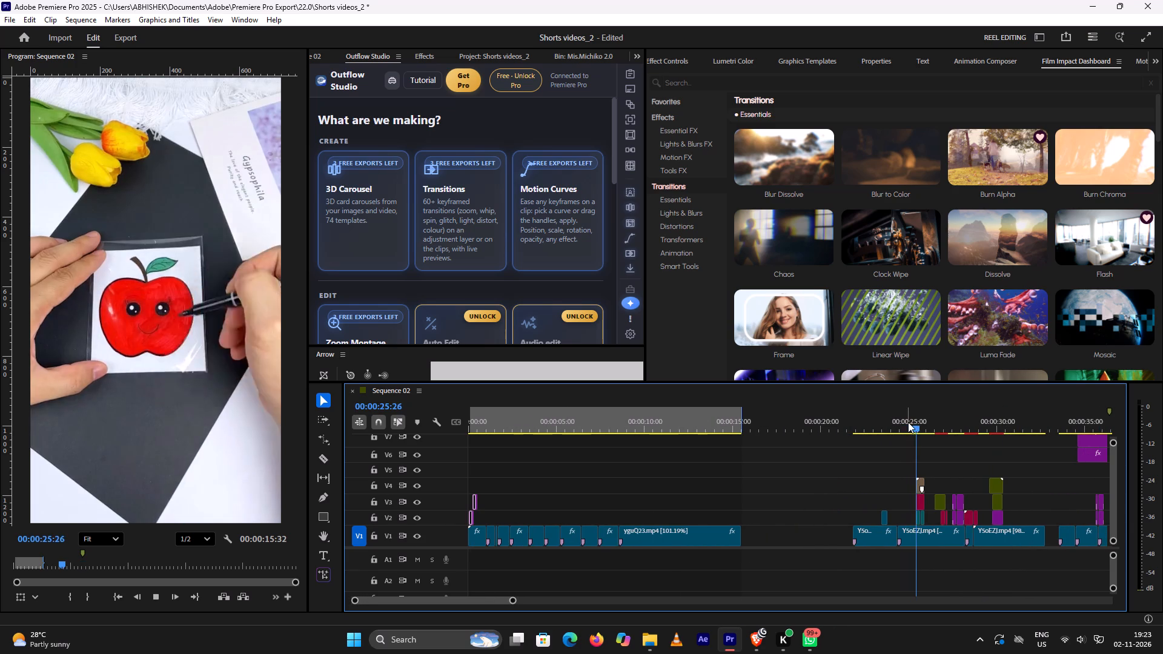
pyautogui.press('space')
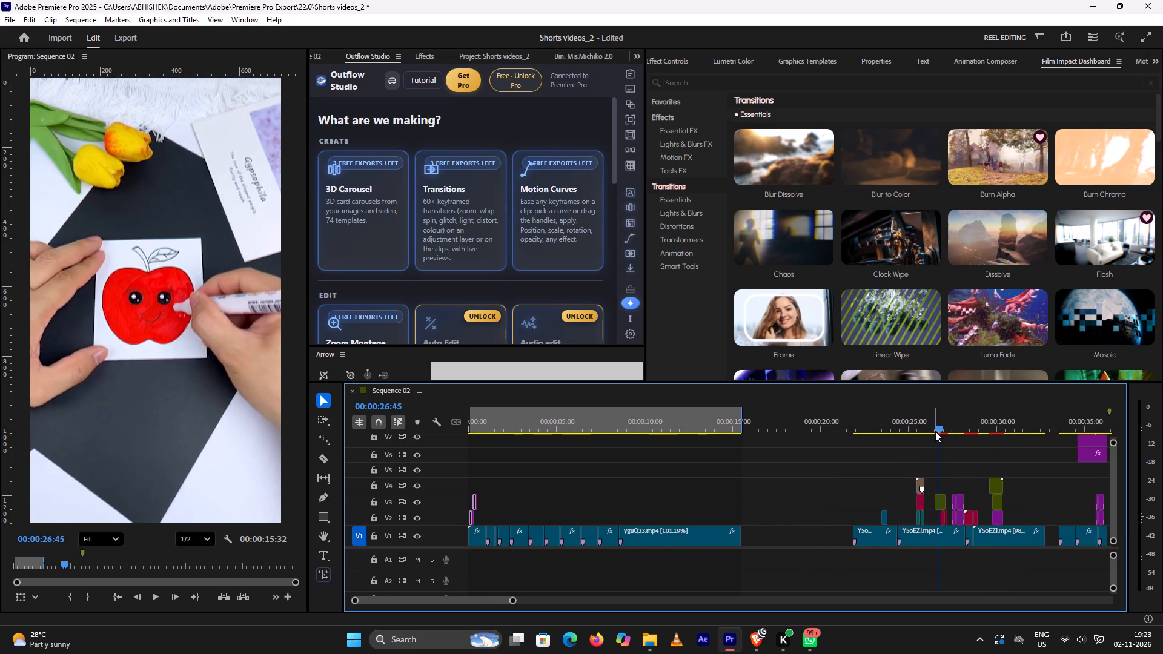
# Replay the apple-drawing short's colouring and outlining effects from 00:00:26:29 to about 00:00:29:46.
pyautogui.click(935, 427)
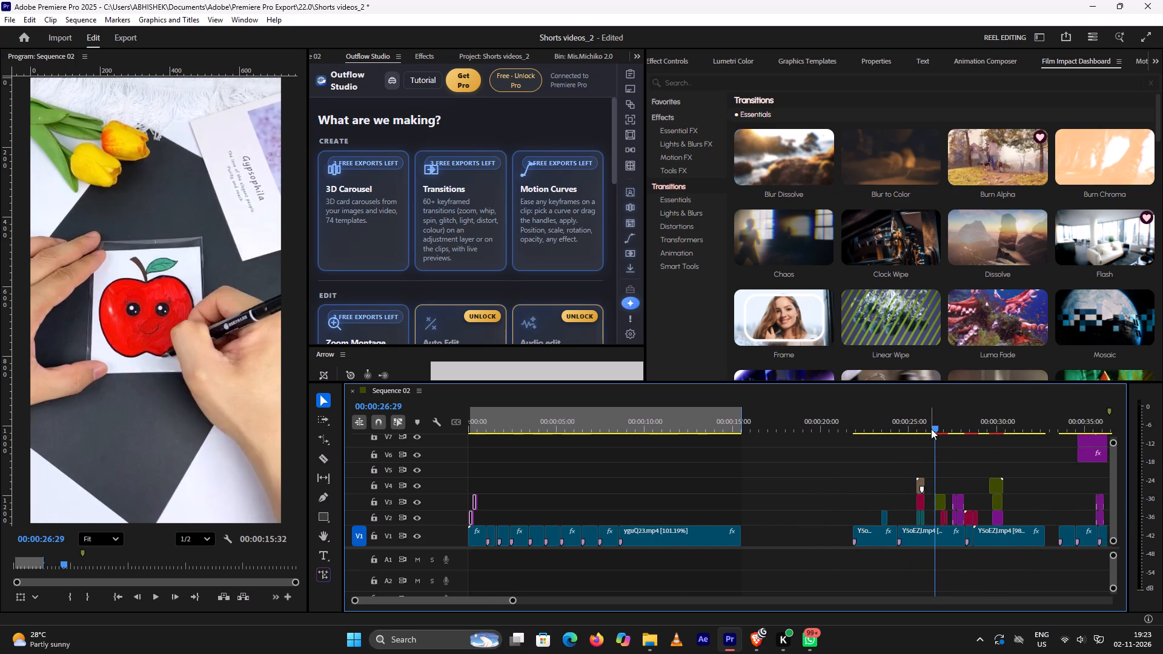
pyautogui.press('space')
pyautogui.press('space')
pyautogui.press('space')
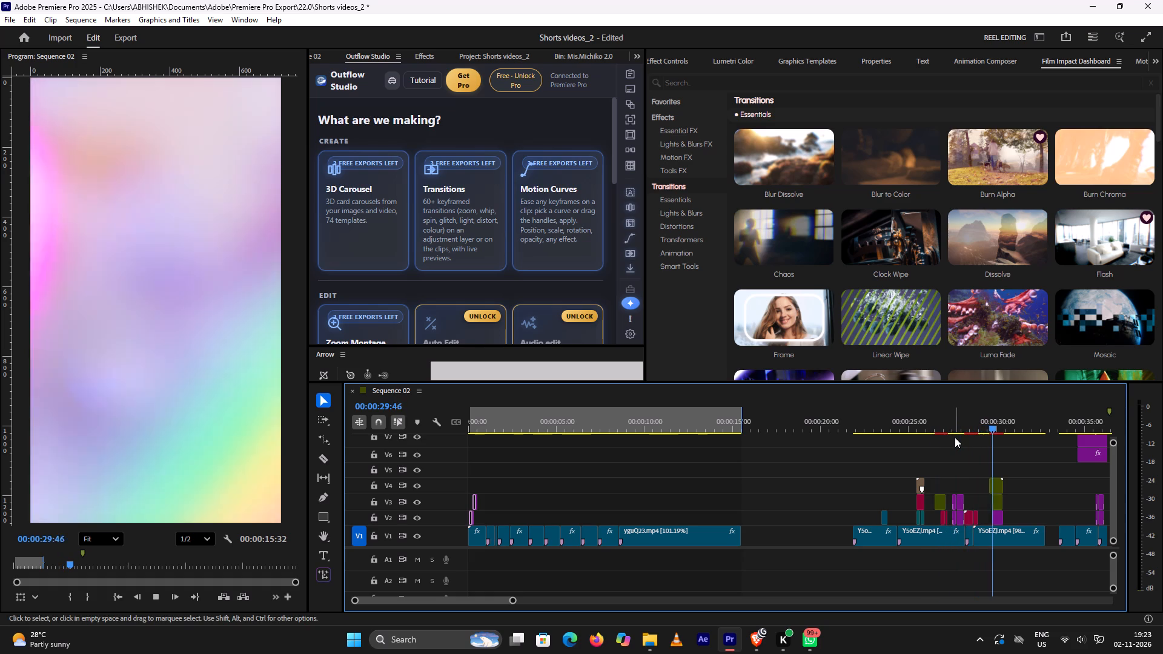
pyautogui.press('space')
# Examine the apple-drawing short's spinning transition around 00:00:27:40, replaying from 00:00:27:23 through the water bucket shot to 00:00:32:27.
pyautogui.click(956, 423)
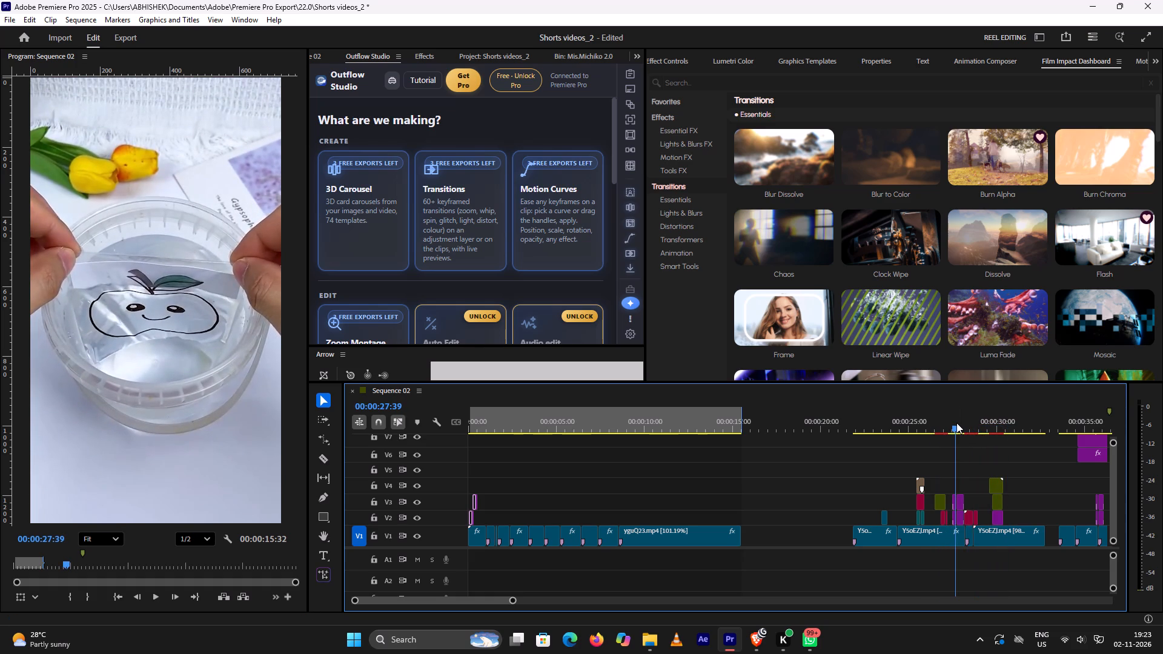
pyautogui.click(949, 421)
pyautogui.press('space')
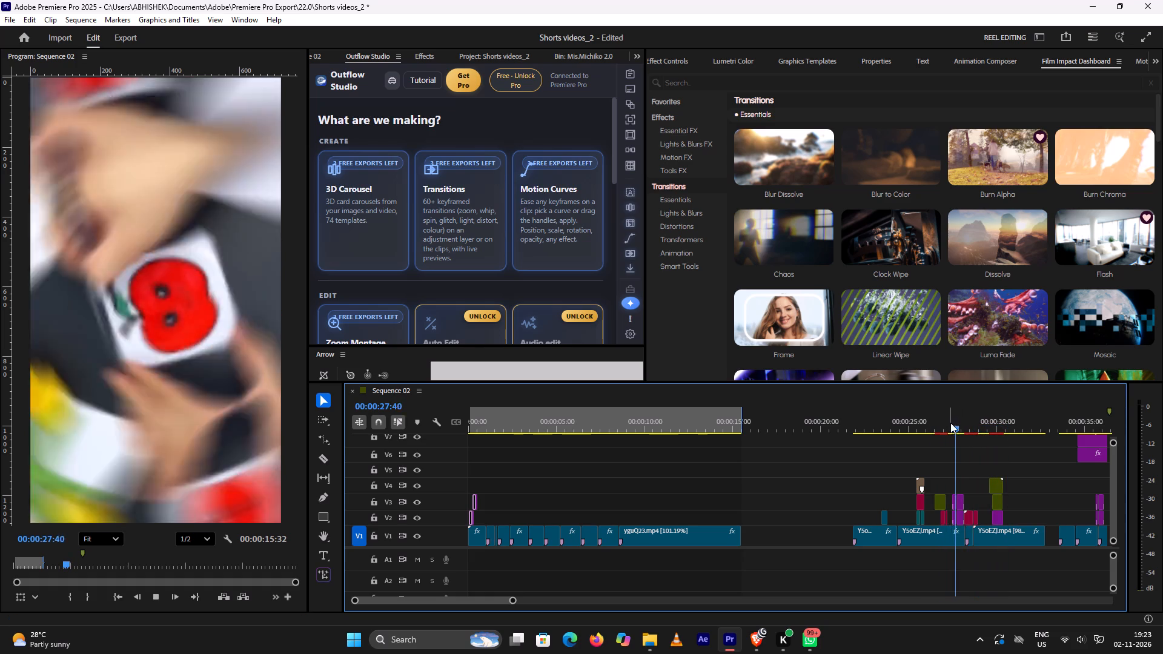
pyautogui.press('space')
pyautogui.click(957, 428)
pyautogui.moveTo(958, 428); pyautogui.dragTo(956, 429)
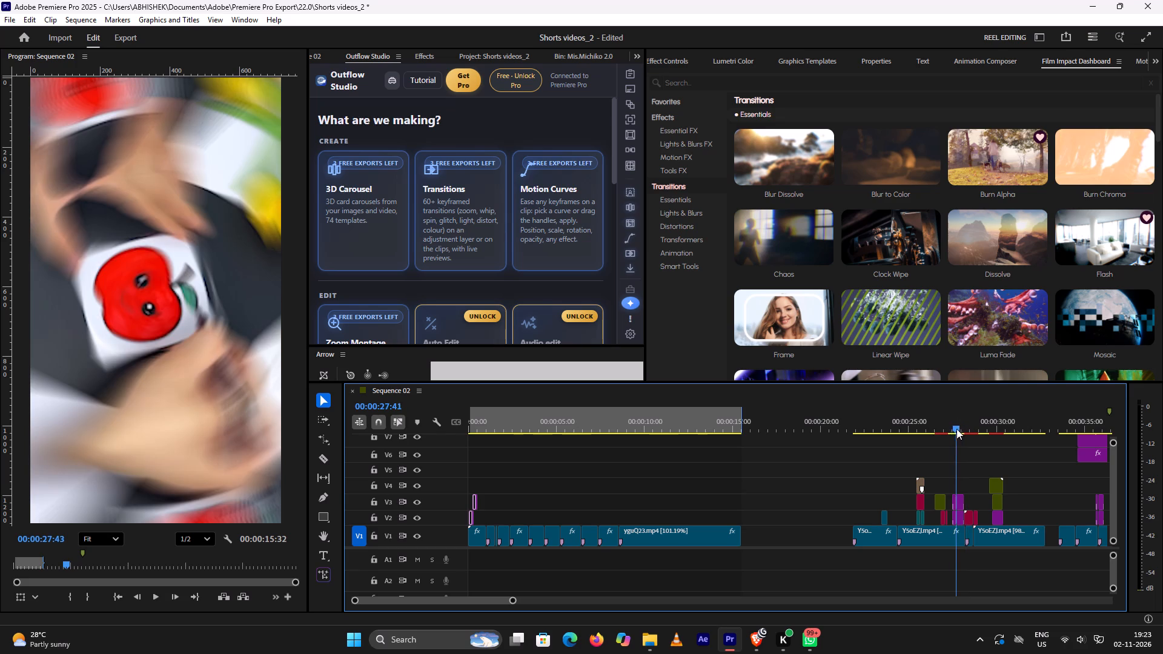
pyautogui.moveTo(956, 429); pyautogui.dragTo(952, 433)
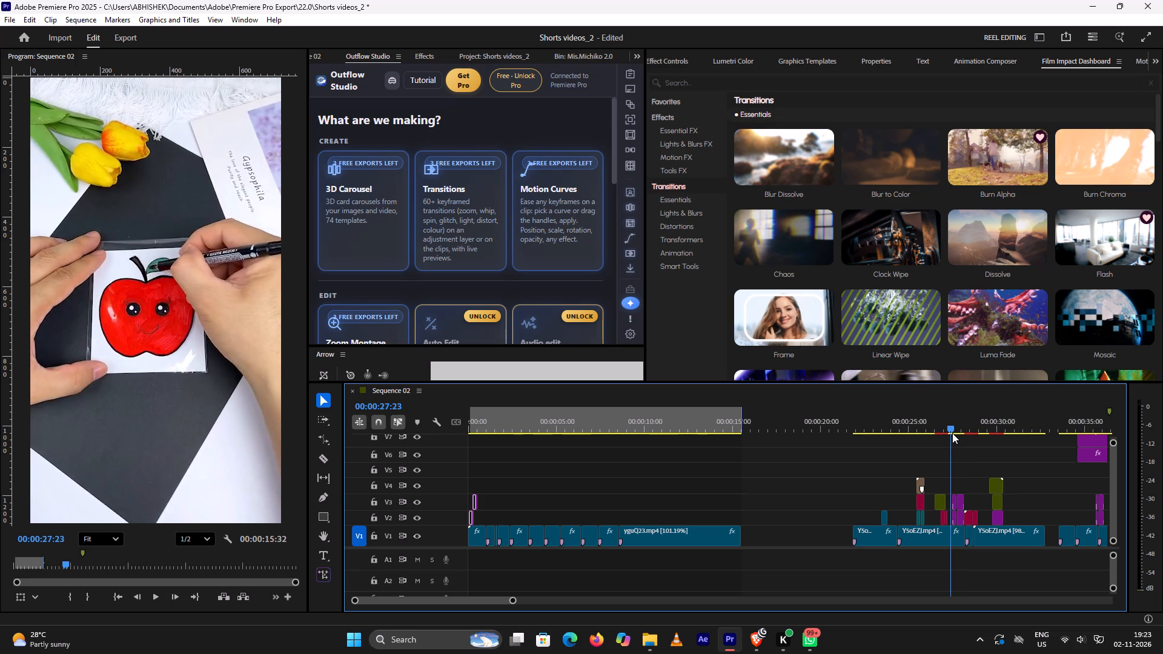
pyautogui.press('space')
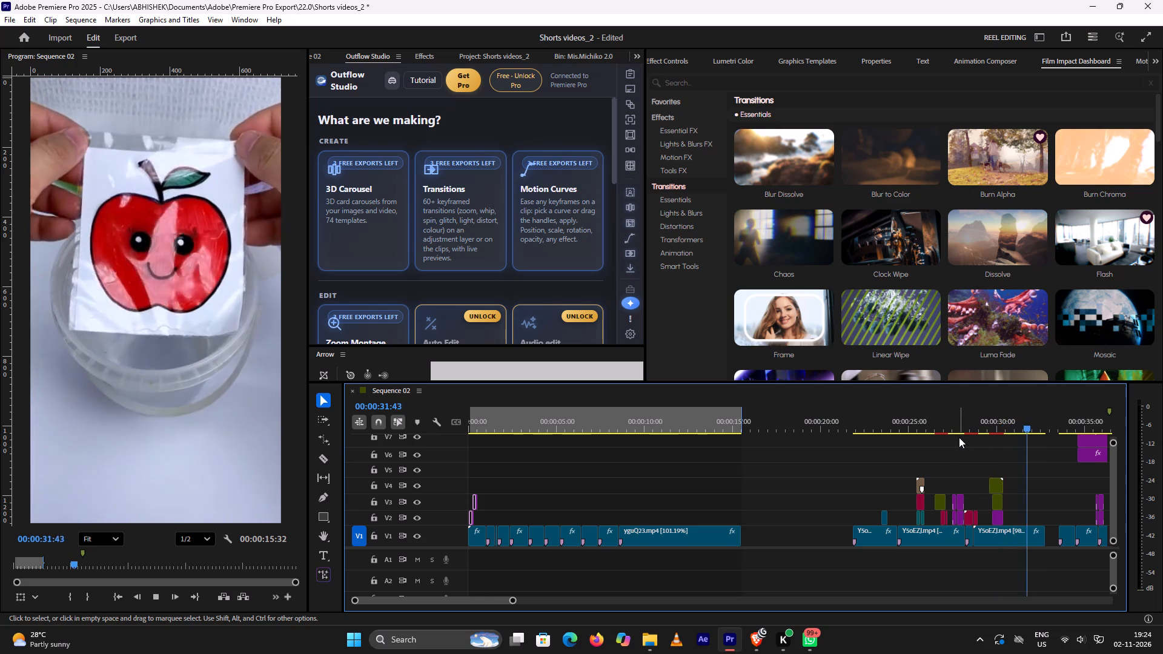
pyautogui.press('space')
# Scrub back and forth through the orange-peel short's first two seconds to examine the cut from marking to opening the orange.
pyautogui.scroll(5, 676, 486)
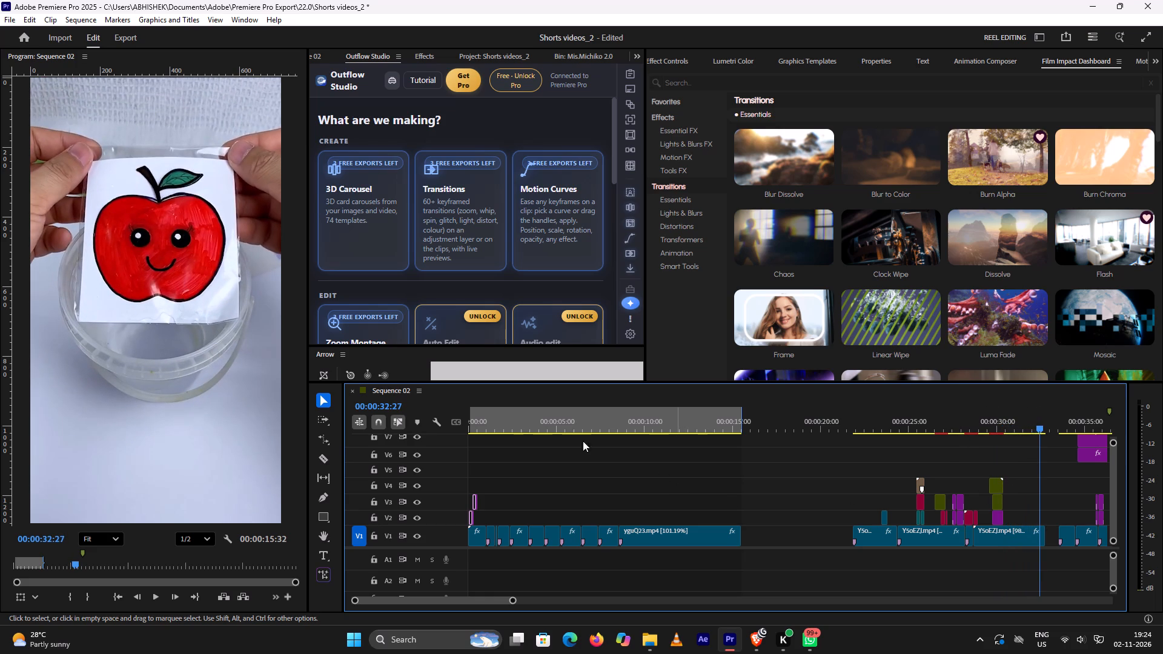
pyautogui.click(504, 417)
pyautogui.moveTo(506, 425); pyautogui.dragTo(448, 420)
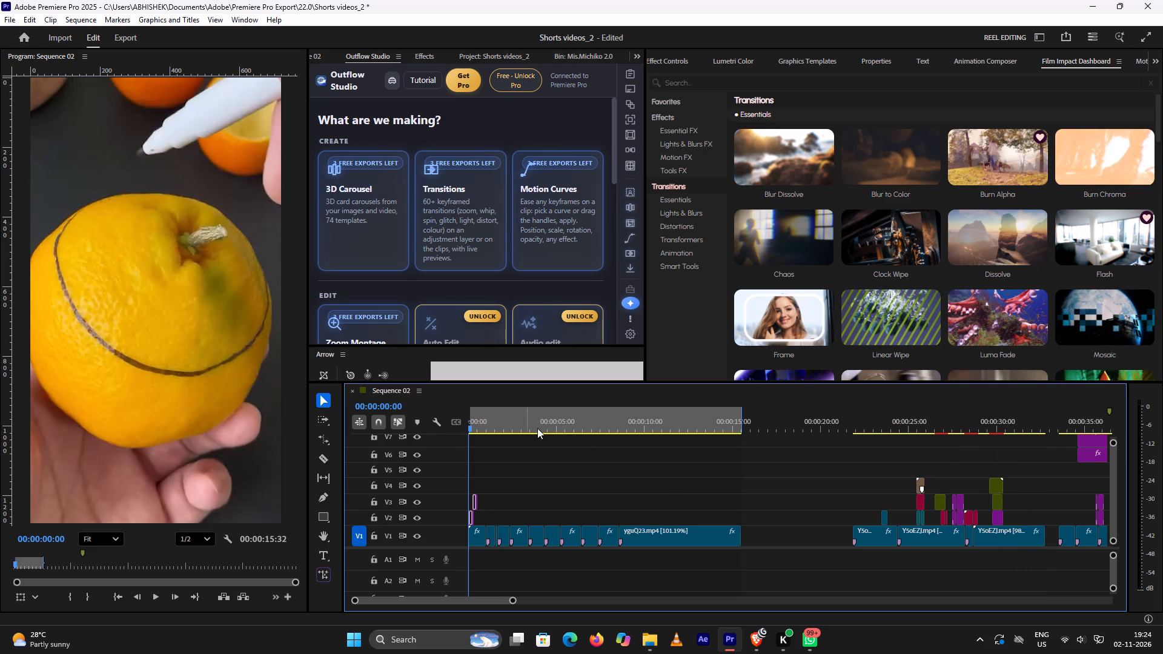
pyautogui.press('space')
pyautogui.press('space')
pyautogui.keyDown('alt'); pyautogui.scroll(5, 534, 468); pyautogui.keyUp('alt')
pyautogui.scroll(11, 536, 468)
pyautogui.moveTo(488, 425); pyautogui.dragTo(484, 428)
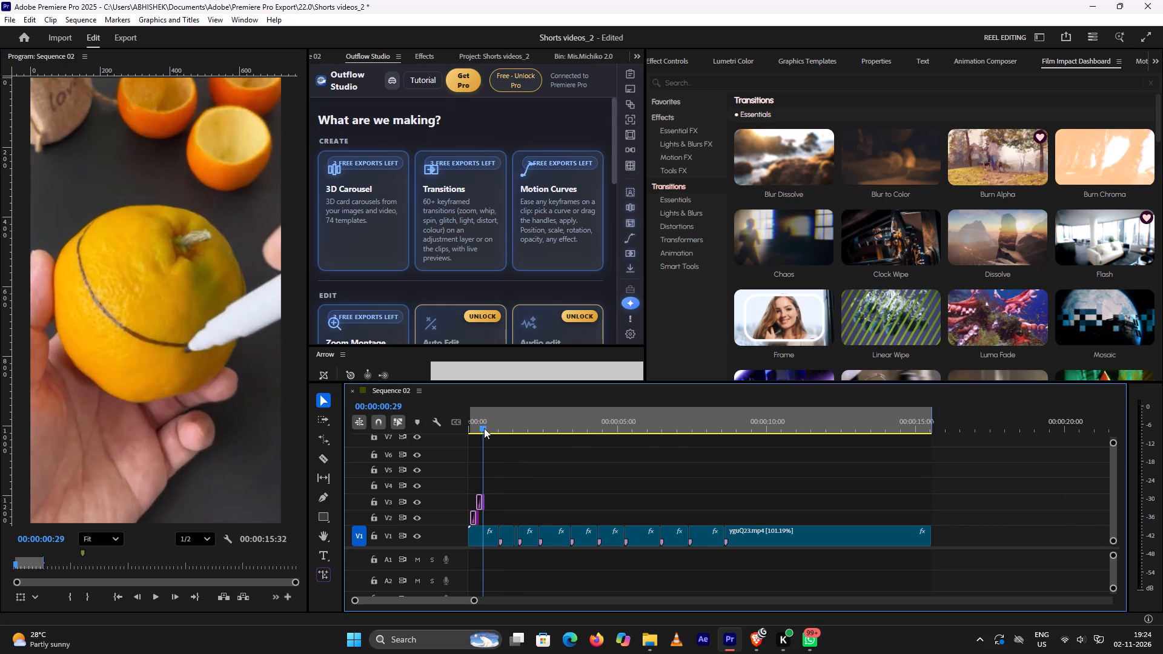
pyautogui.moveTo(484, 428); pyautogui.dragTo(495, 437)
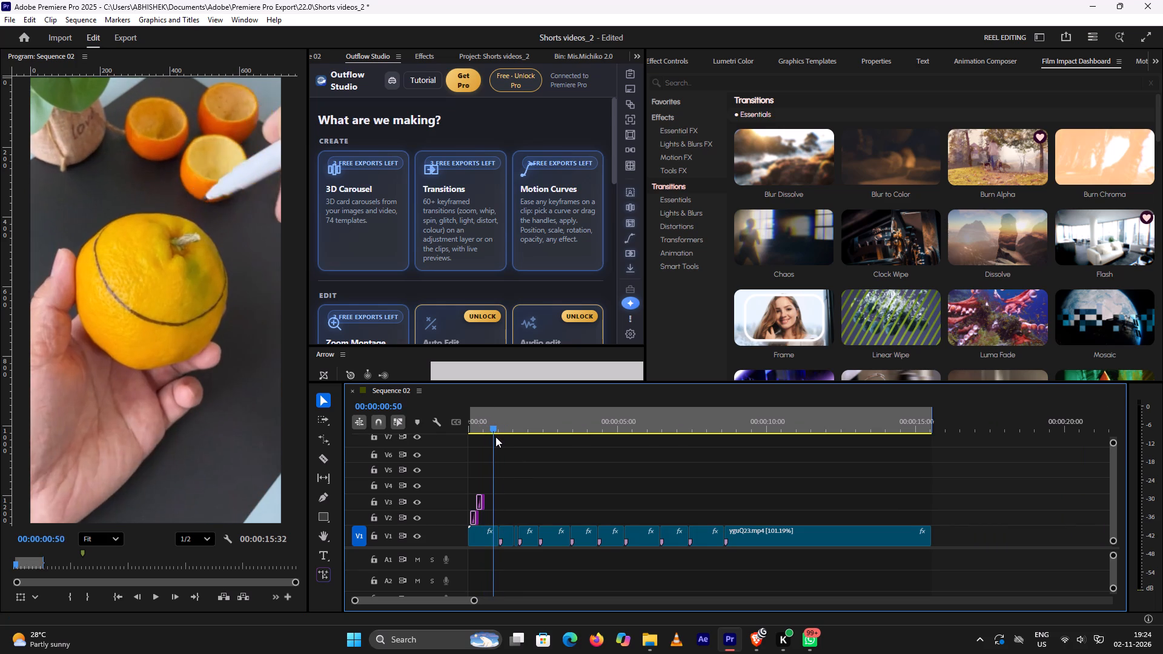
pyautogui.moveTo(495, 437); pyautogui.dragTo(495, 443)
pyautogui.moveTo(495, 443); pyautogui.dragTo(507, 442)
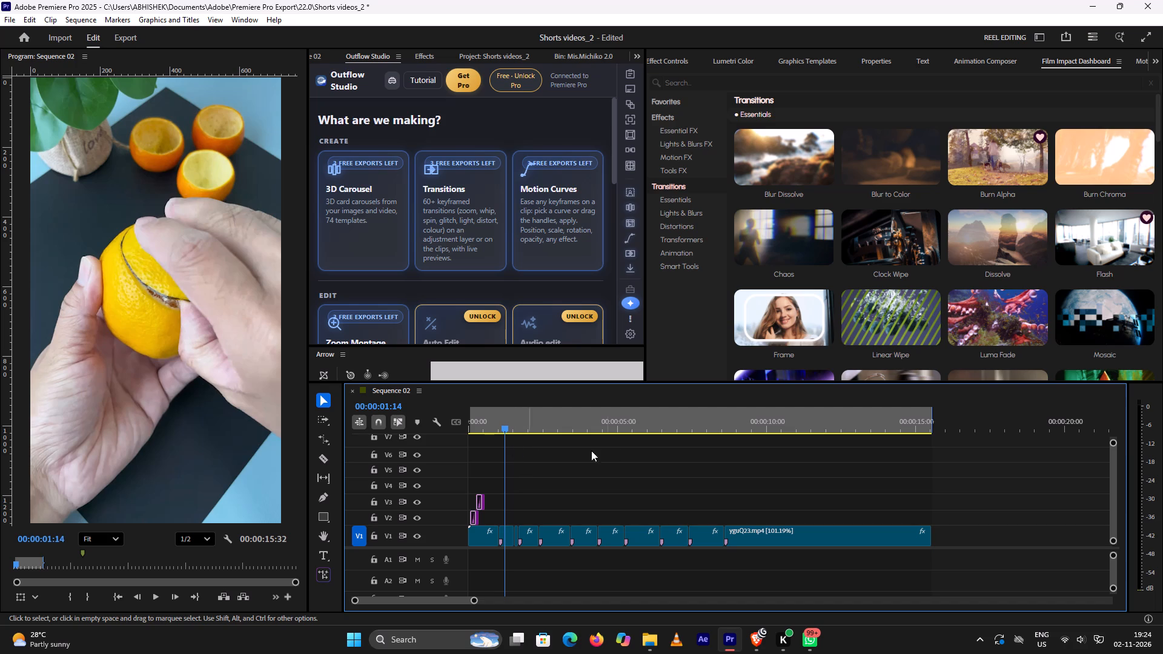
pyautogui.moveTo(507, 431); pyautogui.dragTo(495, 437)
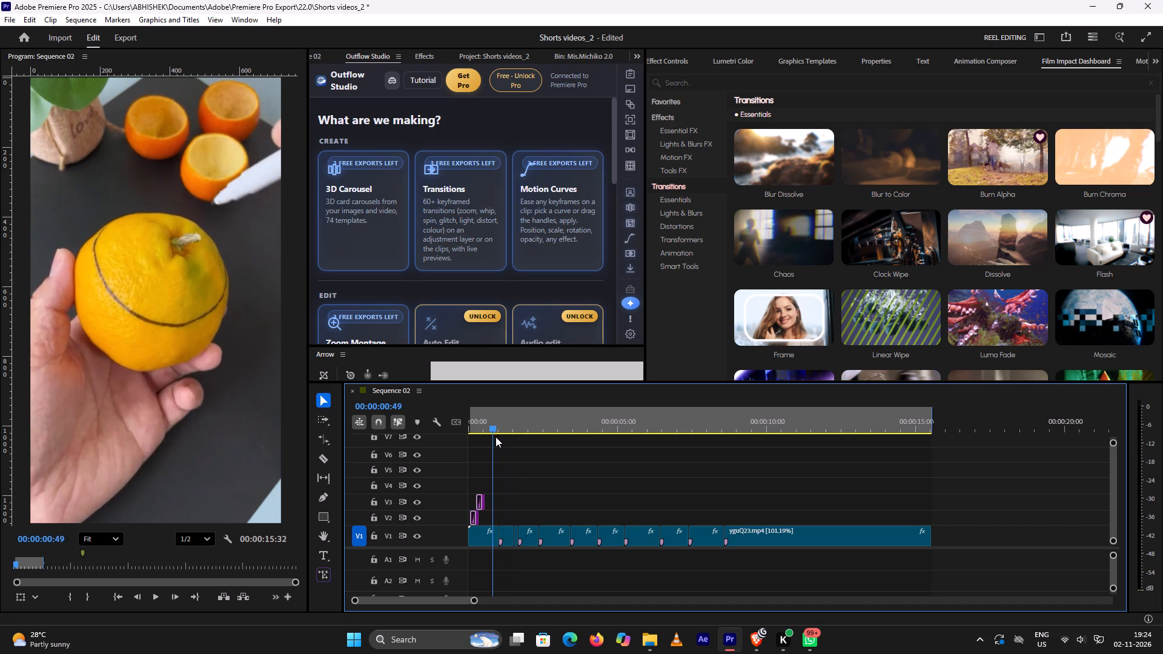
pyautogui.moveTo(495, 437); pyautogui.dragTo(534, 431)
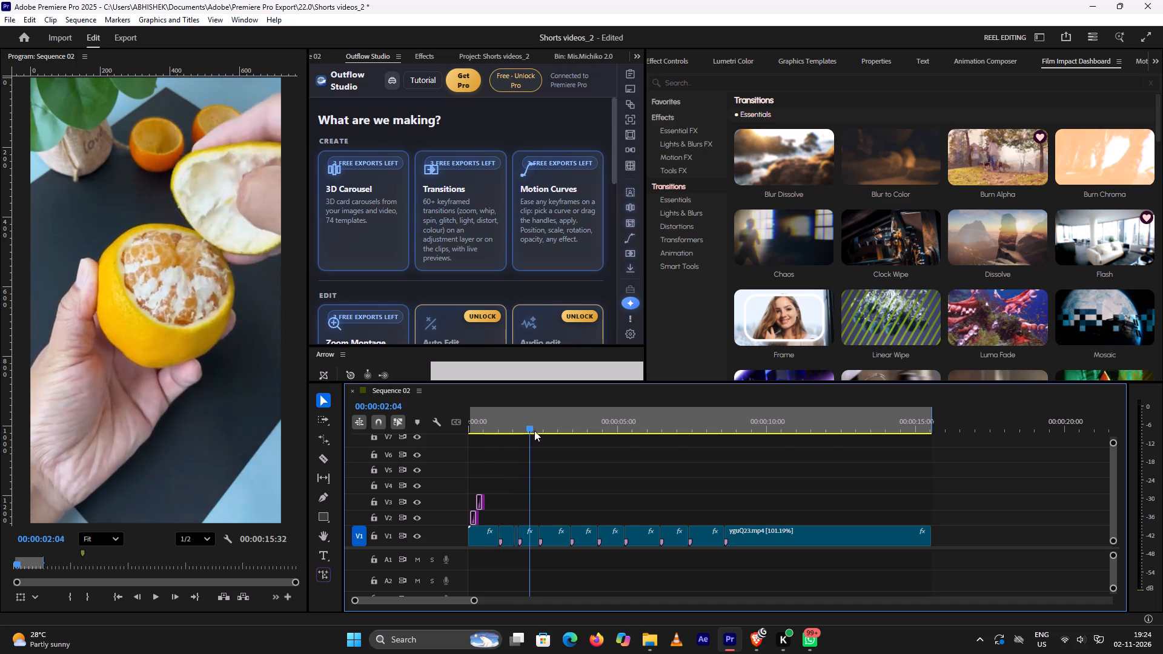
pyautogui.moveTo(534, 431); pyautogui.dragTo(512, 446)
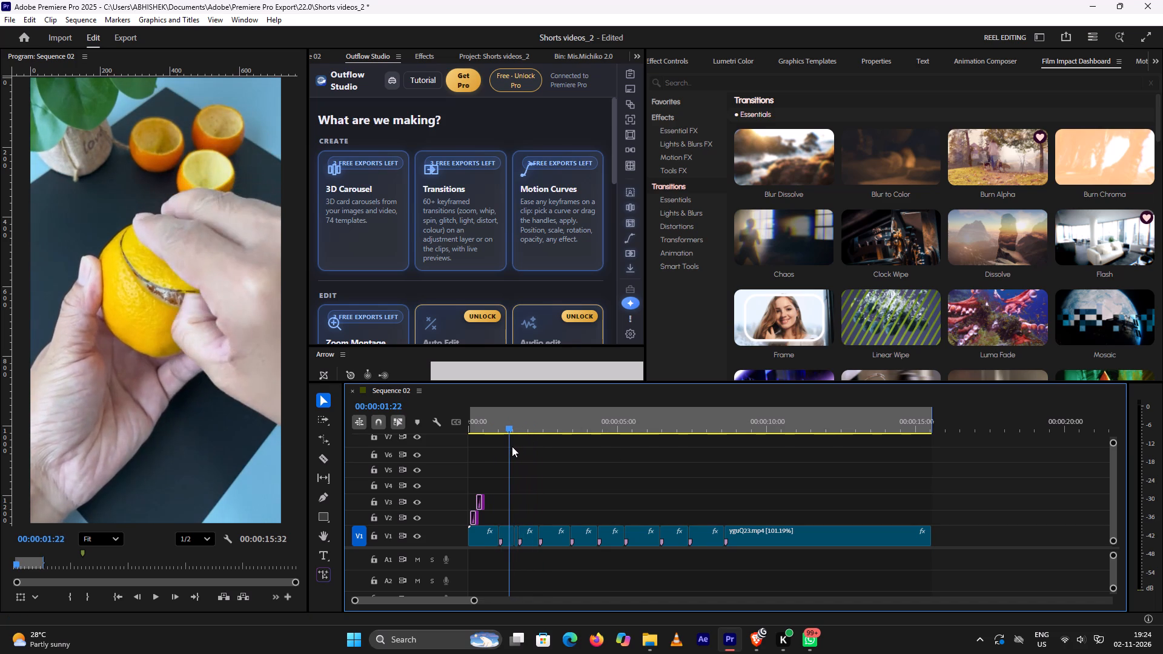
pyautogui.moveTo(512, 446); pyautogui.dragTo(514, 459)
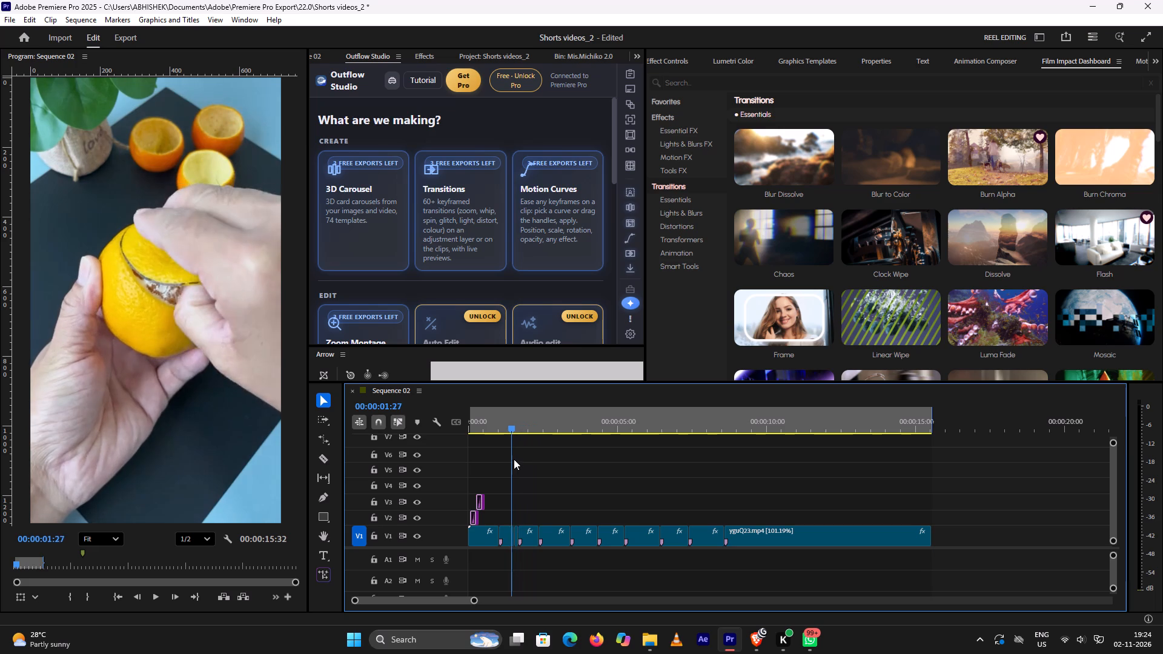
pyautogui.moveTo(514, 459); pyautogui.dragTo(512, 466)
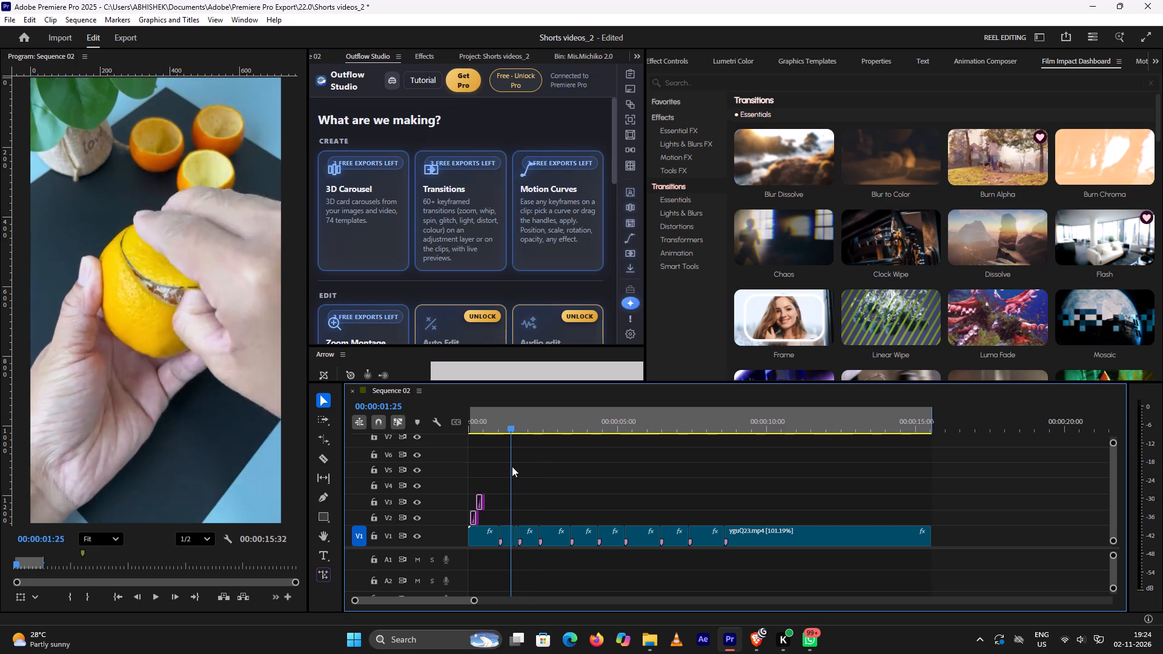
pyautogui.moveTo(512, 466); pyautogui.dragTo(491, 472)
pyautogui.press('space')
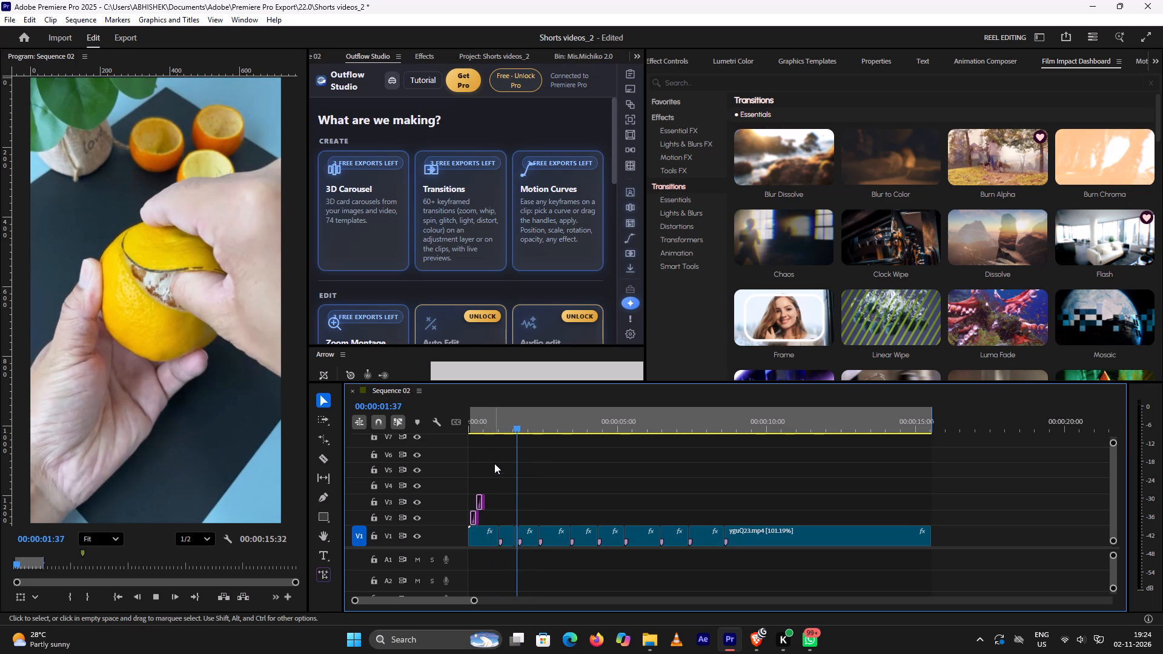
pyautogui.press('space')
pyautogui.press('space')
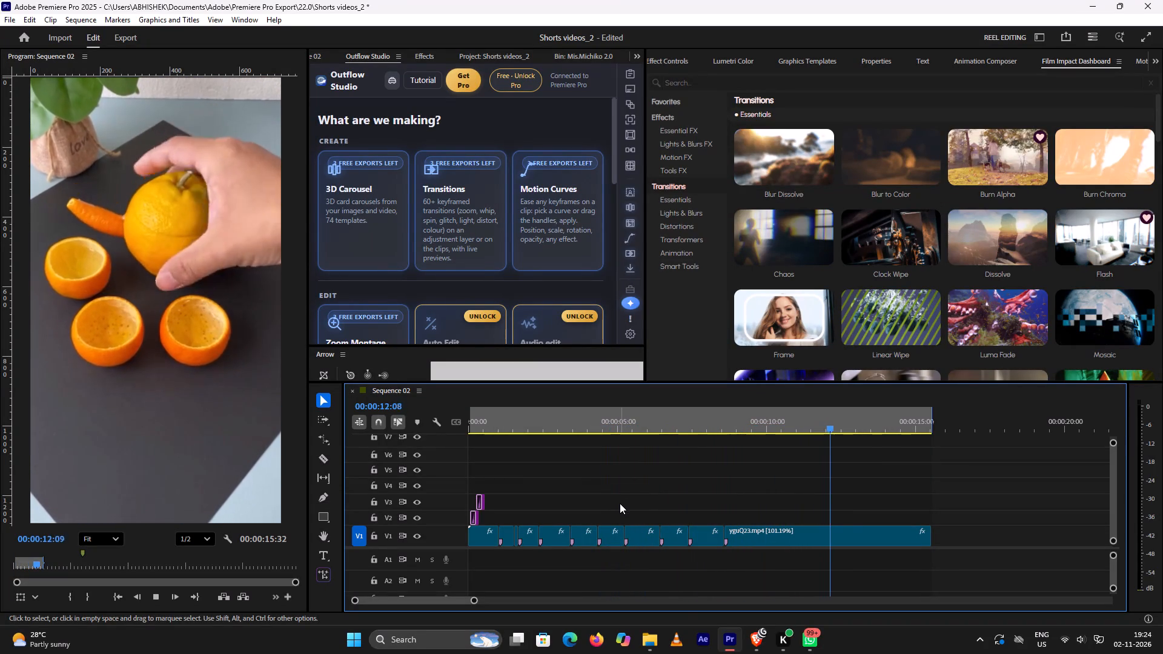
pyautogui.press('space')
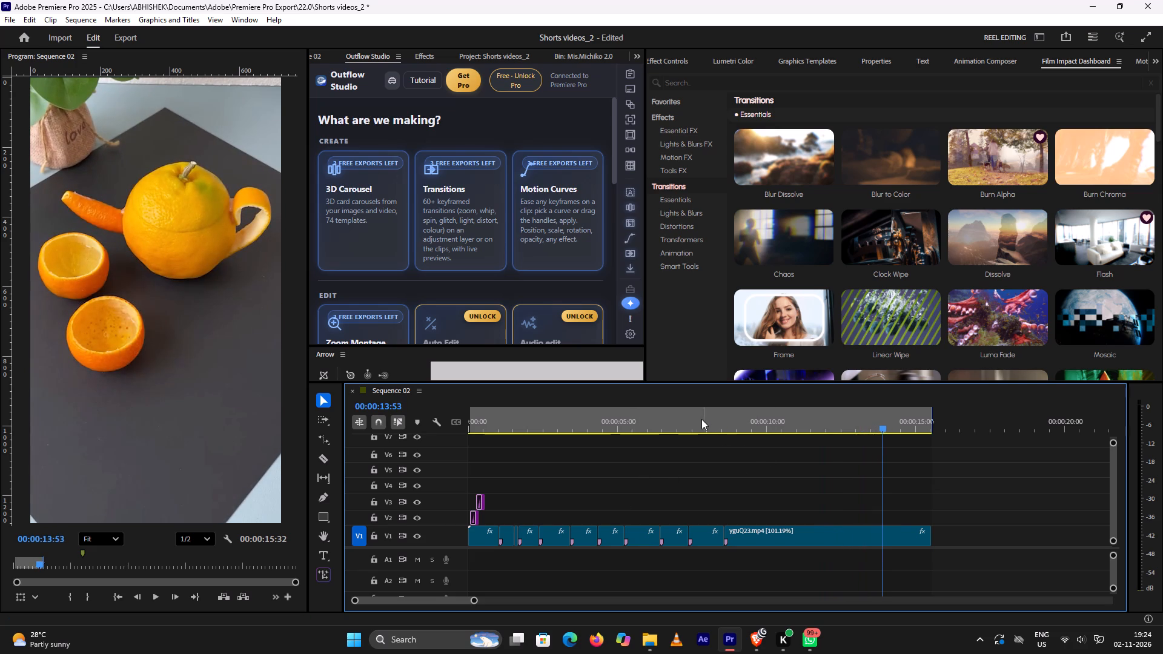
pyautogui.click(684, 420)
pyautogui.moveTo(683, 424); pyautogui.dragTo(425, 431)
pyautogui.press('space')
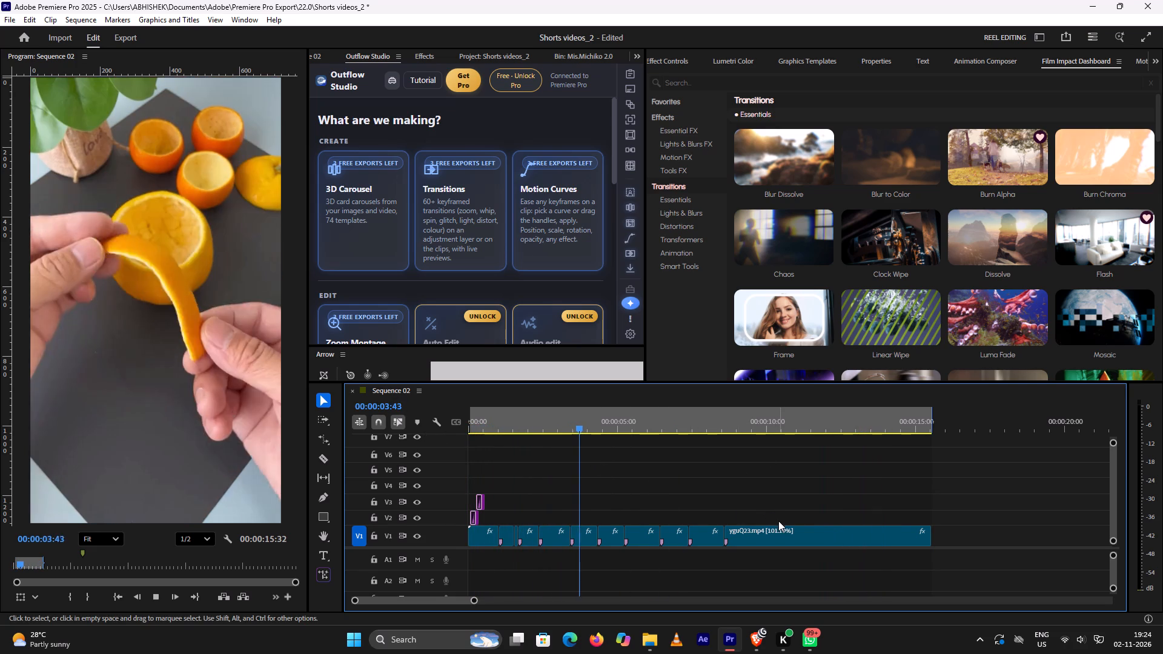
pyautogui.press('space')
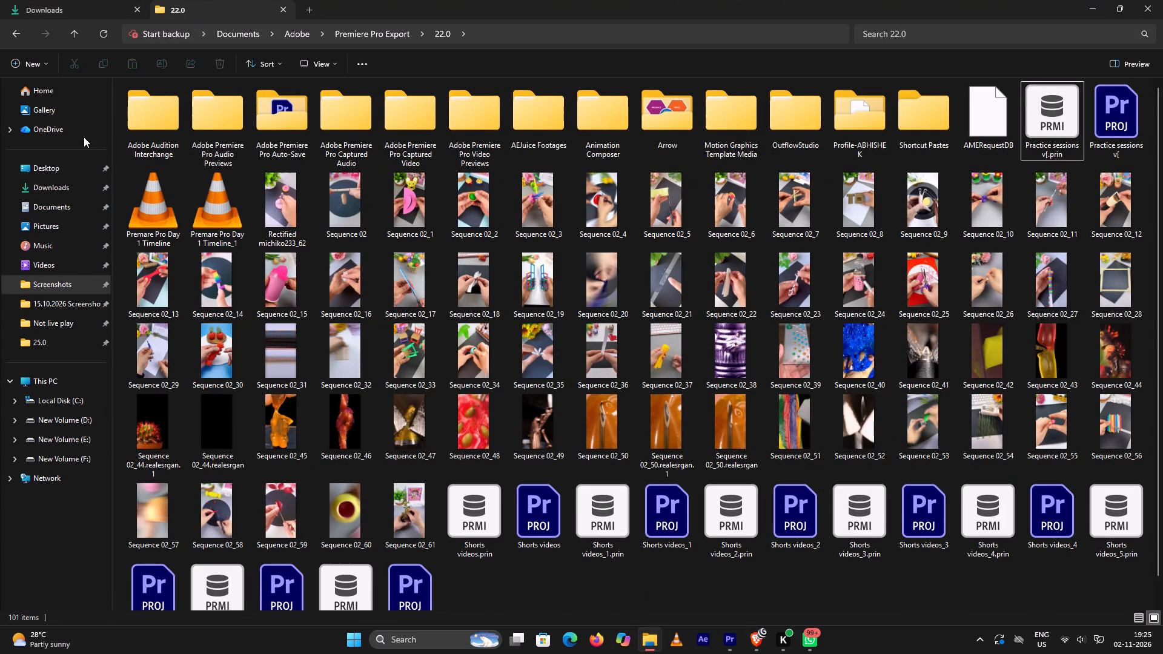
pyautogui.click(61, 1)
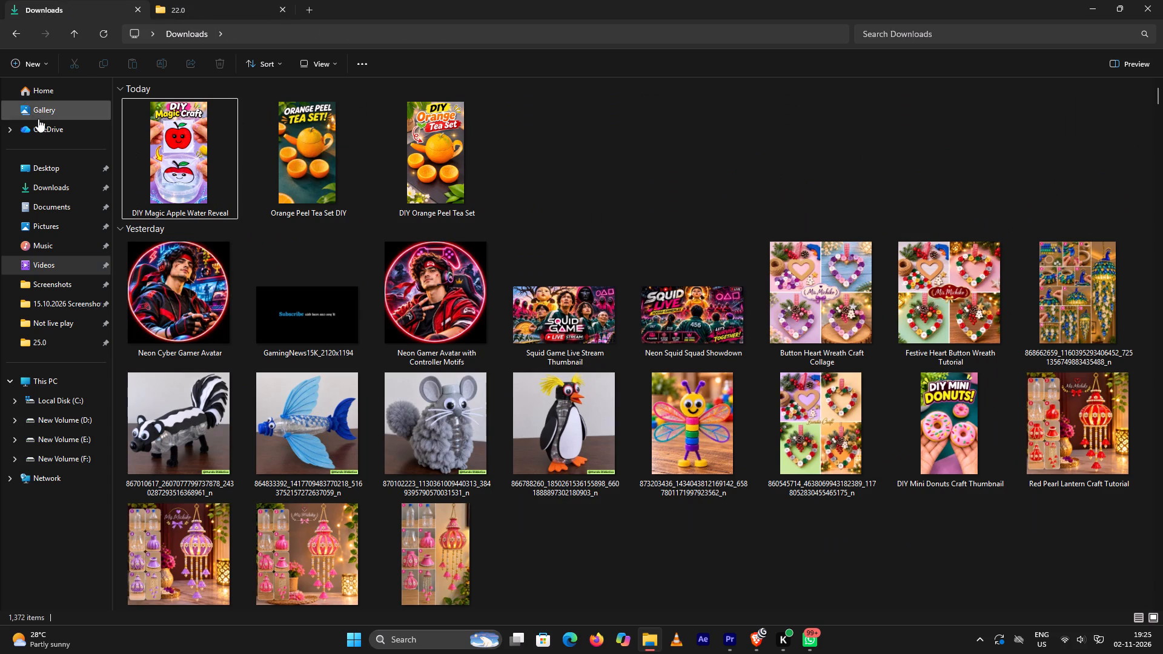
pyautogui.click(59, 185)
pyautogui.click(63, 198)
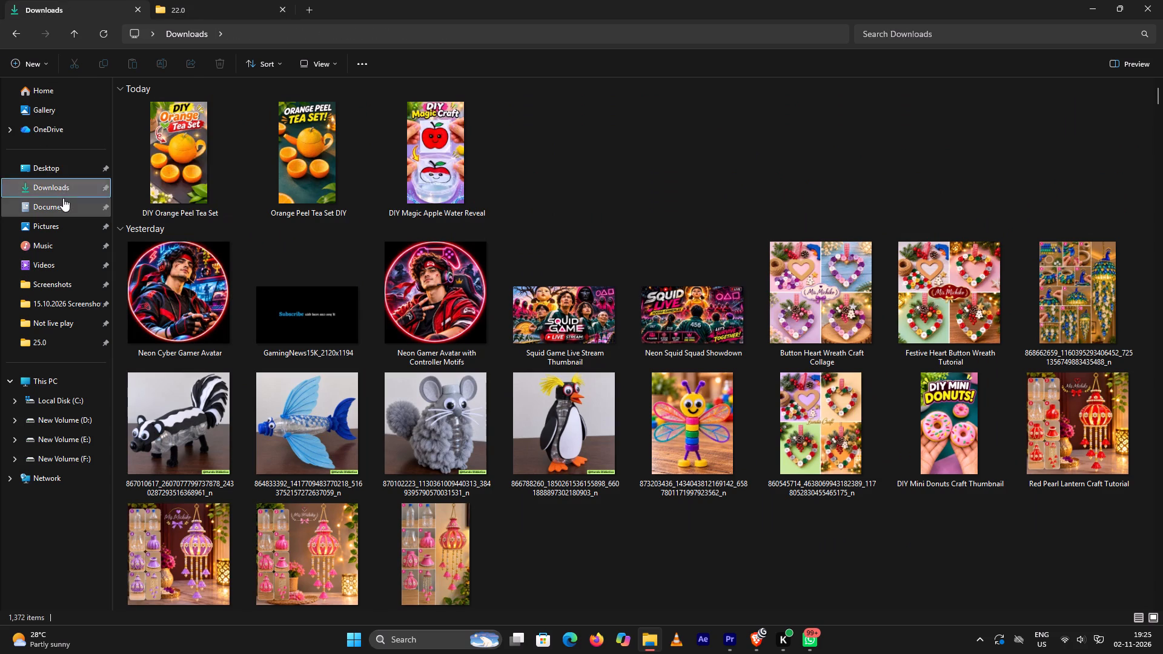
pyautogui.click(63, 189)
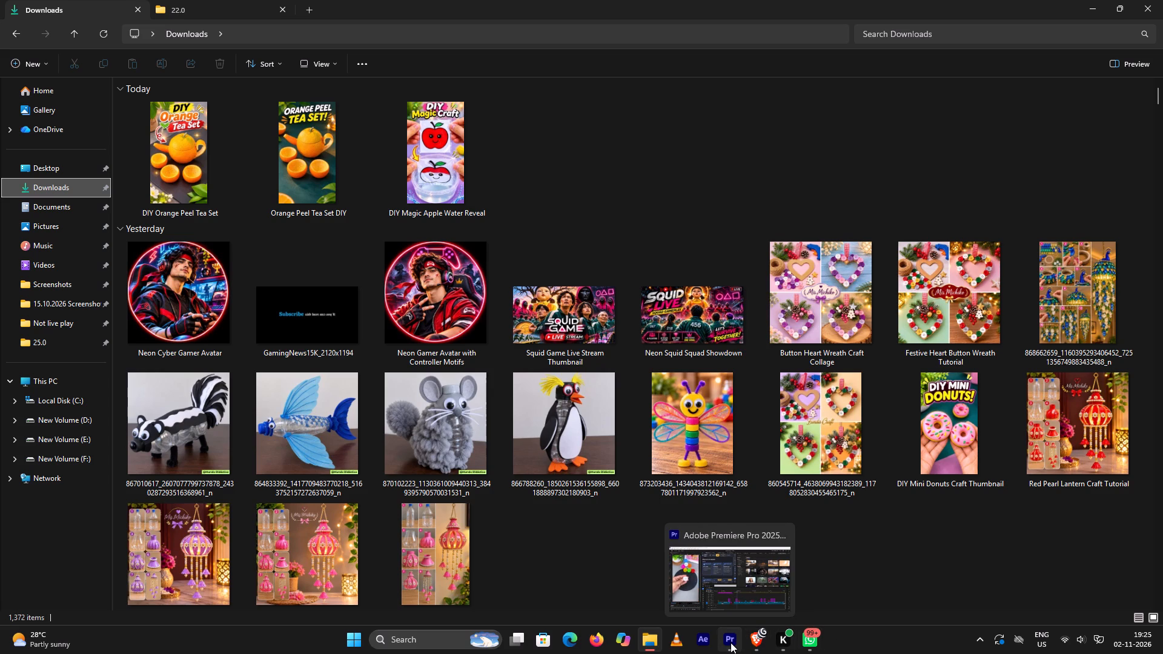
# Return to Premiere Pro, stop the running playback and replay the orange-peel short's opening from the start to 00:00:01:09.
pyautogui.click(733, 639)
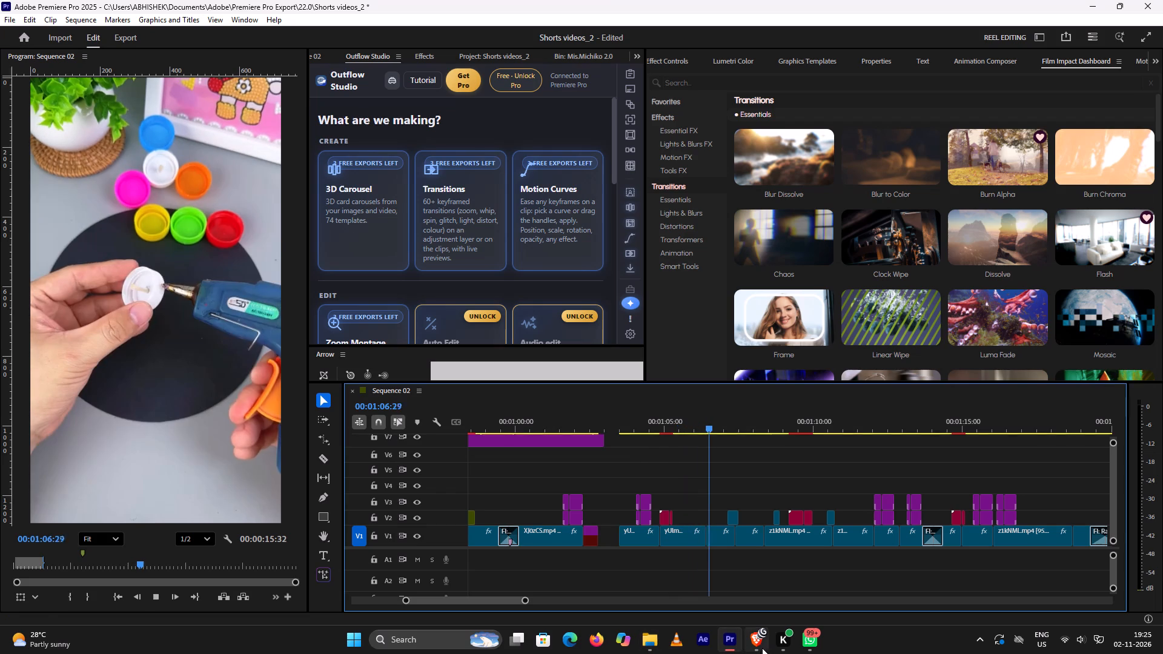
pyautogui.press('space')
pyautogui.moveTo(716, 429); pyautogui.dragTo(444, 435)
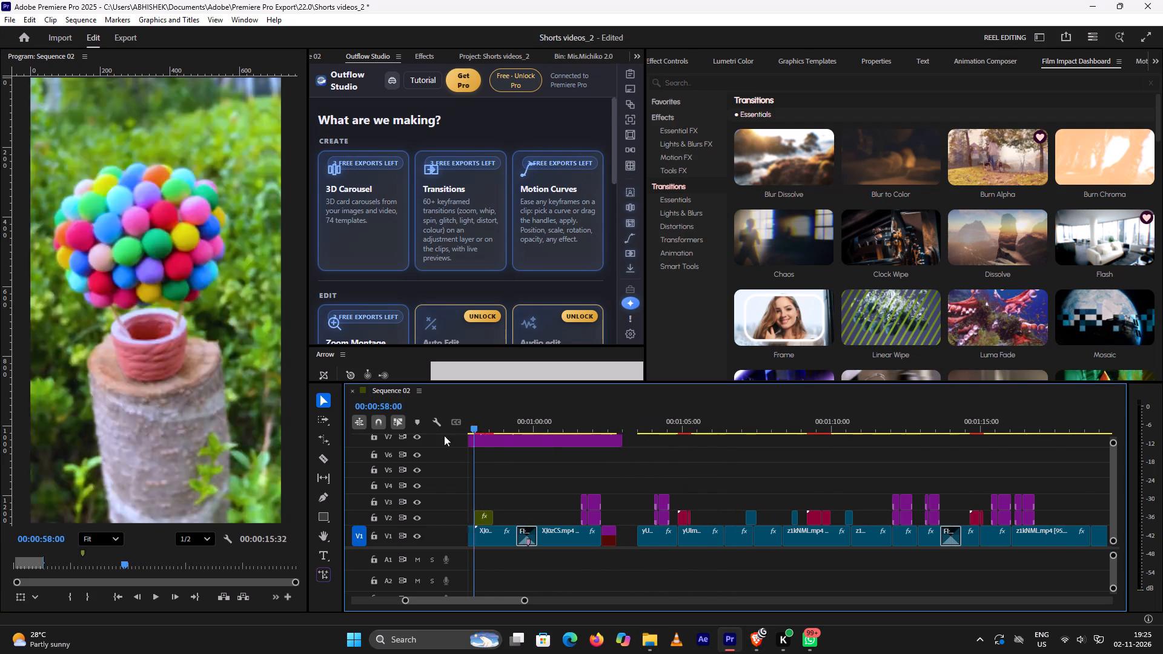
pyautogui.moveTo(444, 435); pyautogui.dragTo(408, 428)
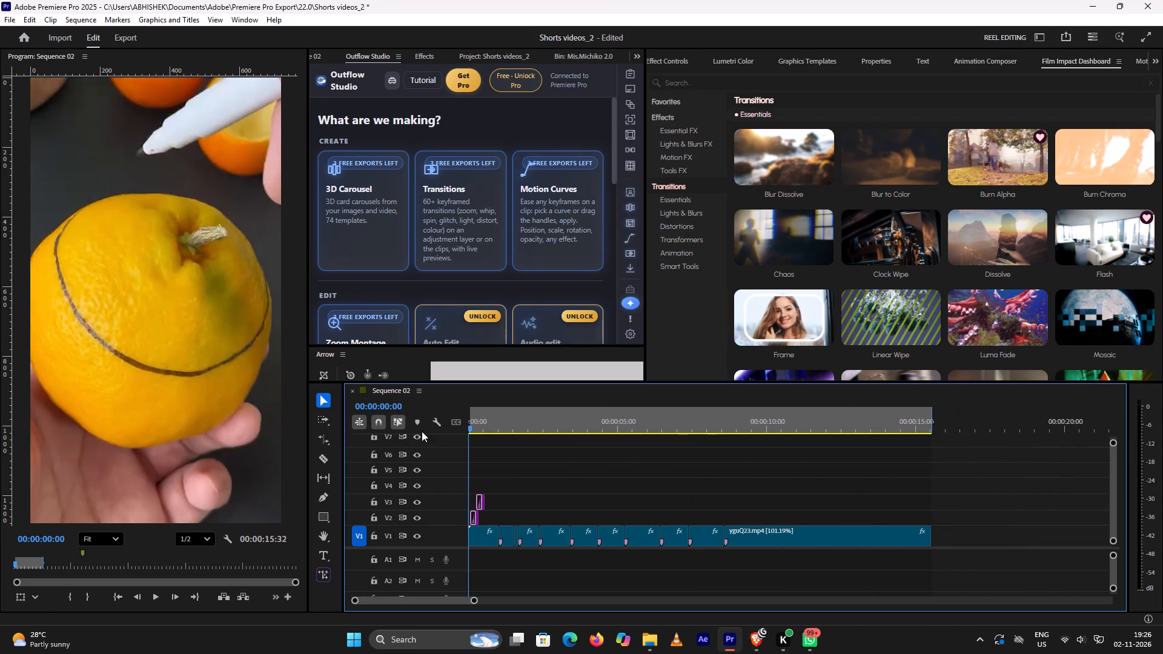
pyautogui.press('space')
pyautogui.press('space')
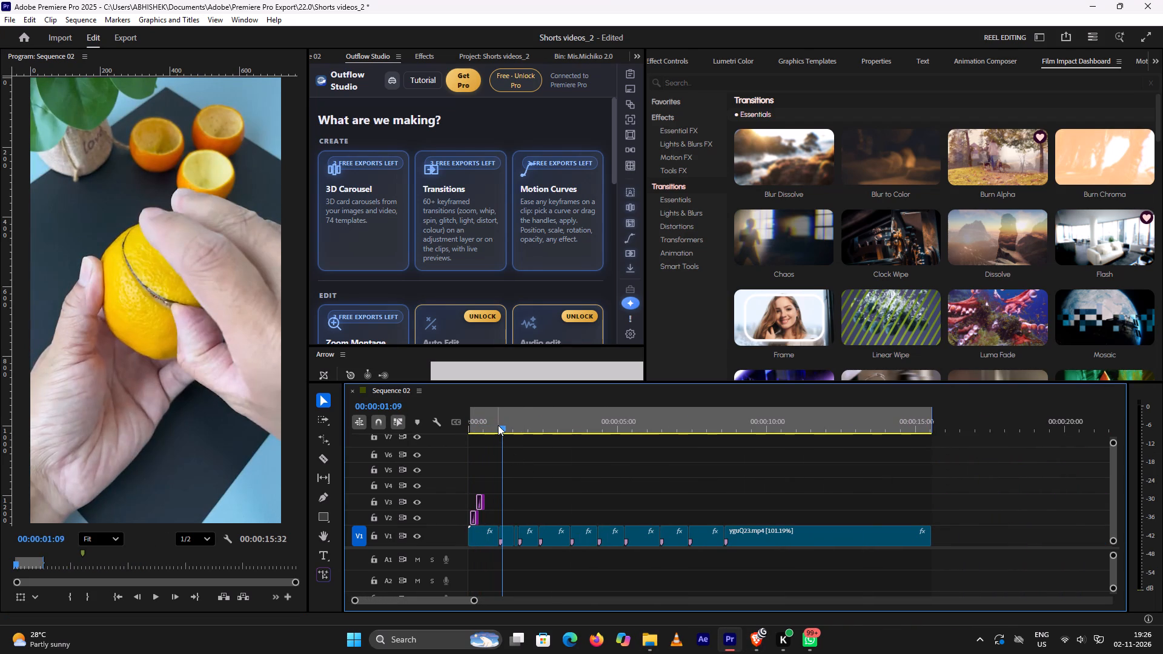
# Replay the orange-peel short's first peeling cut, from around 00:00:01 to 00:00:02:01.
pyautogui.moveTo(499, 425); pyautogui.dragTo(488, 435)
pyautogui.press('space')
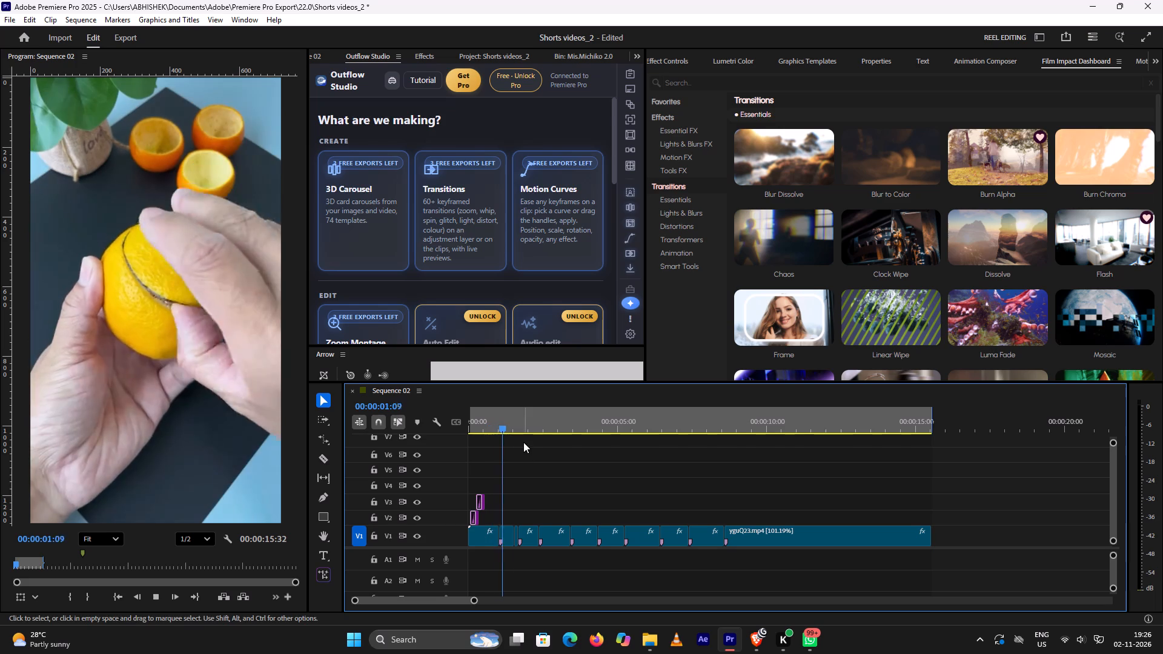
pyautogui.press('space')
# Shift all clips after the orange-peel short earlier together, so the apple short starts at about 00:00:17:32.
pyautogui.keyDown('alt'); pyautogui.scroll(-5, 685, 486); pyautogui.keyUp('alt')
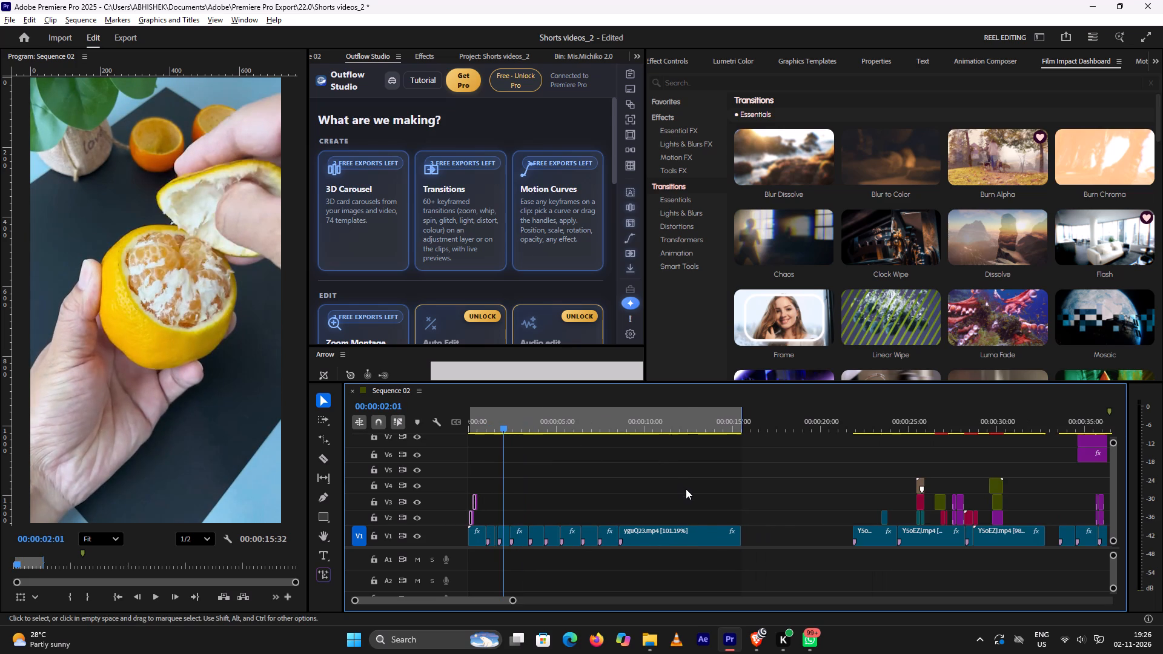
pyautogui.press('a')
pyautogui.moveTo(828, 503); pyautogui.dragTo(754, 515)
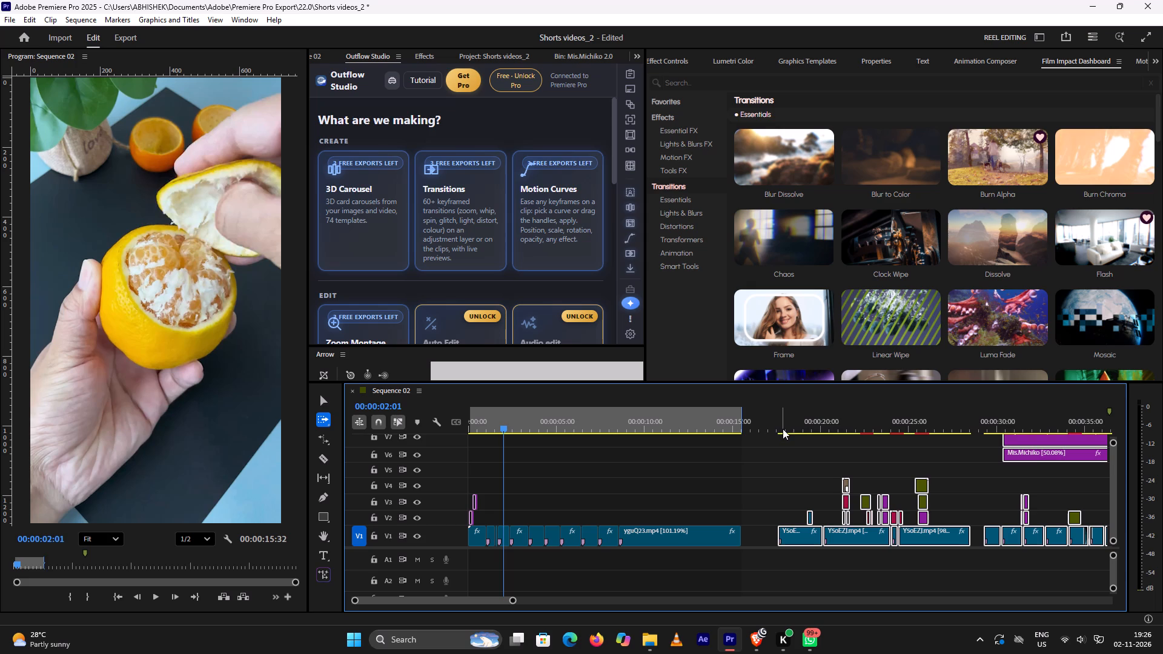
# Play the orange-peel short onward from 00:00:02:01 past 00:00:04:20 and clear the clip selection.
pyautogui.press('space')
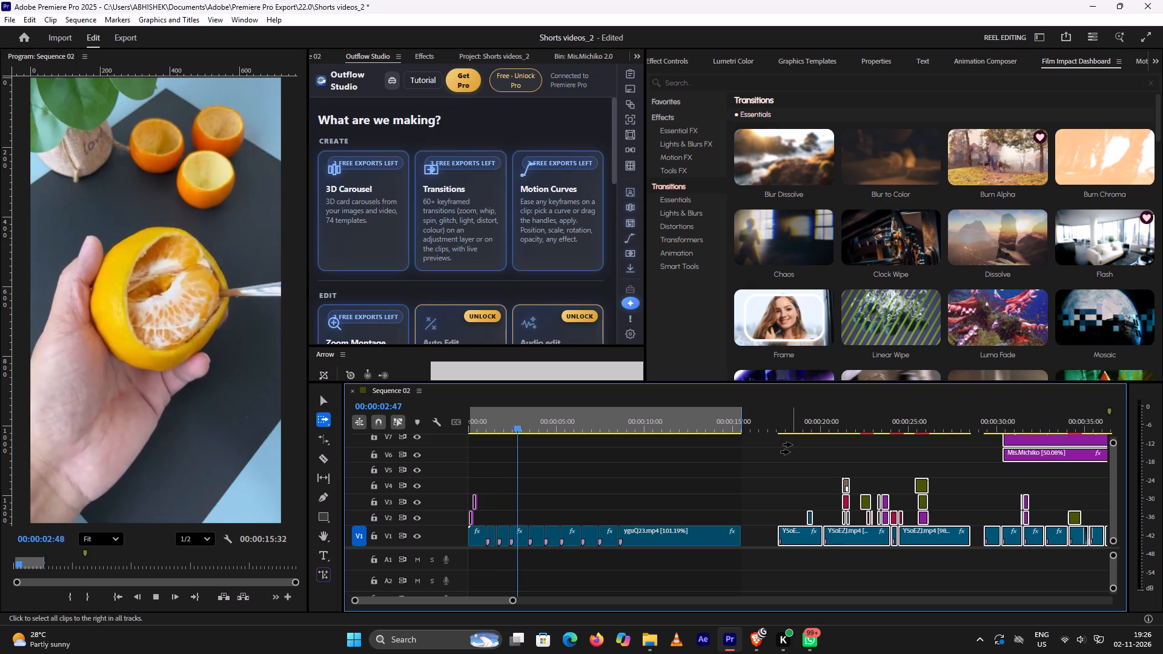
pyautogui.press('v')
pyautogui.press('space')
pyautogui.press('space')
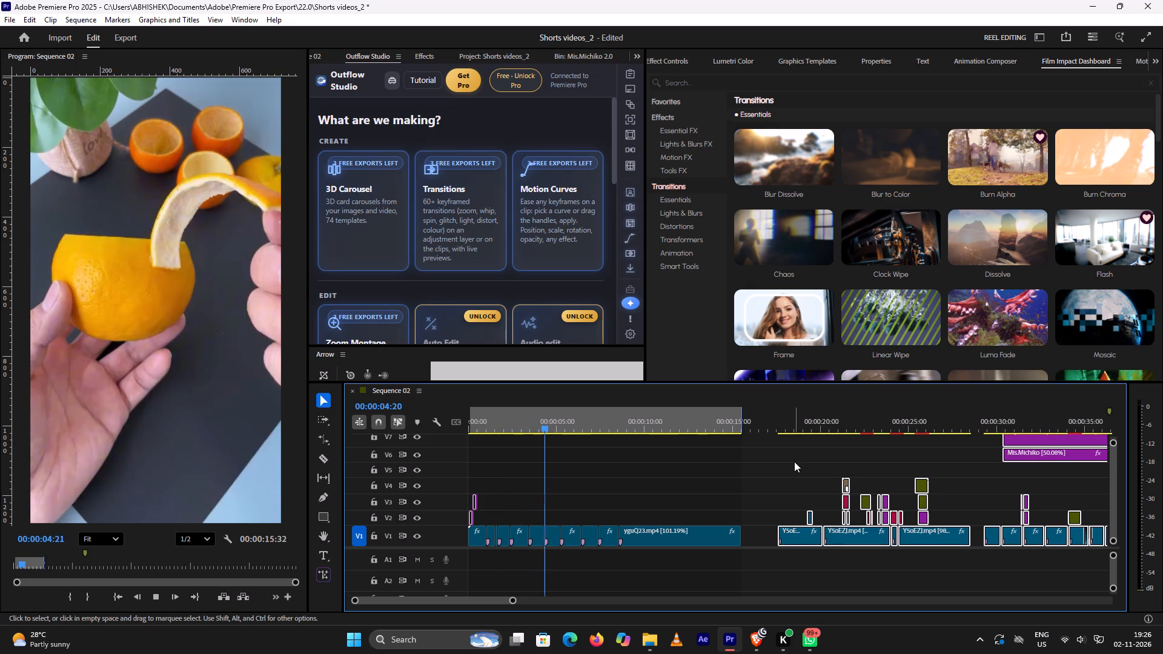
pyautogui.click(794, 461)
# Play the apple short from about 00:00:18, then replay from 00:00:20:52 into the donut short to 00:00:40:52.
pyautogui.click(792, 422)
pyautogui.press('space')
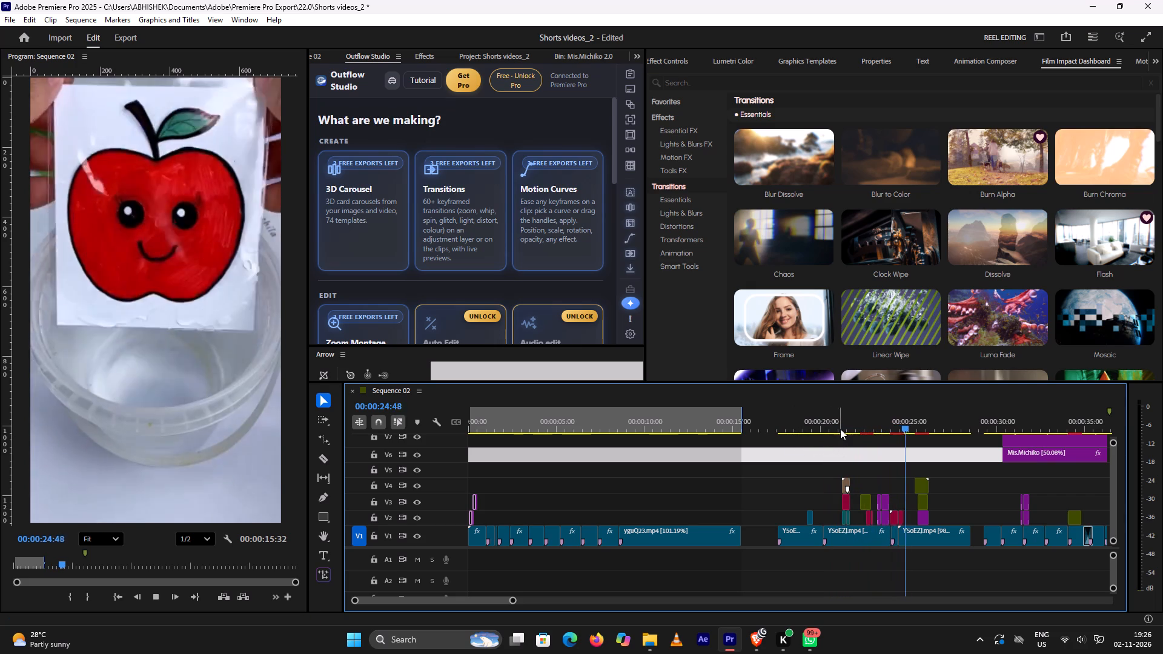
pyautogui.click(840, 429)
pyautogui.press('space')
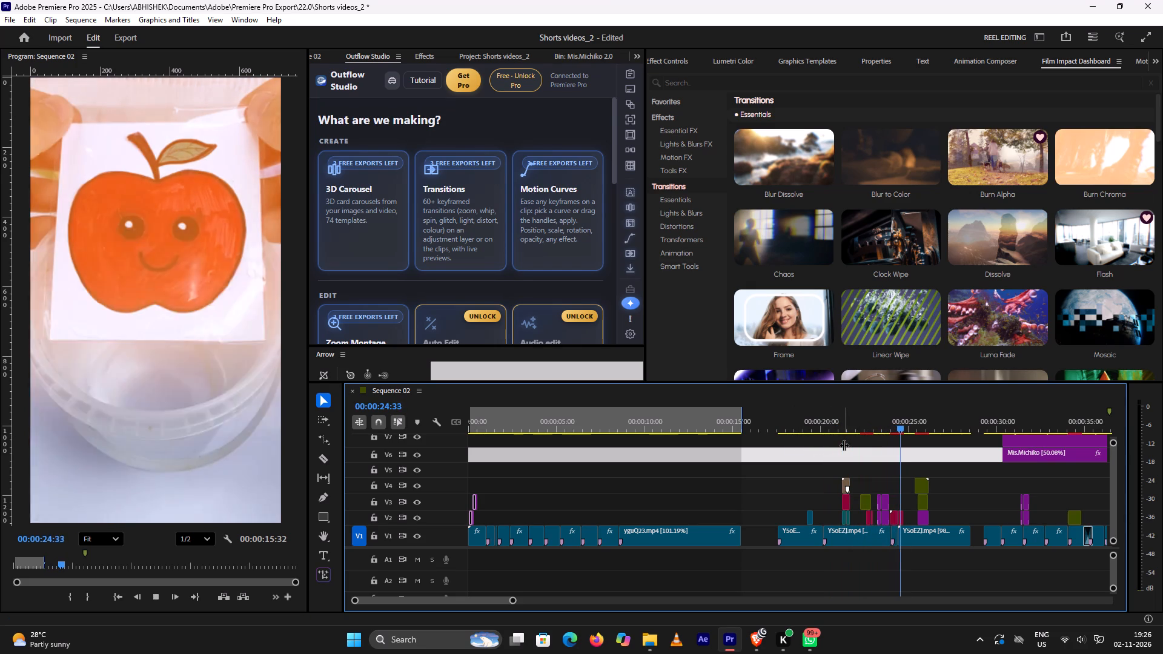
pyautogui.press('space')
pyautogui.click(837, 427)
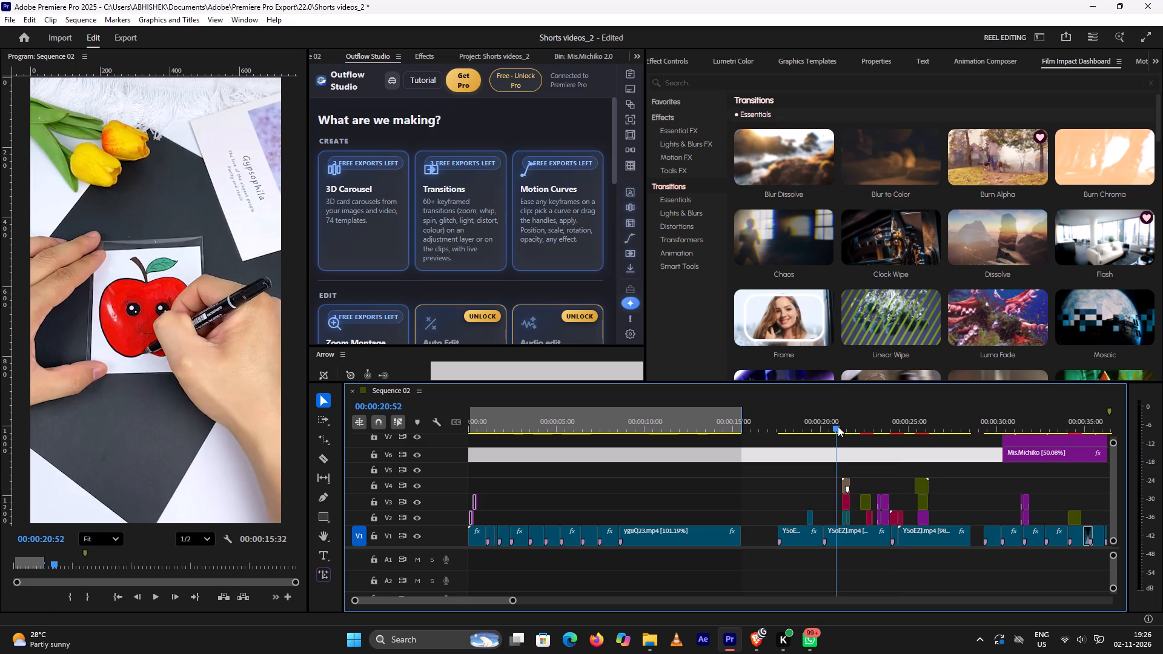
pyautogui.press('space')
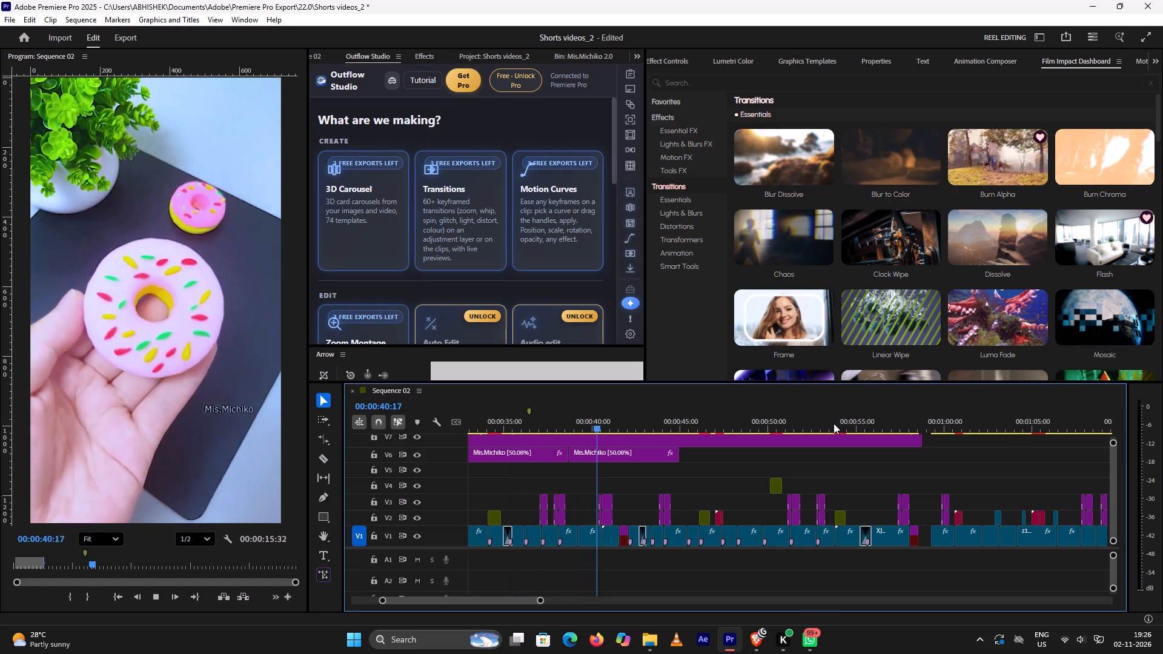
pyautogui.press('space')
# Replay the apple short from near its start through to the donut short's first shot at 00:00:29:32.
pyautogui.scroll(4, 633, 475)
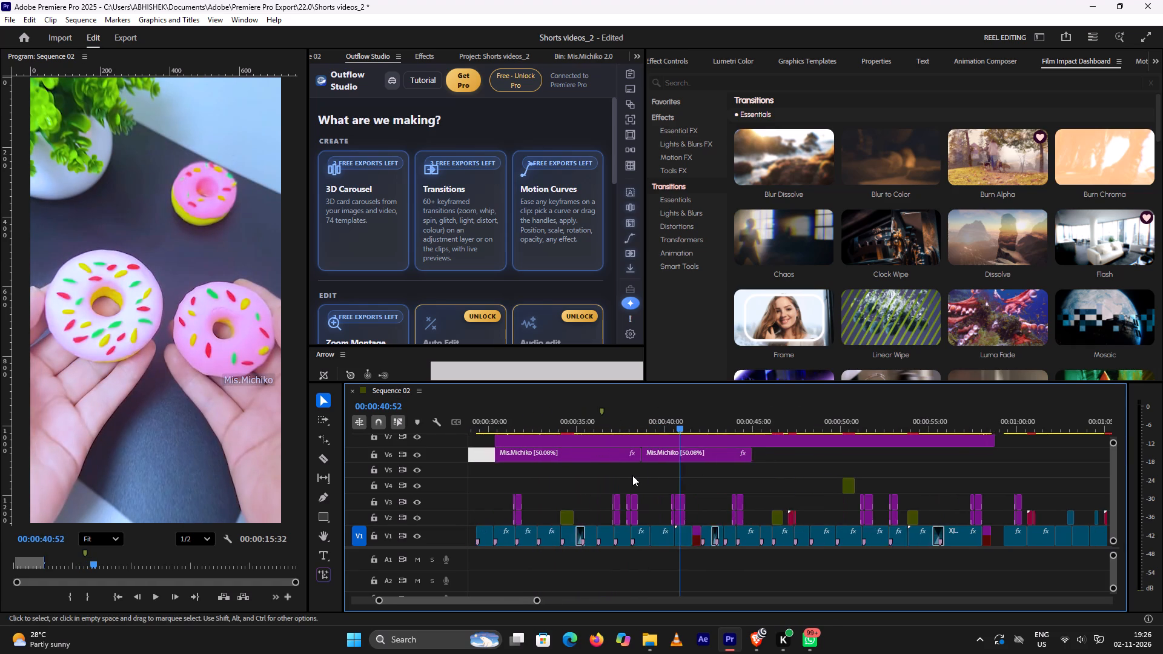
pyautogui.scroll(-4, 632, 475)
pyautogui.keyDown('alt'); pyautogui.scroll(-4, 632, 475); pyautogui.keyUp('alt')
pyautogui.scroll(-5, 632, 473)
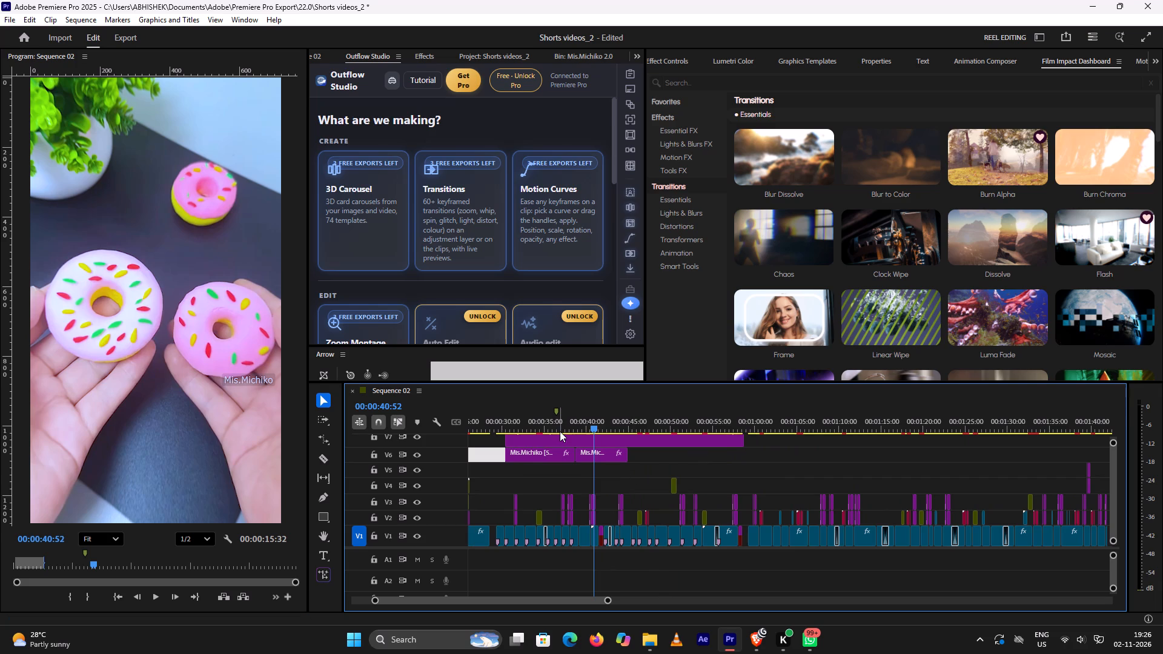
pyautogui.scroll(10, 558, 432)
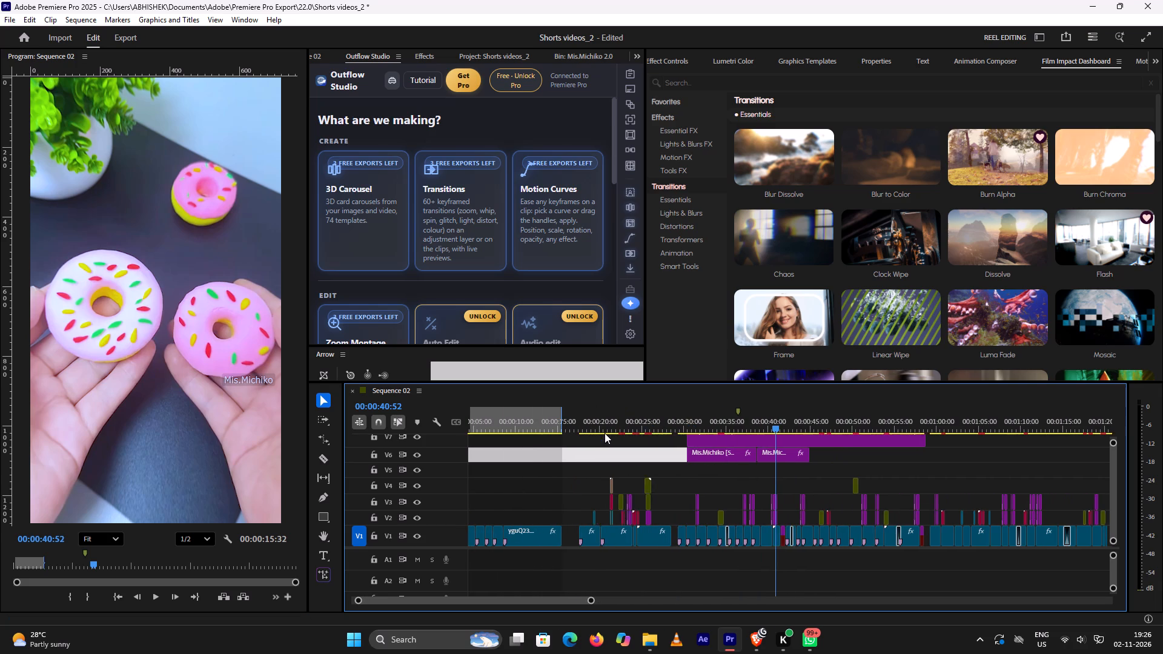
pyautogui.scroll(2, 605, 433)
pyautogui.click(622, 412)
pyautogui.press('space')
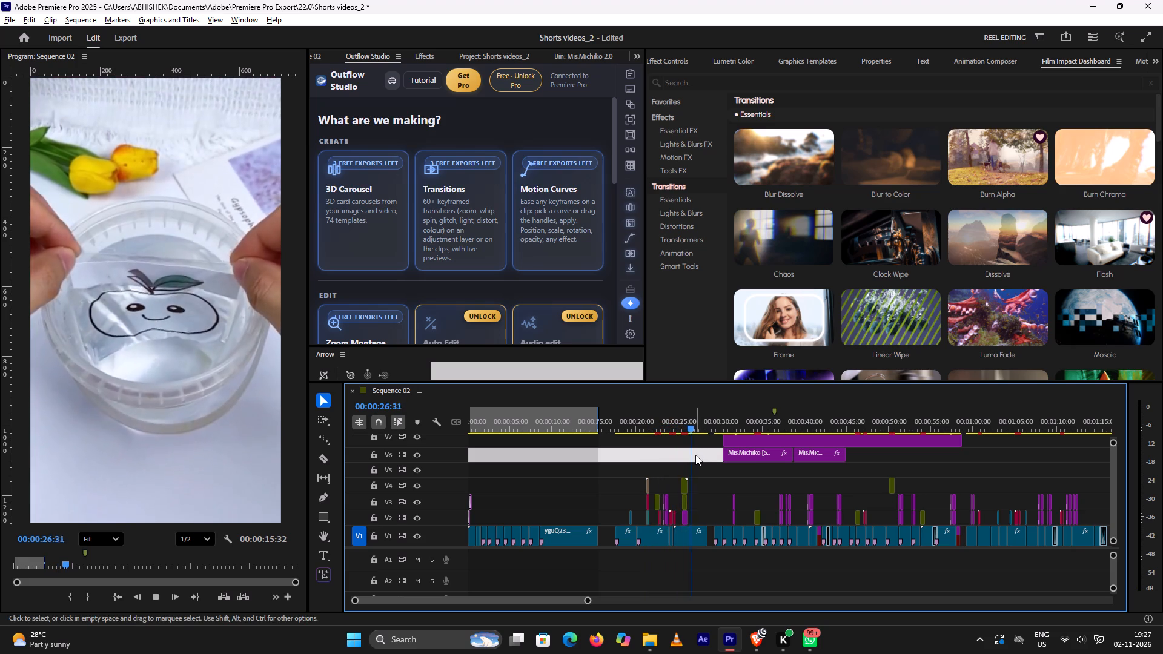
pyautogui.scroll(5, 695, 455)
pyautogui.press('space')
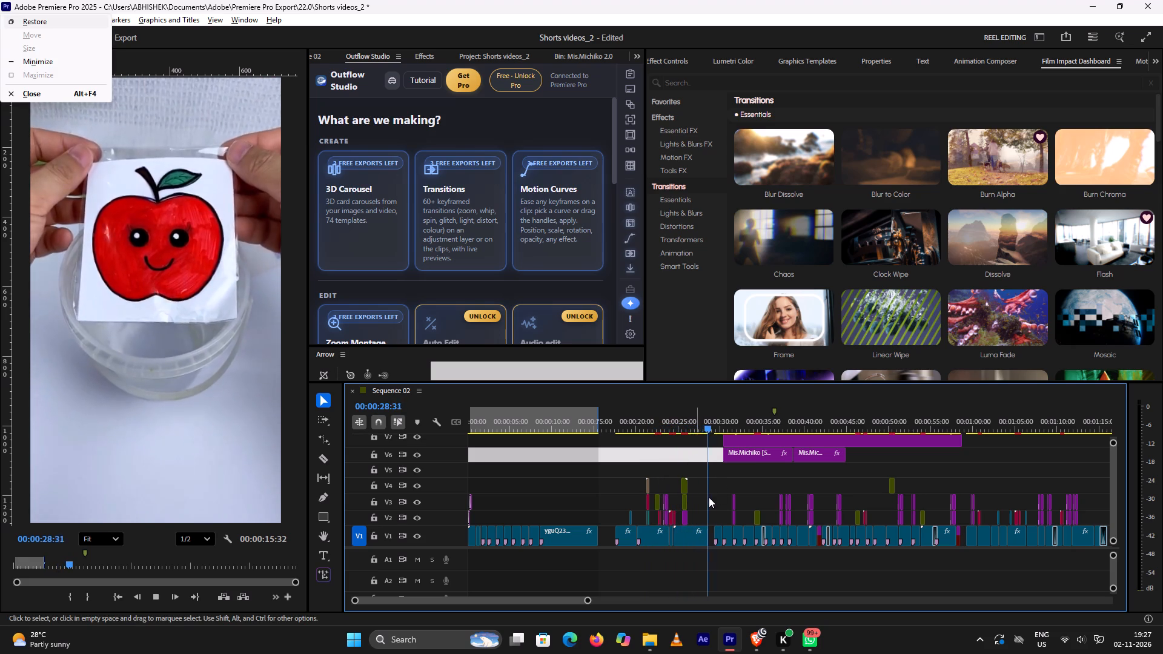
pyautogui.press('space')
pyautogui.press('space')
# Trim the end of the apple short's last clip to about 00:00:27:00 and close the gap before the donut short.
pyautogui.keyDown('alt'); pyautogui.scroll(4, 726, 483); pyautogui.keyUp('alt')
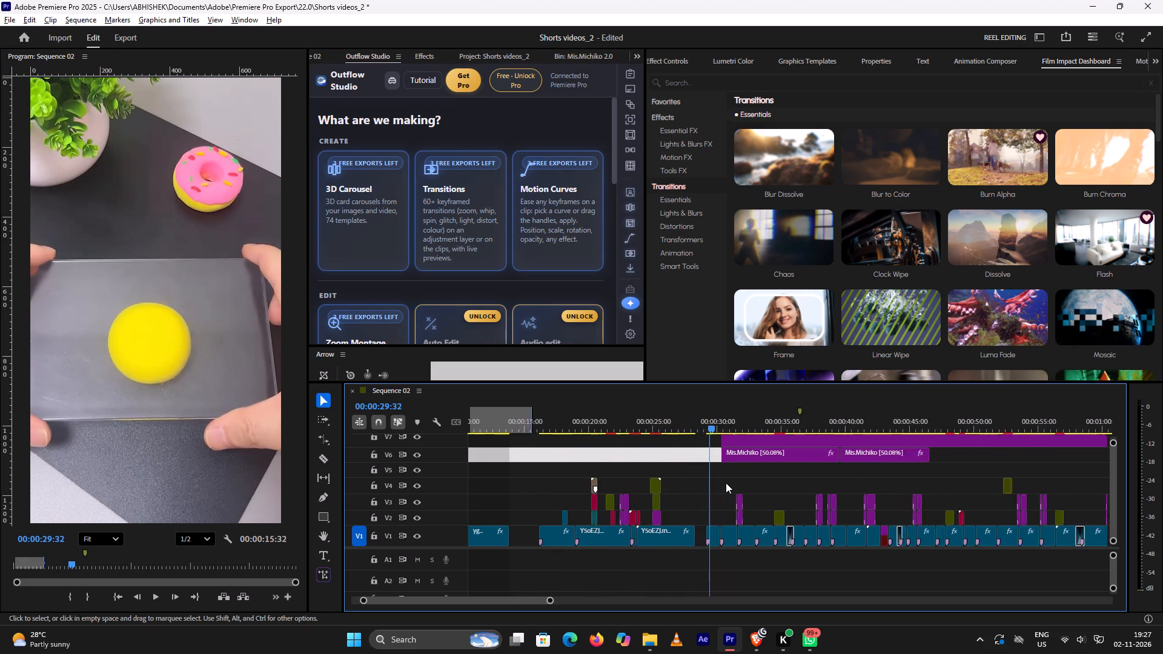
pyautogui.keyDown('alt'); pyautogui.scroll(11, 726, 483); pyautogui.keyUp('alt')
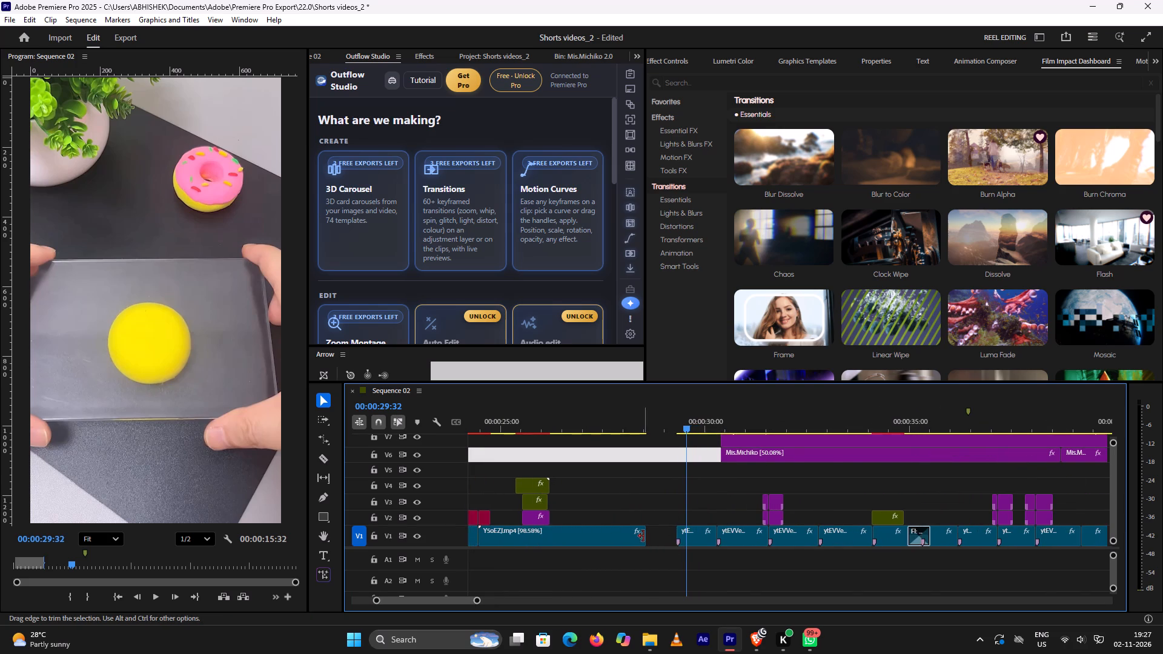
pyautogui.scroll(6, 649, 526)
pyautogui.click(752, 544)
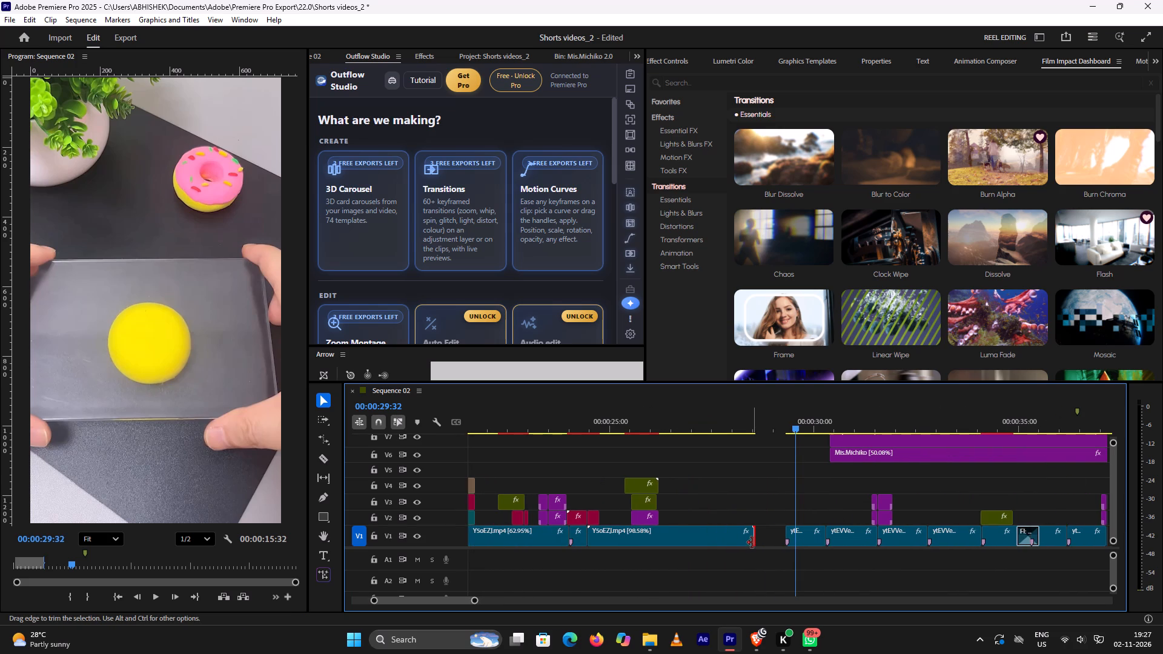
pyautogui.moveTo(752, 541); pyautogui.dragTo(689, 540)
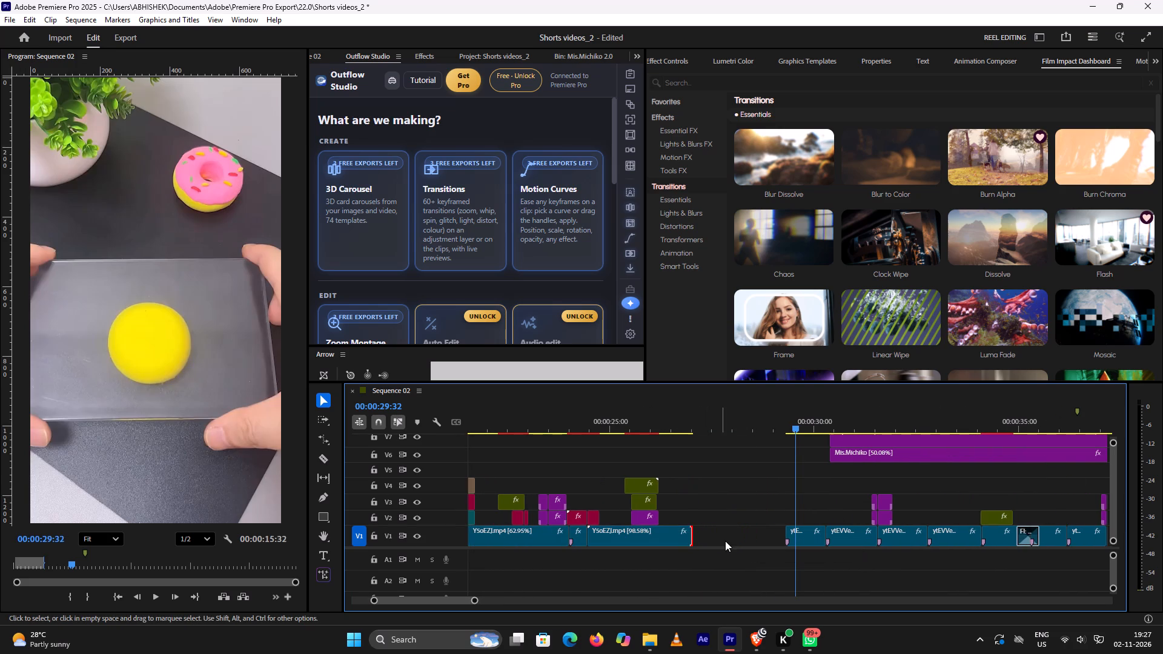
pyautogui.click(725, 541)
pyautogui.press('BackSpace')
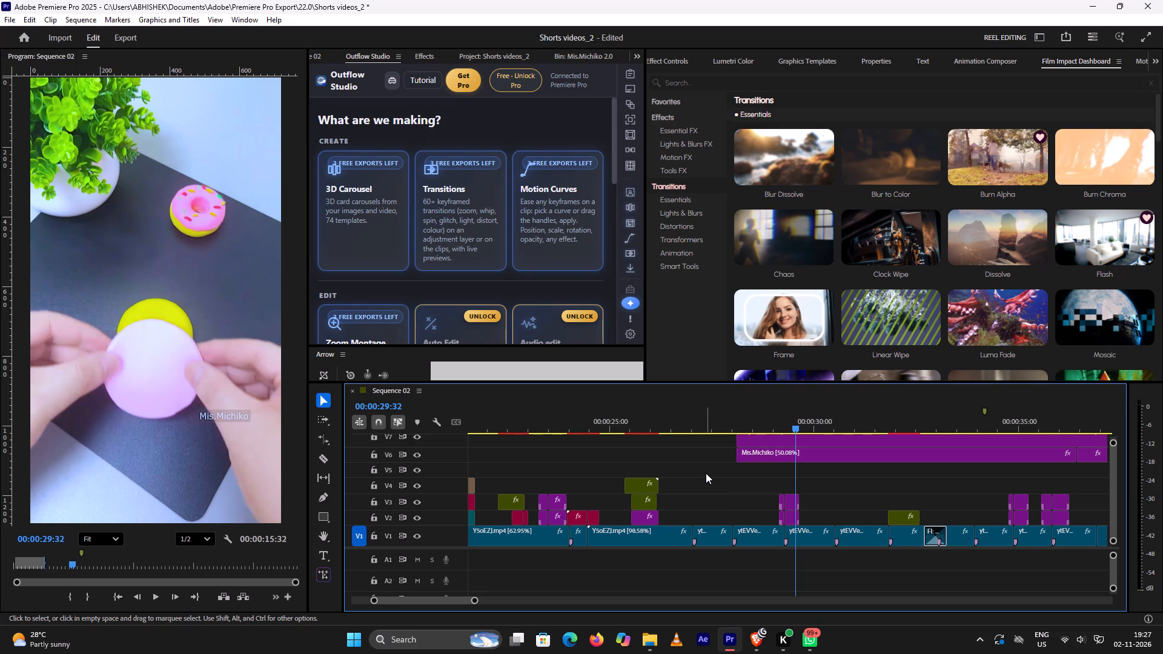
# Replay the orange-peel short from the start to 00:00:01:14, then replay its first cut through to 00:00:02:15.
pyautogui.keyDown('alt'); pyautogui.scroll(-5, 704, 474); pyautogui.keyUp('alt')
pyautogui.scroll(-4, 704, 475)
pyautogui.keyDown('alt'); pyautogui.scroll(-3, 698, 468); pyautogui.keyUp('alt')
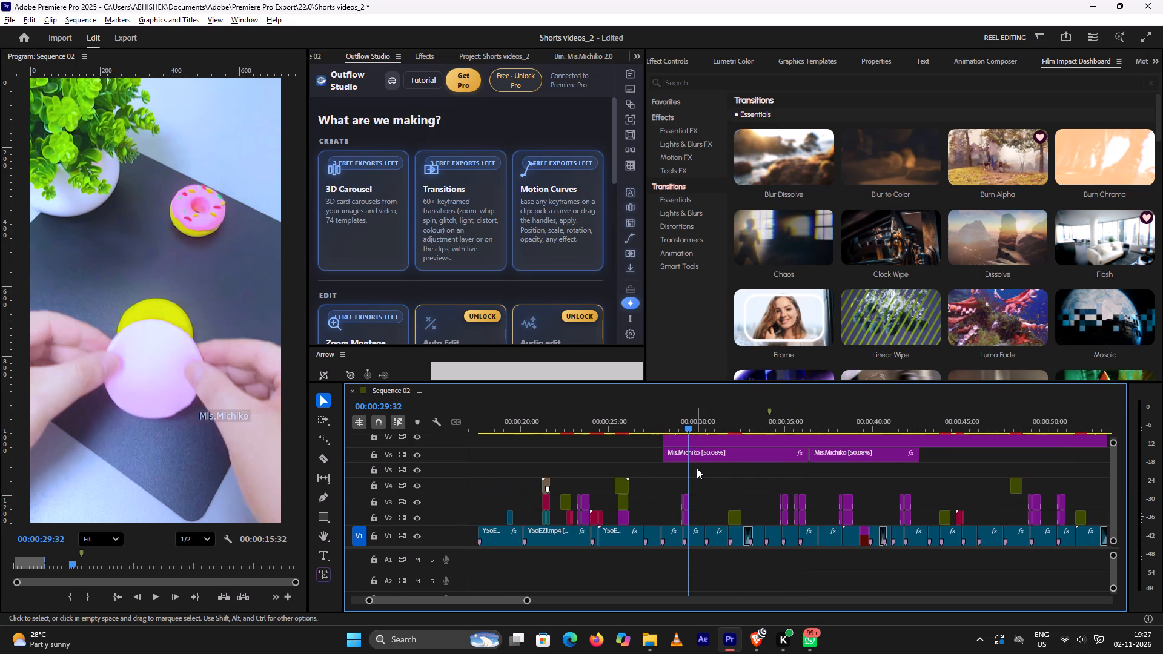
pyautogui.moveTo(688, 427); pyautogui.dragTo(483, 403)
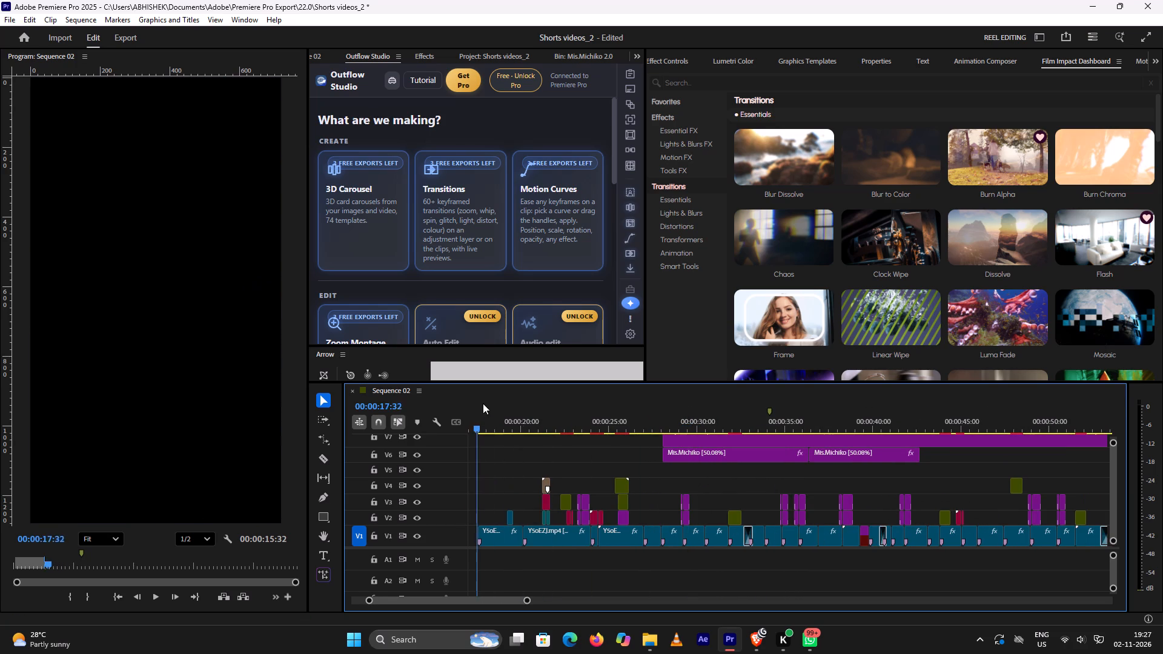
pyautogui.moveTo(483, 403); pyautogui.dragTo(688, 383)
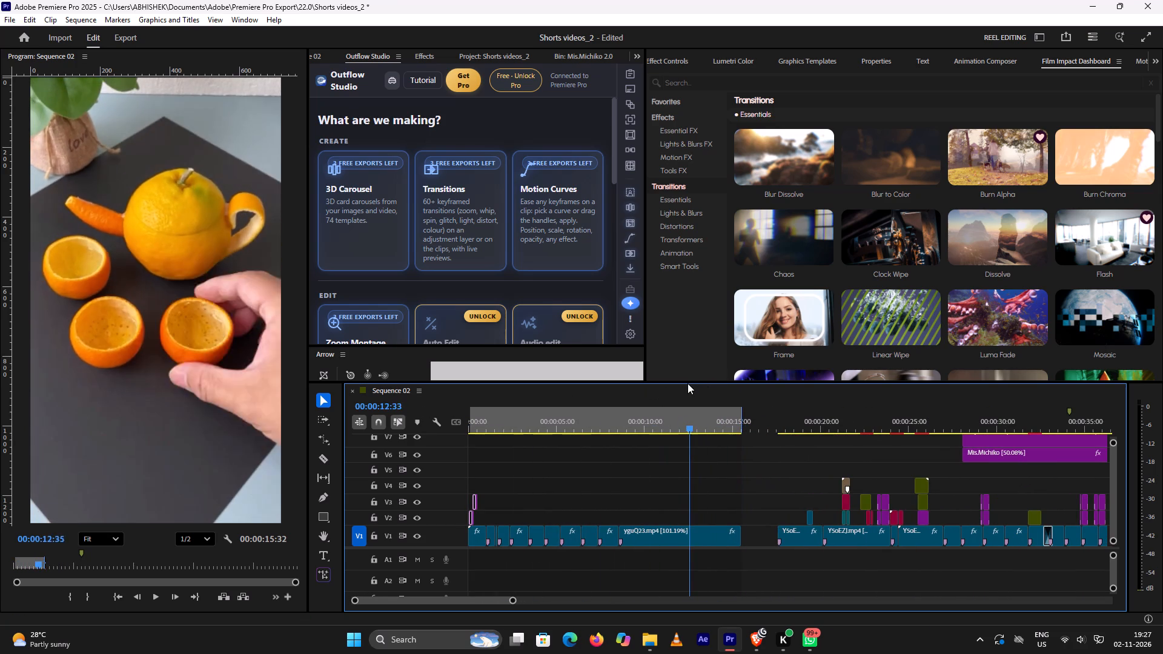
pyautogui.moveTo(688, 383); pyautogui.dragTo(416, 373)
pyautogui.press('space')
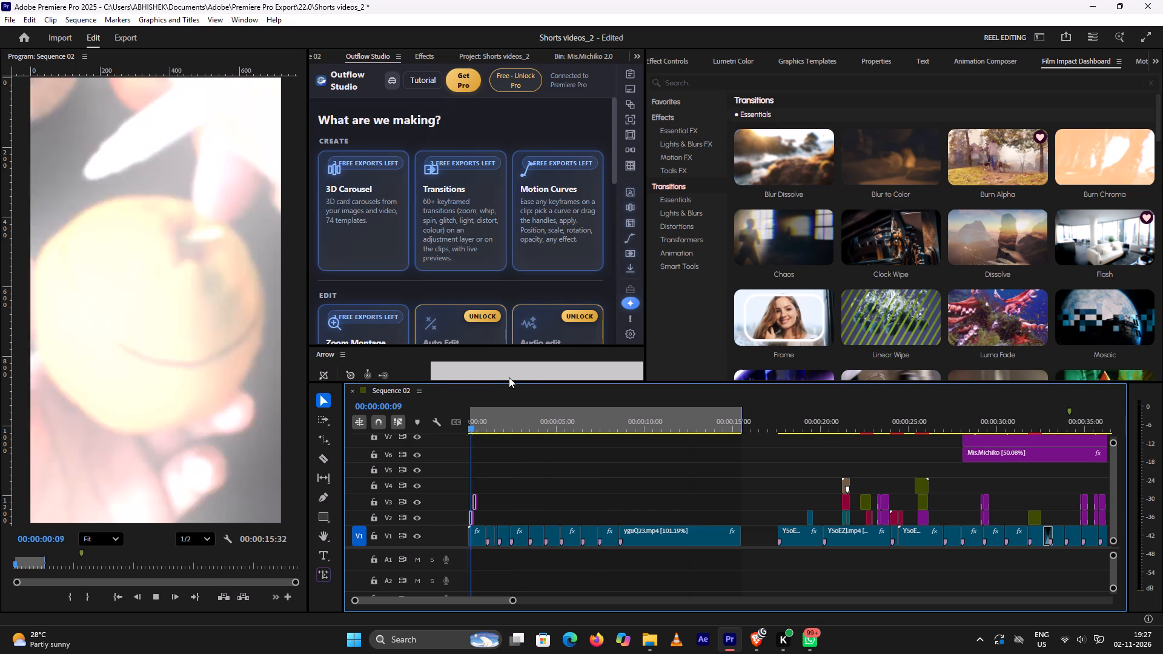
pyautogui.press('space')
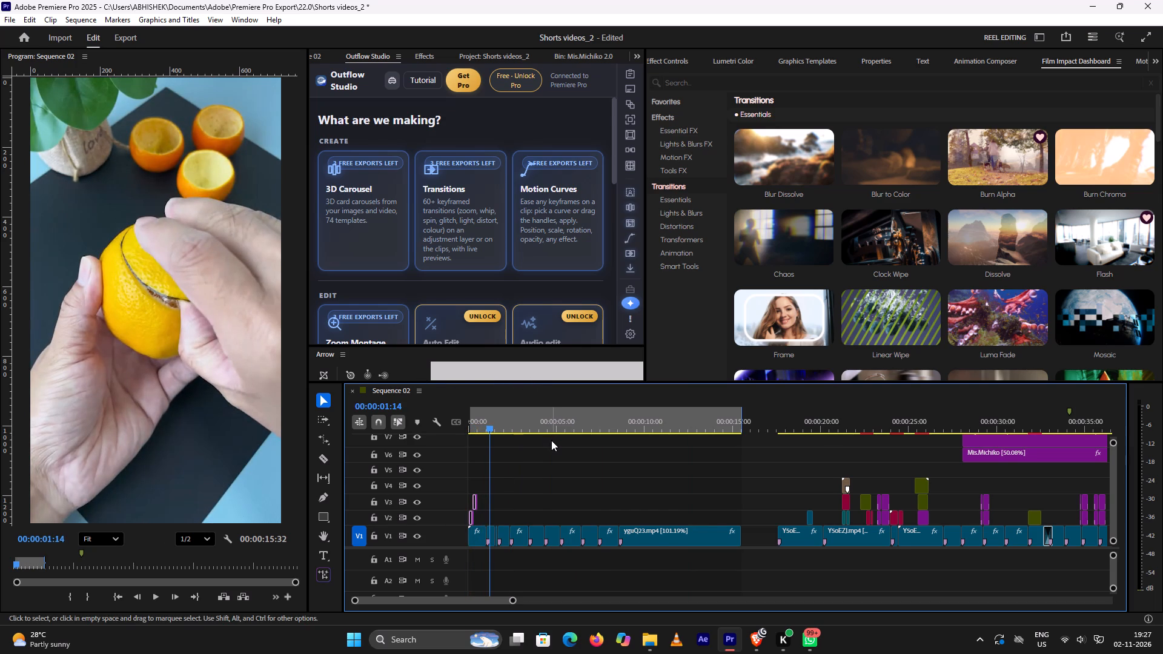
pyautogui.keyDown('alt'); pyautogui.scroll(4, 551, 440); pyautogui.keyUp('alt')
pyautogui.keyDown('alt'); pyautogui.scroll(-3, 574, 442); pyautogui.keyUp('alt')
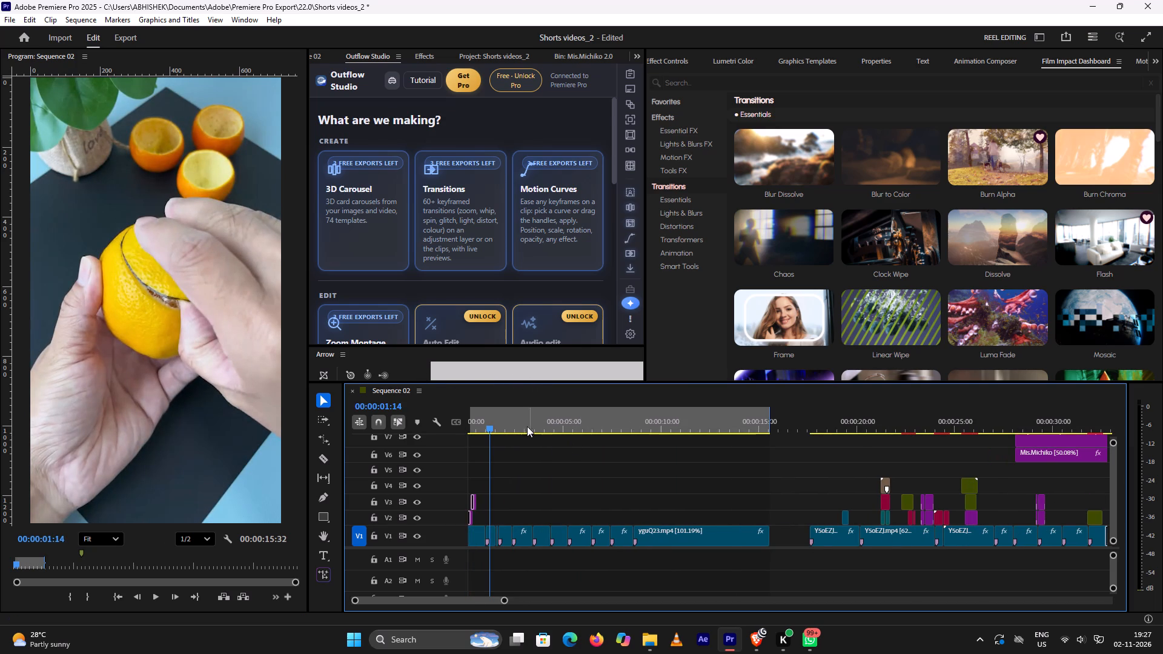
pyautogui.moveTo(491, 427); pyautogui.dragTo(483, 431)
pyautogui.press('space')
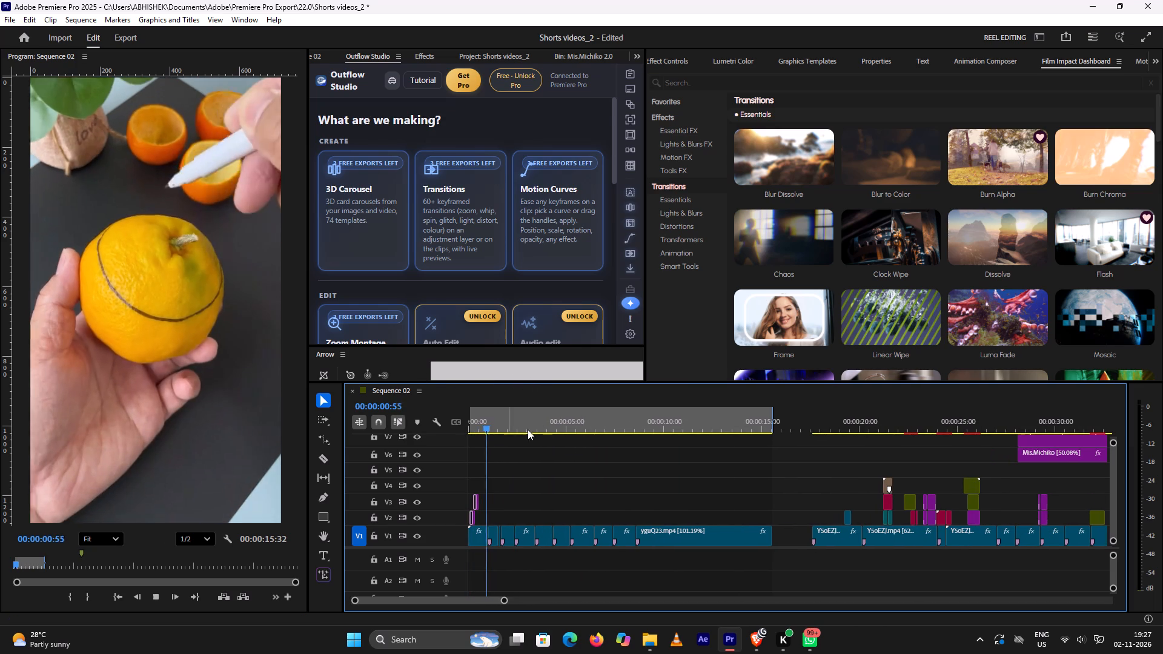
pyautogui.press('space')
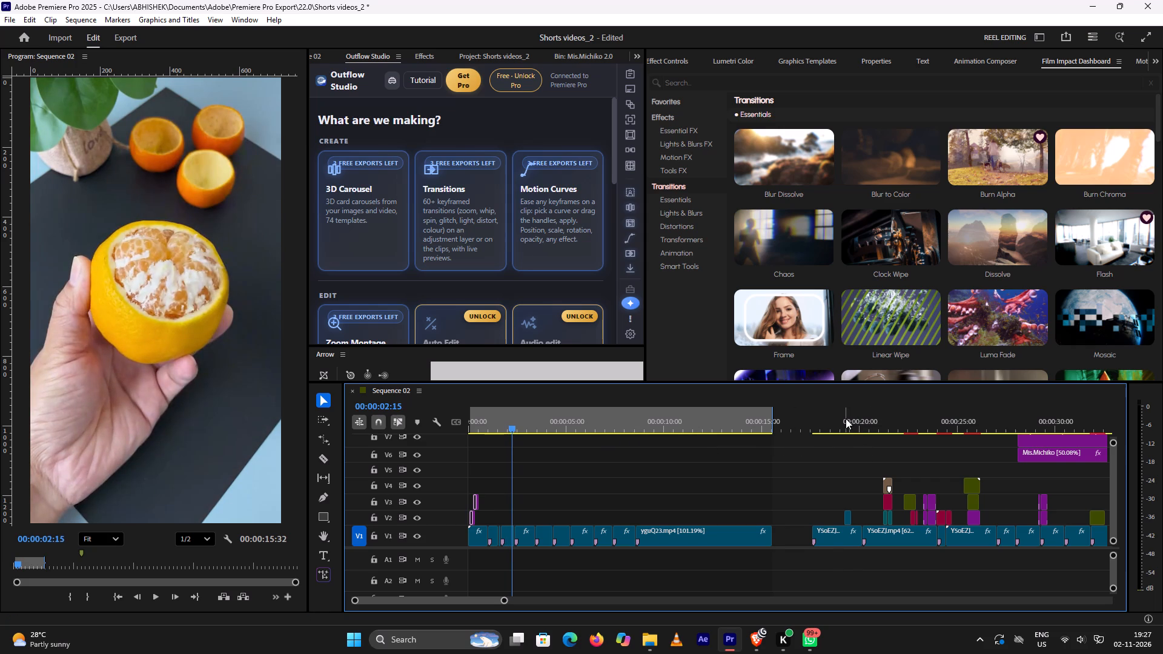
# Compare the apple short's drawing shots up to 00:00:21:54 with the orange-peel short's first cut, replayed to 00:00:01:33.
pyautogui.click(846, 418)
pyautogui.press('space')
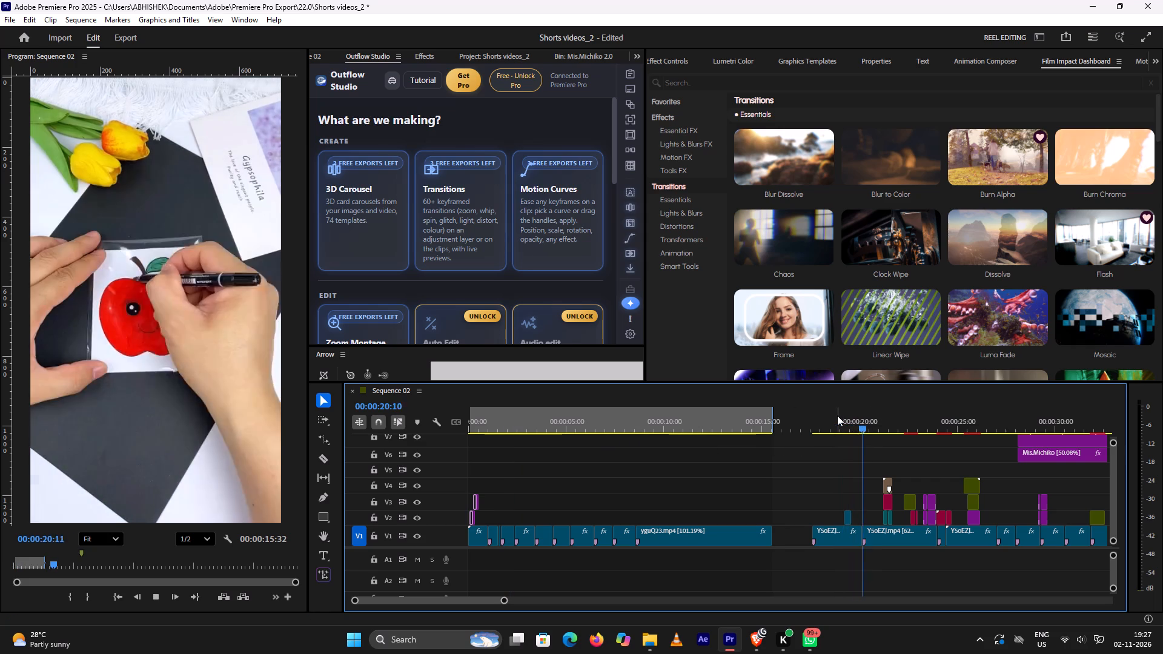
pyautogui.press('space')
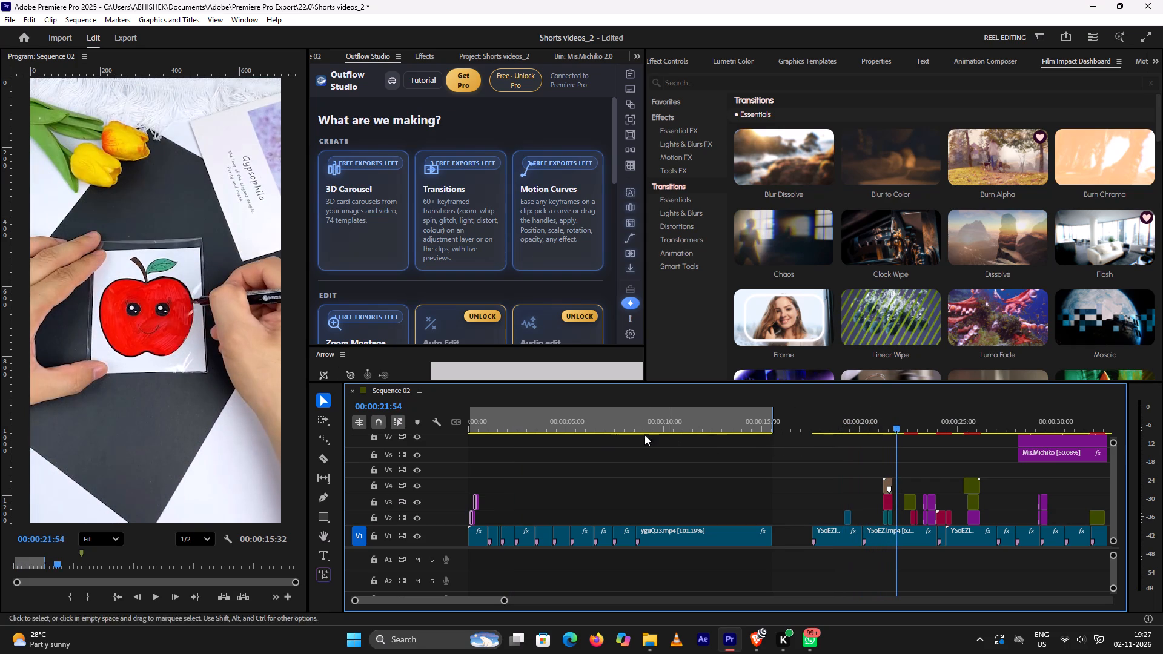
pyautogui.click(486, 414)
pyautogui.press('space')
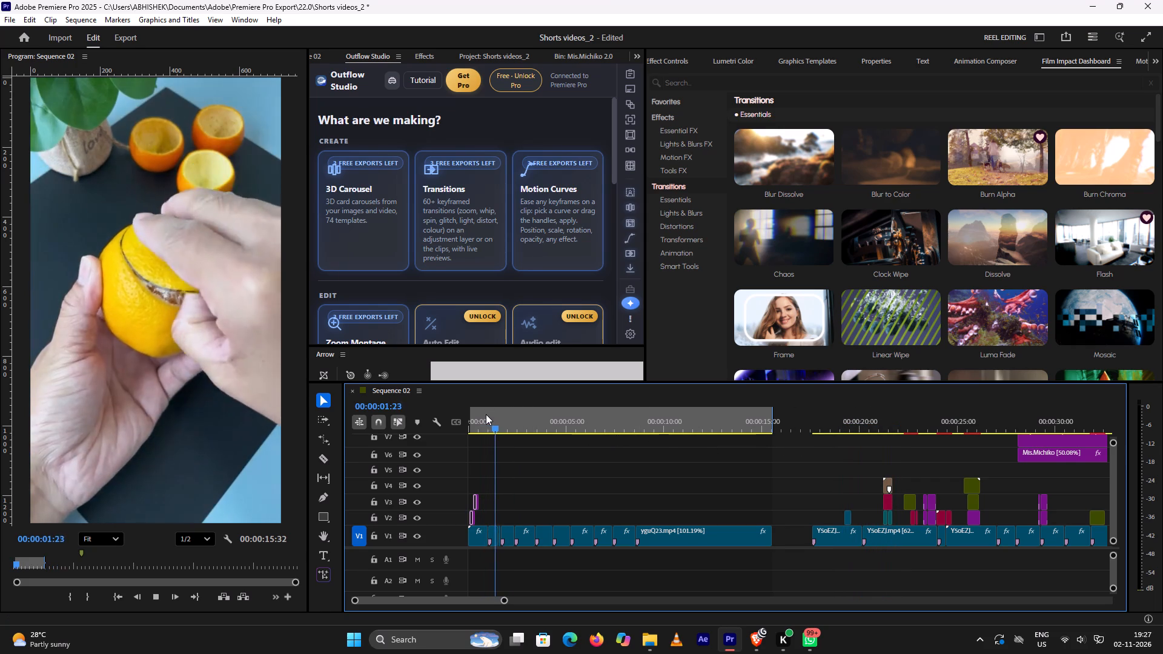
pyautogui.press('space')
pyautogui.click(486, 414)
pyautogui.press('space')
pyautogui.press('space')
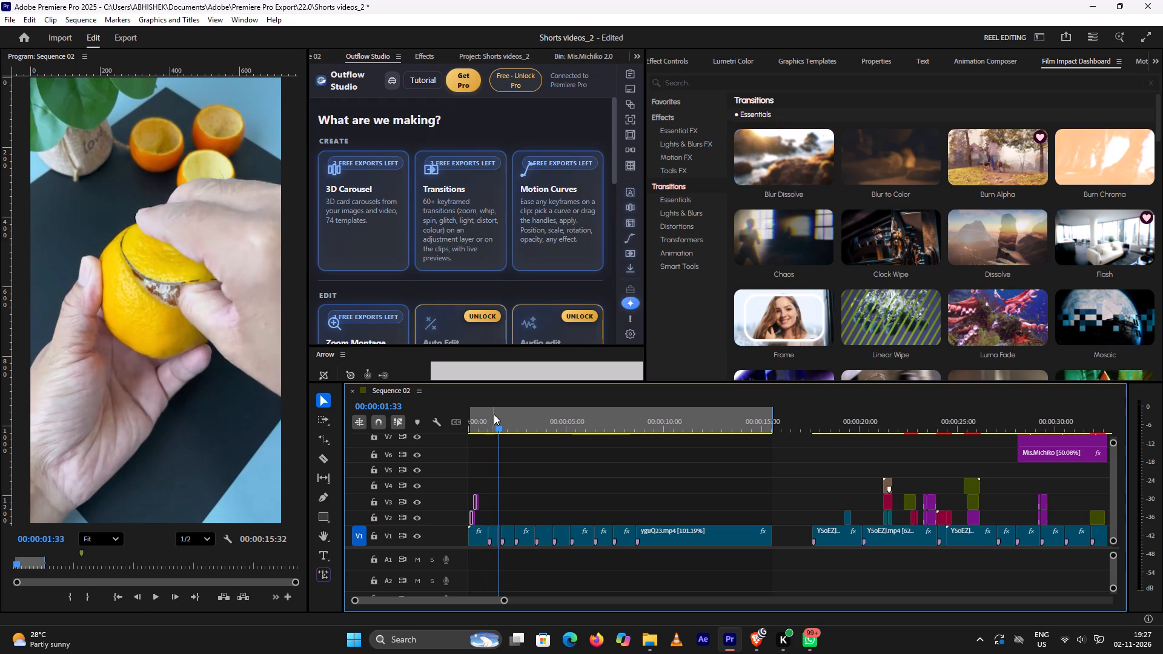
# Replay the apple short's drawing and water-dip shots from about 00:00:21 to 00:00:25:58, repeating the cut near 00:00:24.
pyautogui.click(881, 416)
pyautogui.press('space')
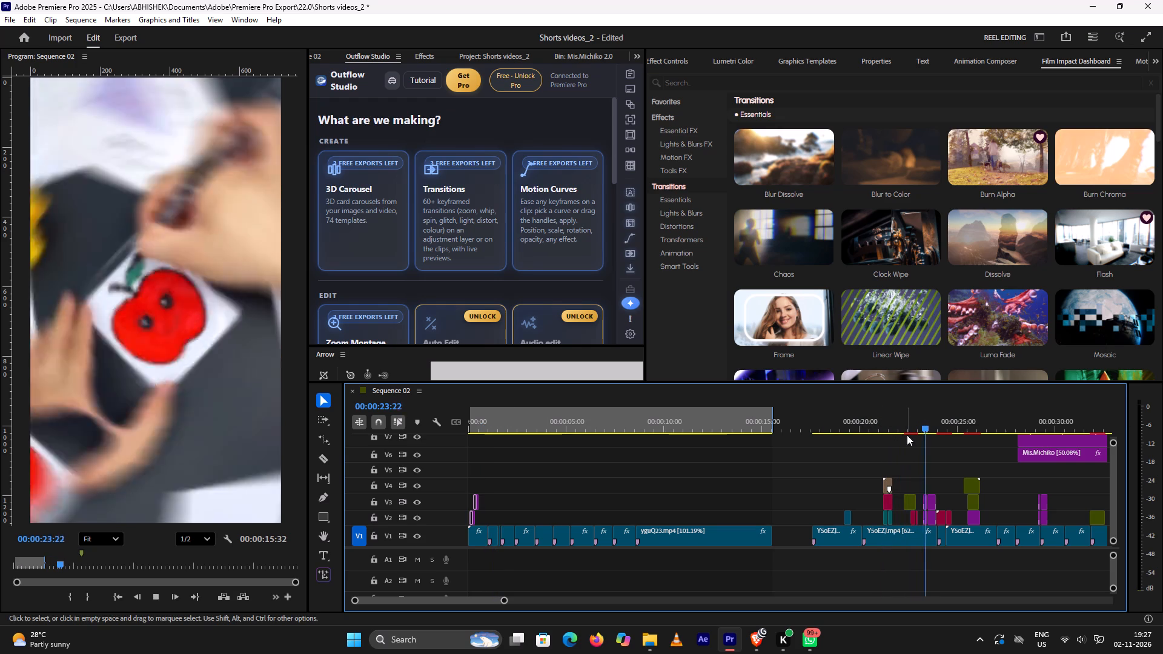
pyautogui.press('space')
pyautogui.press('space')
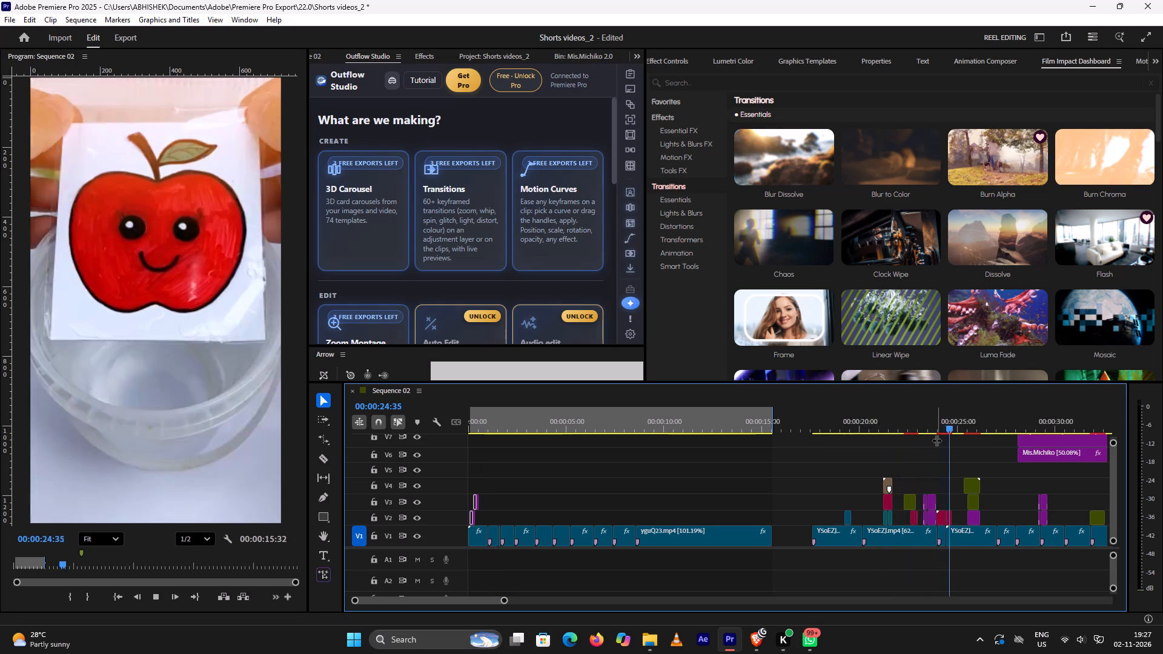
pyautogui.press('space')
pyautogui.keyDown('alt'); pyautogui.scroll(4, 985, 448); pyautogui.keyUp('alt')
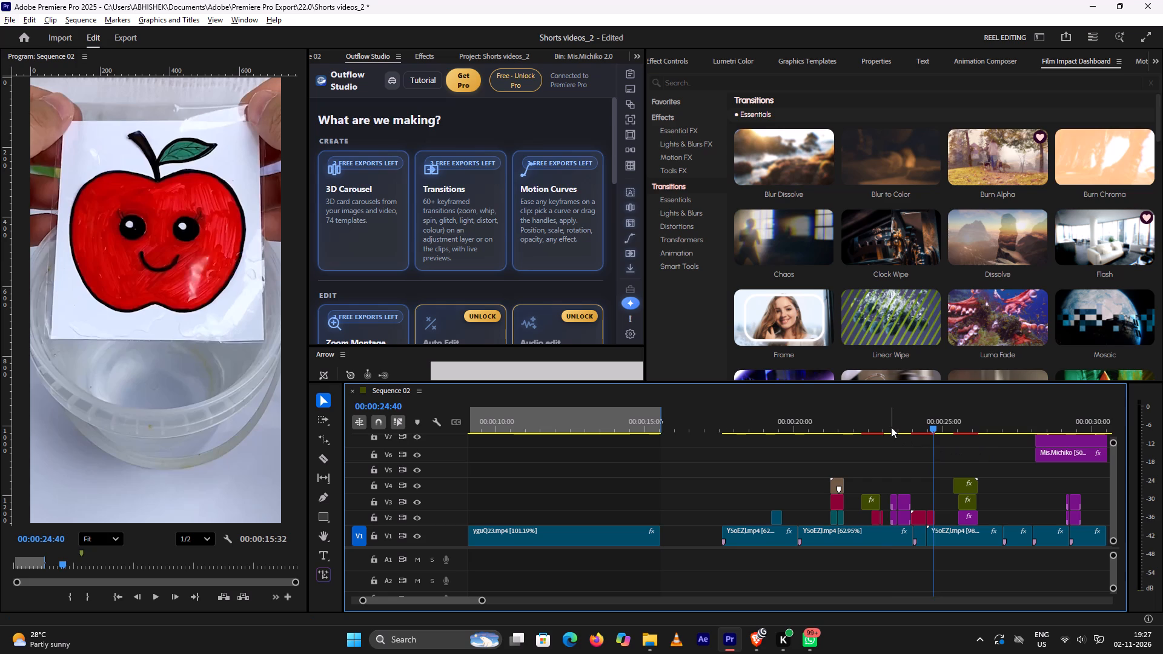
pyautogui.click(891, 427)
pyautogui.press('space')
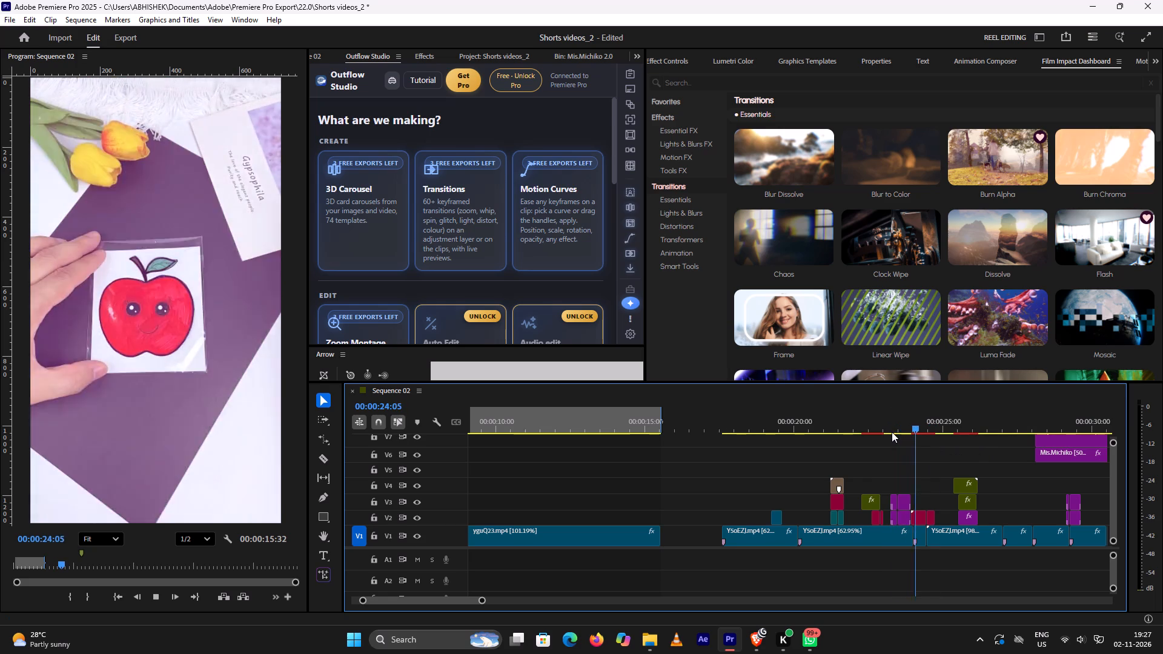
pyautogui.press('space')
pyautogui.press('space')
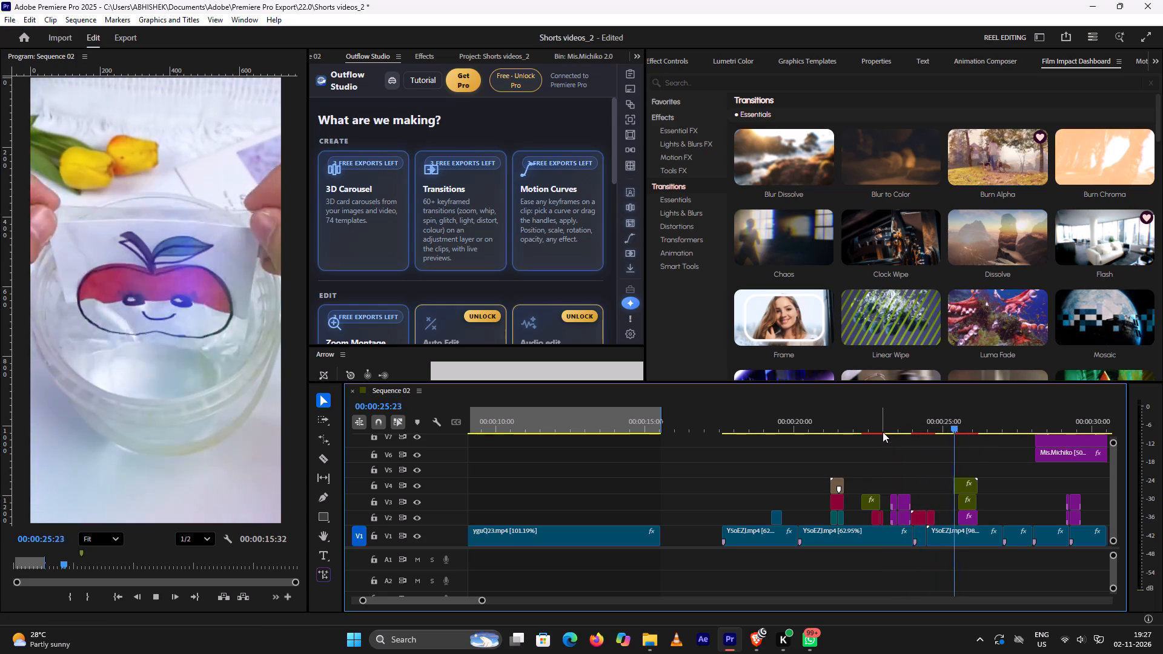
pyautogui.press('space')
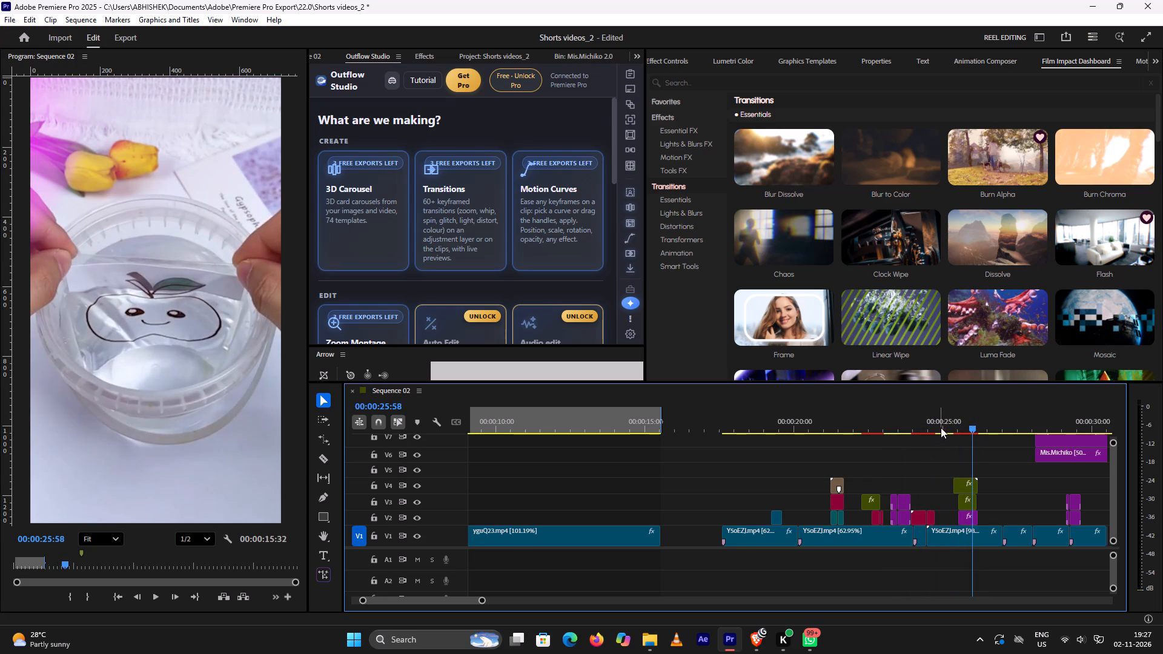
# Replay the apple short's cut from about 00:00:23:00 twice, continuing into the donut short's opening at 00:00:28:31.
pyautogui.click(885, 426)
pyautogui.press('space')
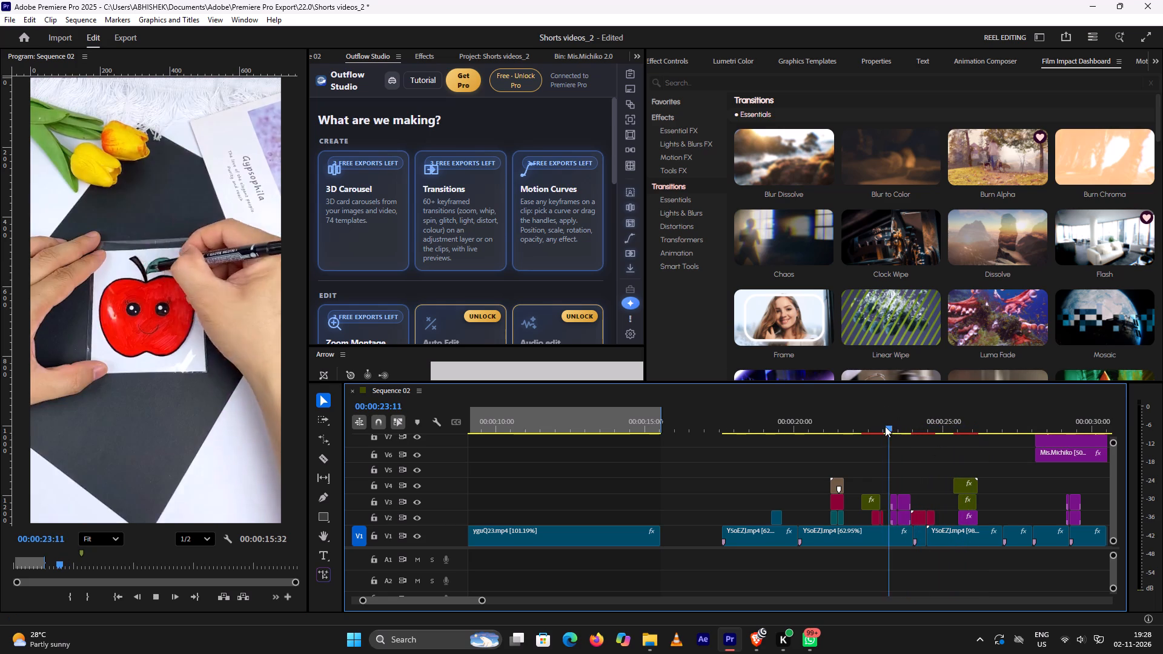
pyautogui.press('space')
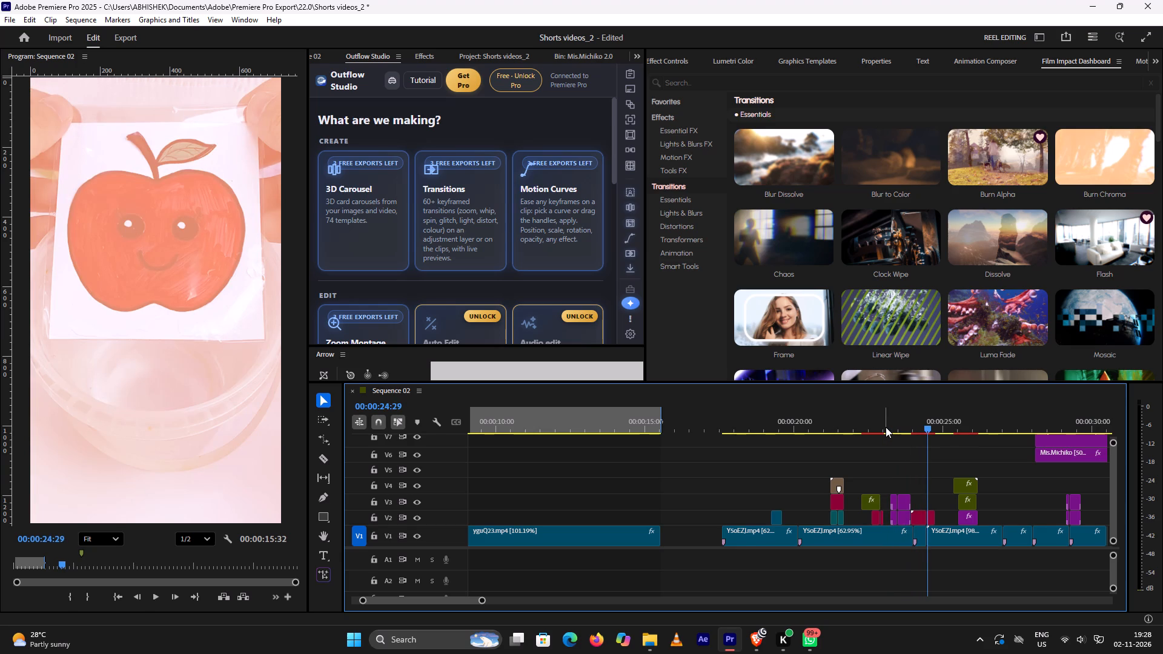
pyautogui.press('space')
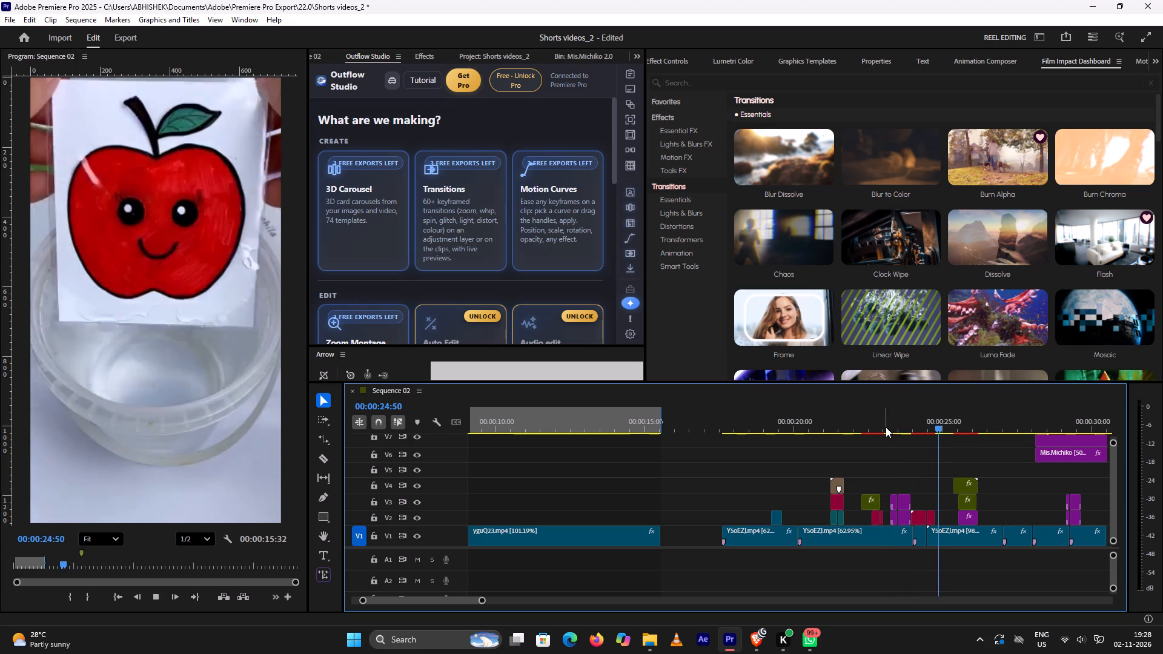
pyautogui.click(886, 427)
pyautogui.press('space')
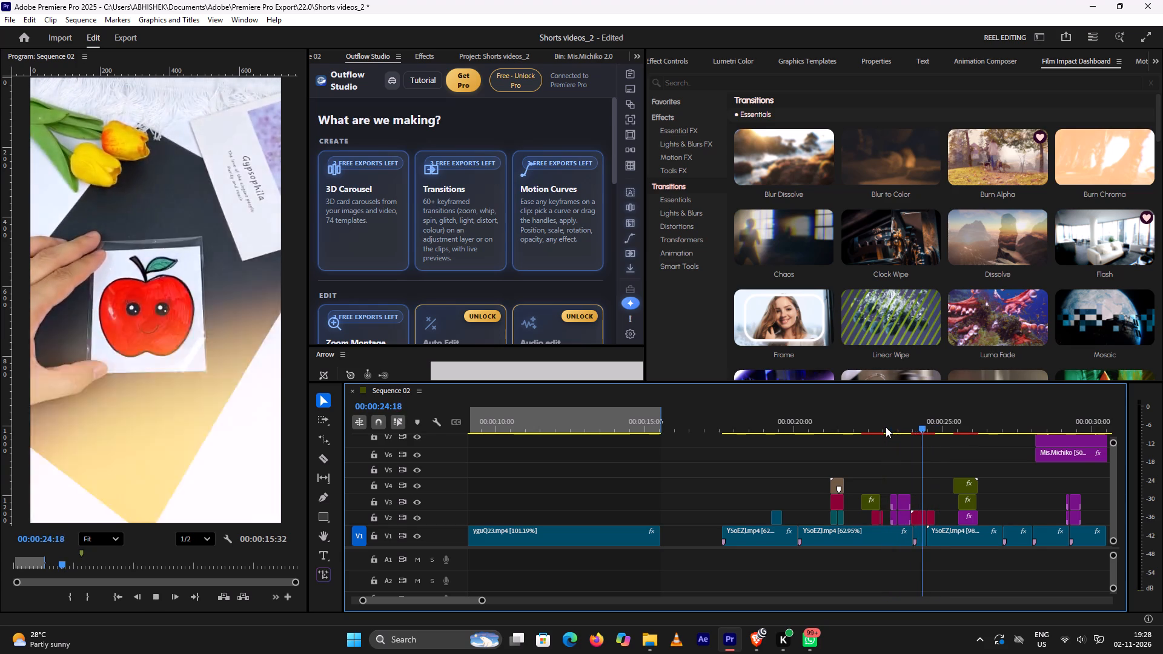
pyautogui.press('space')
pyautogui.press('space')
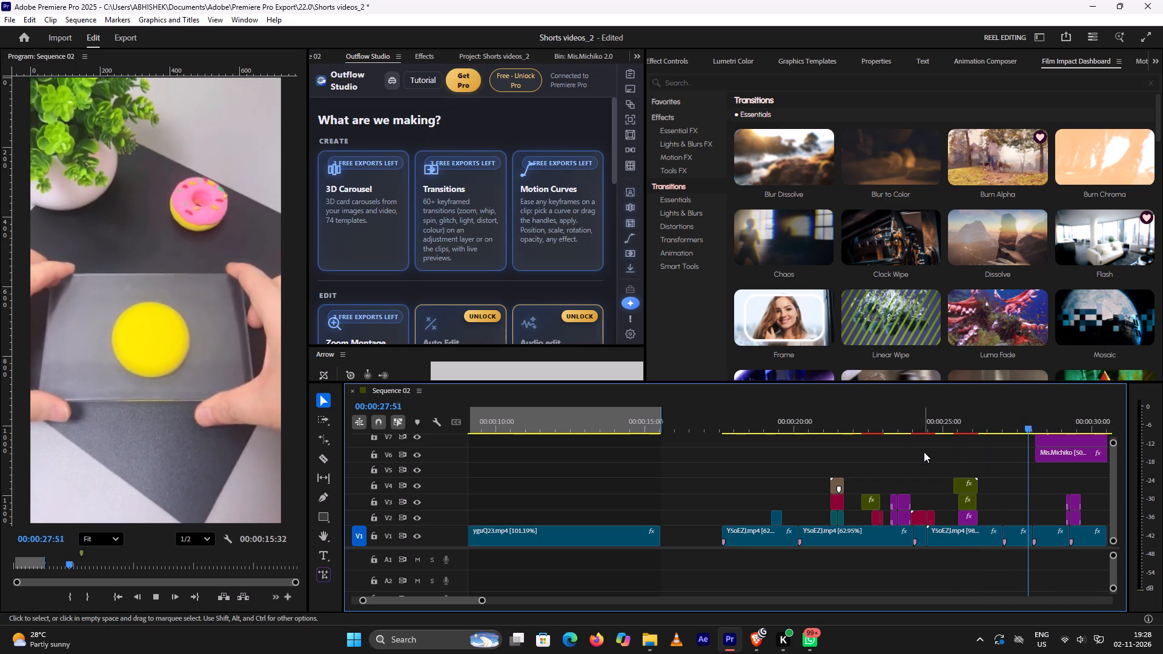
pyautogui.press('space')
# Move the two Mis.Michiko watermark clips on V6 and the long V7 layer from the donut short to the sequence start.
pyautogui.scroll(-10, 963, 459)
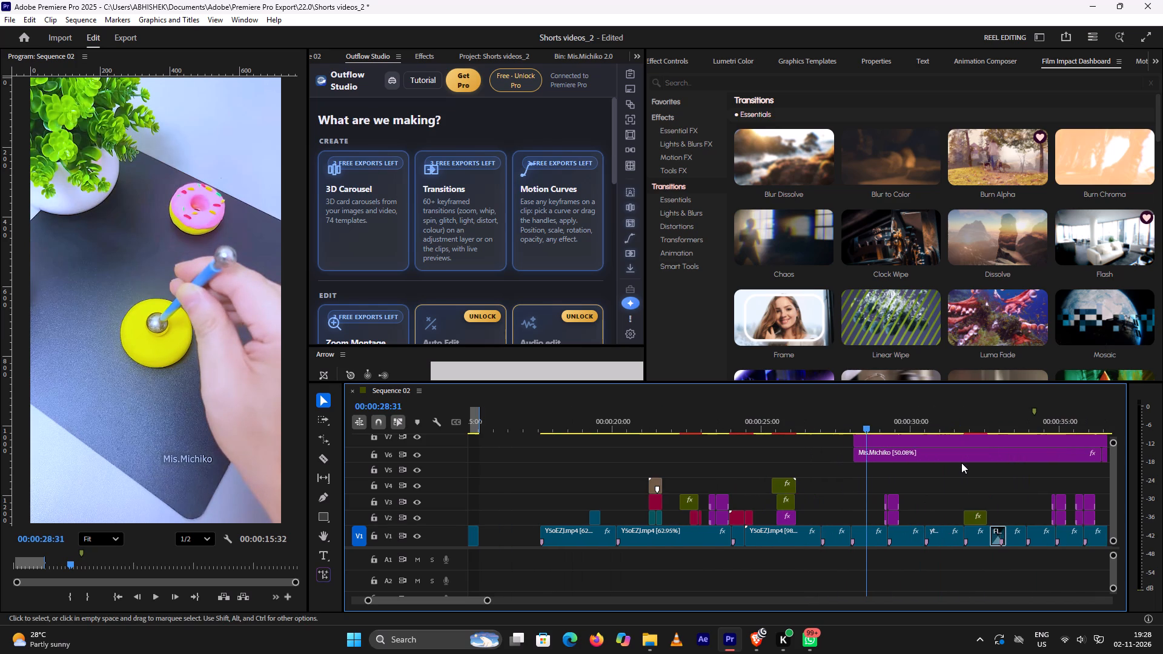
pyautogui.keyDown('alt'); pyautogui.scroll(-5, 950, 469); pyautogui.keyUp('alt')
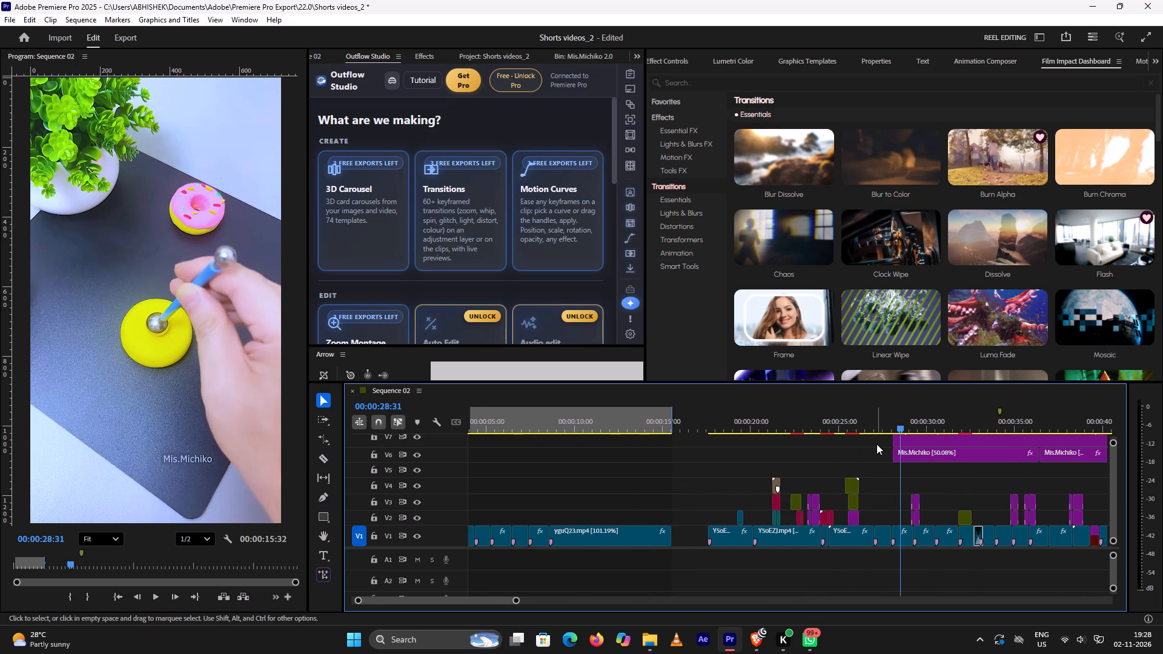
pyautogui.scroll(-3, 978, 461)
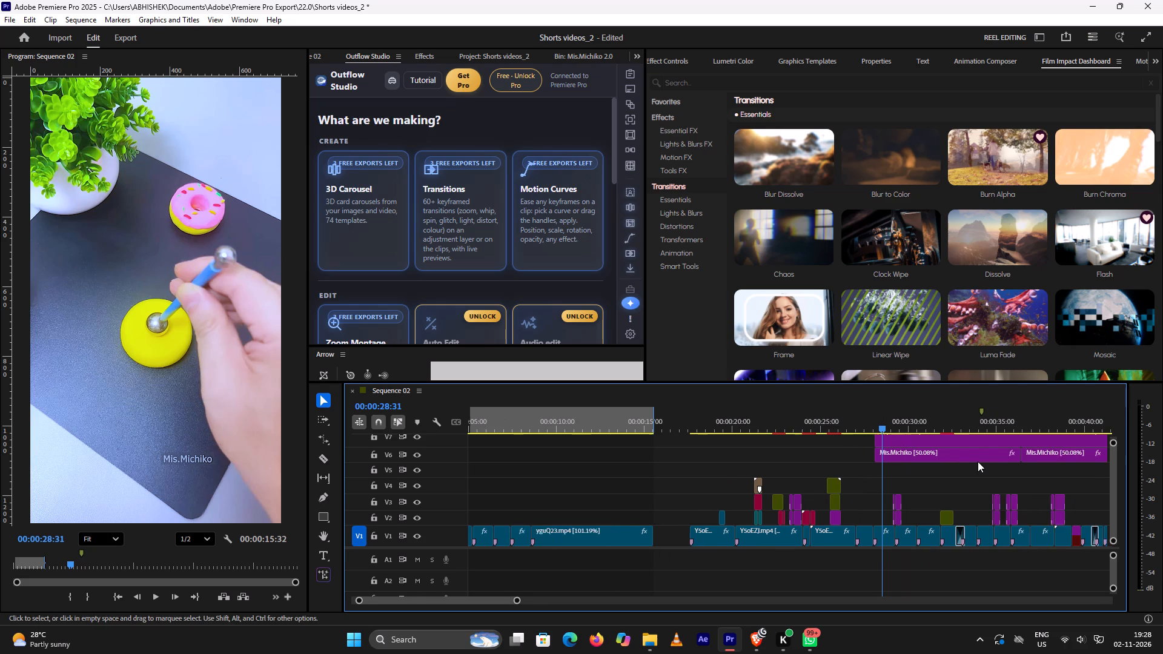
pyautogui.scroll(-4, 977, 463)
pyautogui.moveTo(1012, 475); pyautogui.dragTo(884, 446)
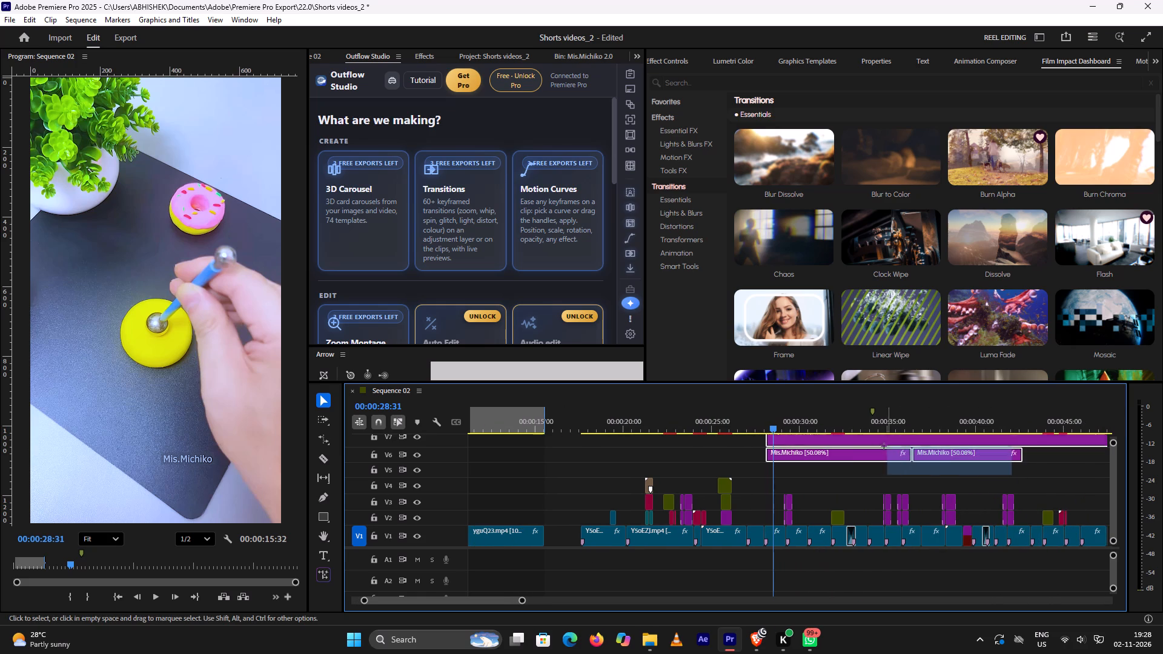
pyautogui.moveTo(884, 446); pyautogui.dragTo(831, 432)
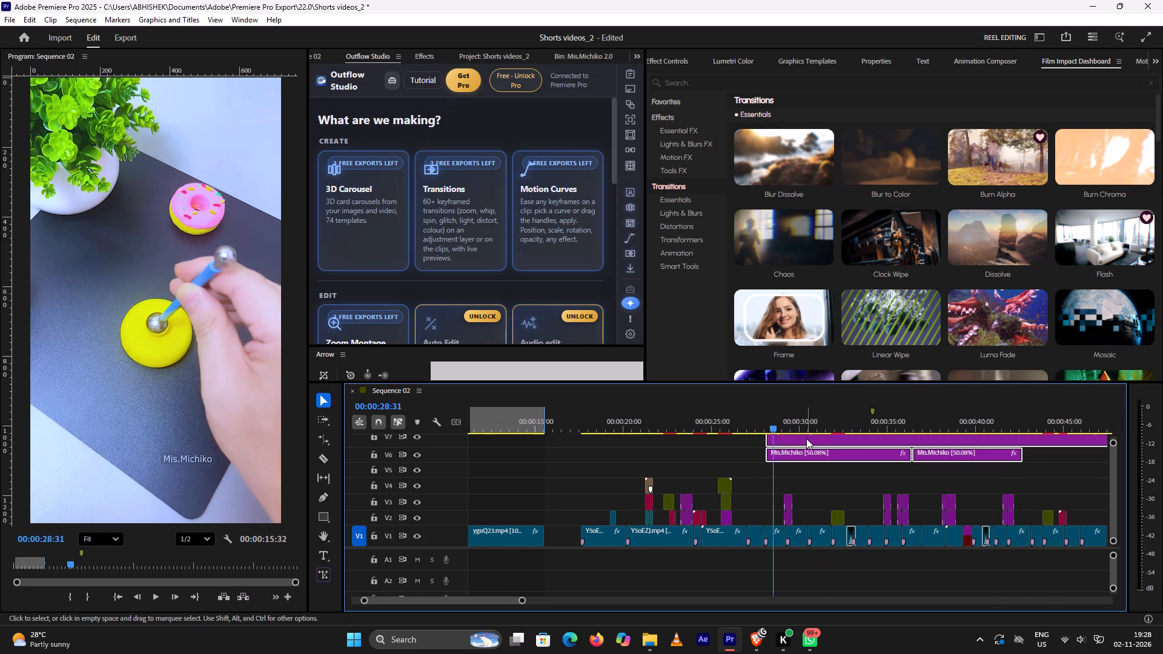
pyautogui.moveTo(806, 438); pyautogui.dragTo(448, 436)
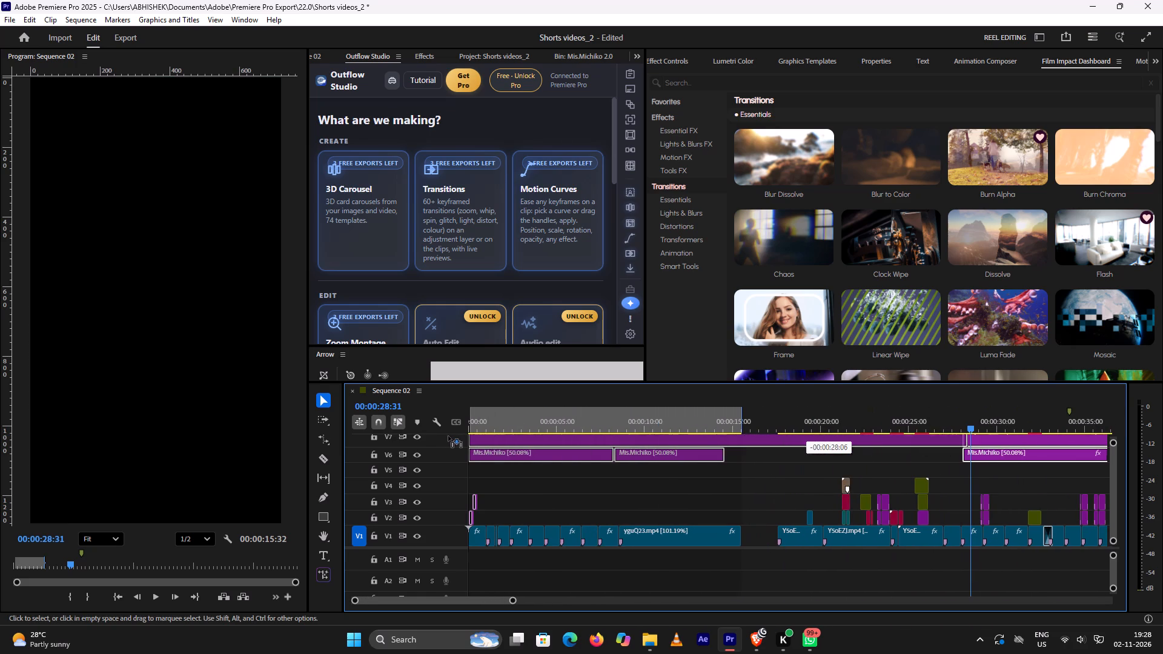
pyautogui.moveTo(448, 436); pyautogui.dragTo(428, 434)
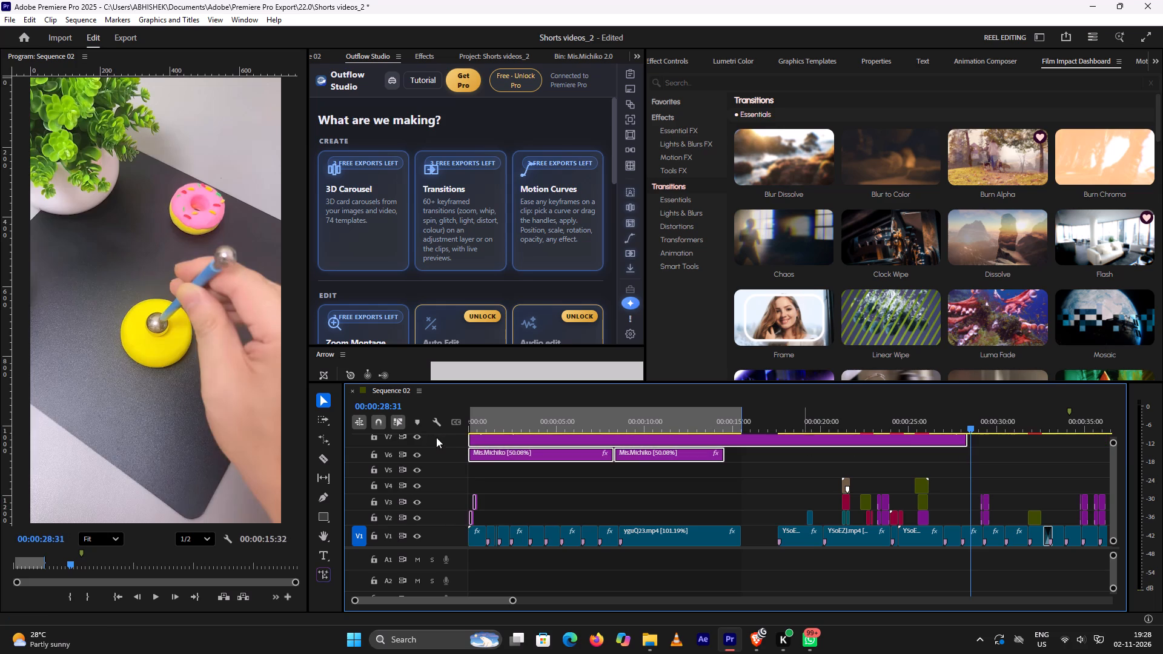
pyautogui.click(813, 467)
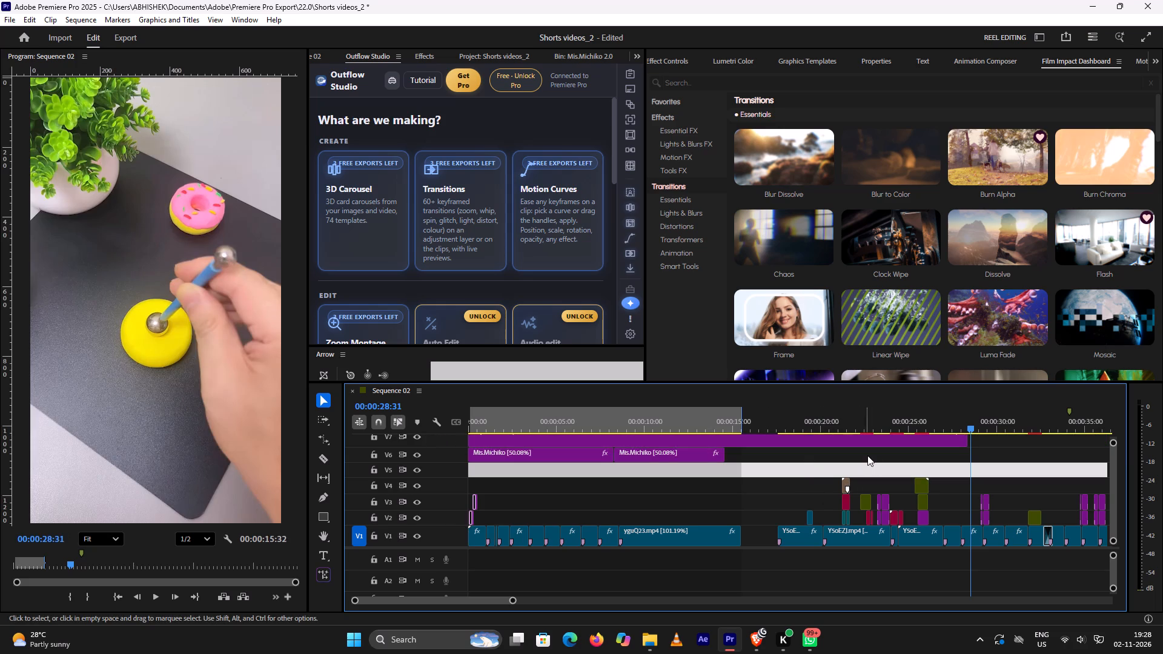
pyautogui.click(870, 455)
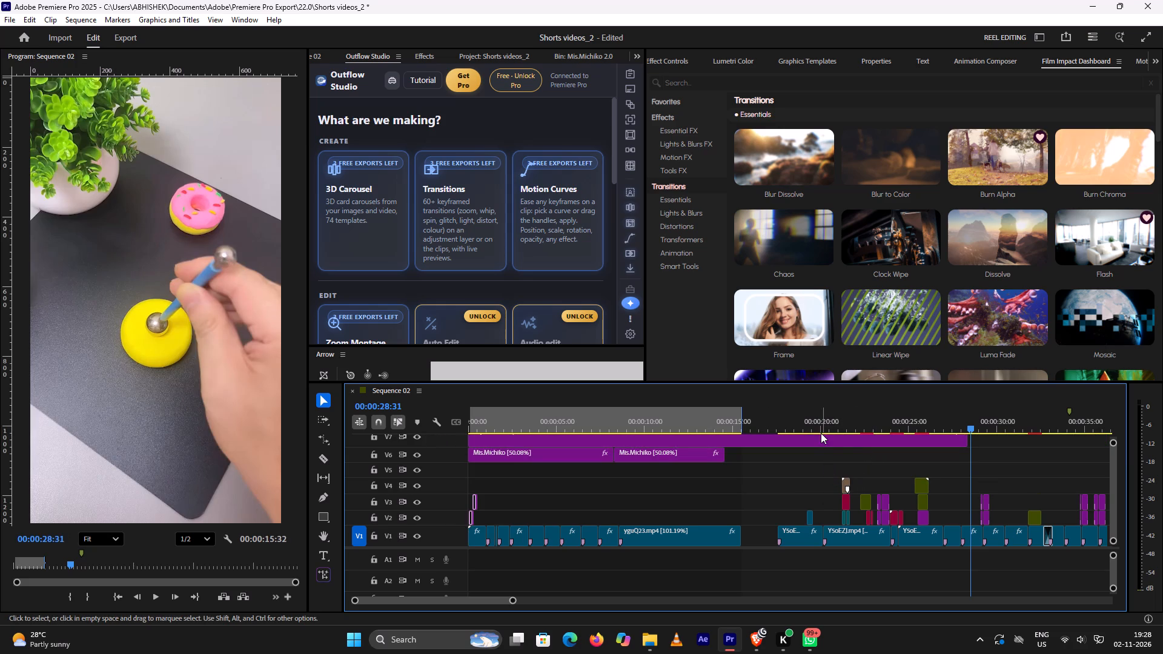
# Scrub the apple short to 00:00:23:25 and the orange-peel short from its start to 00:00:08:56 to check the moved layers.
pyautogui.click(820, 422)
pyautogui.moveTo(816, 425); pyautogui.dragTo(804, 433)
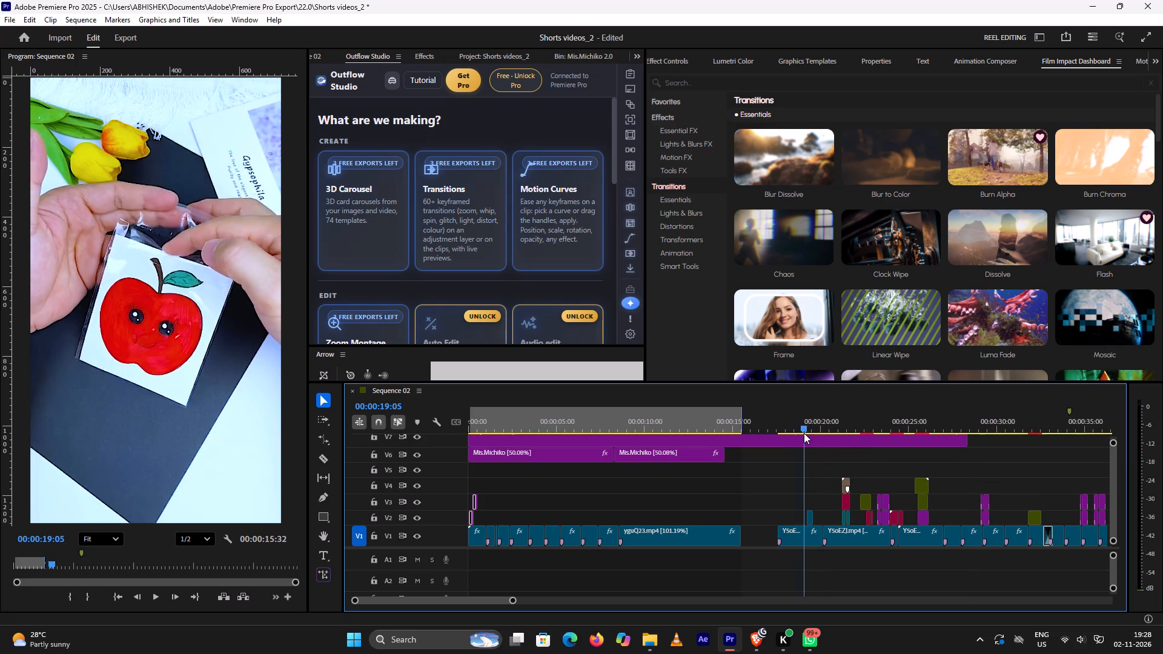
pyautogui.moveTo(804, 433); pyautogui.dragTo(844, 428)
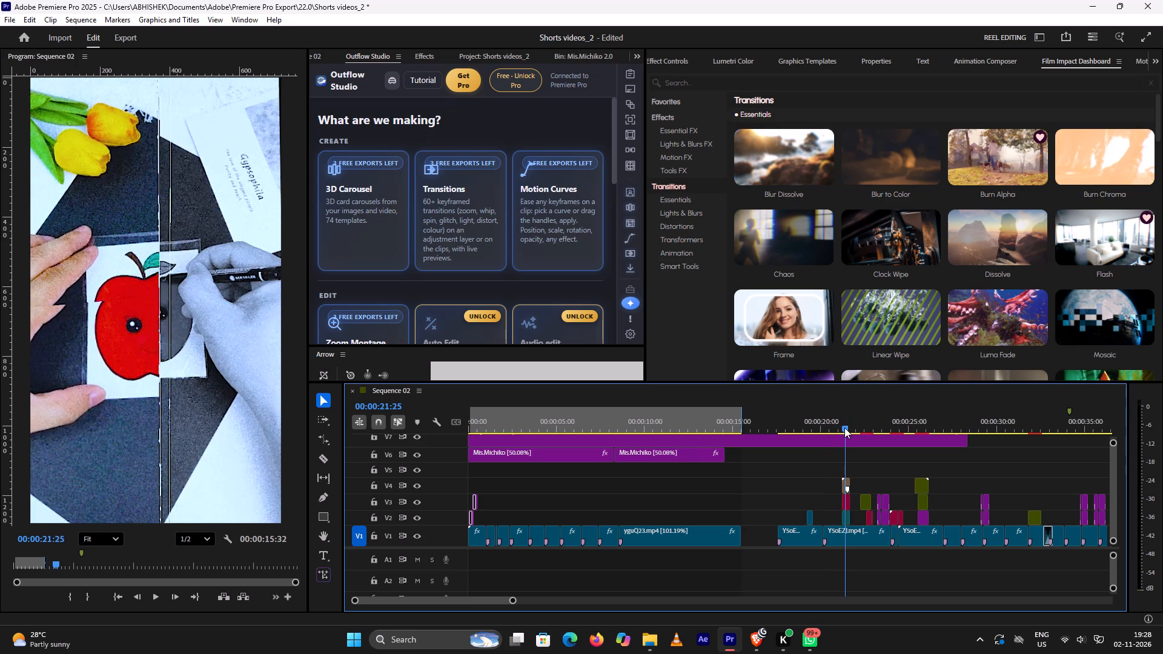
pyautogui.moveTo(844, 428); pyautogui.dragTo(881, 434)
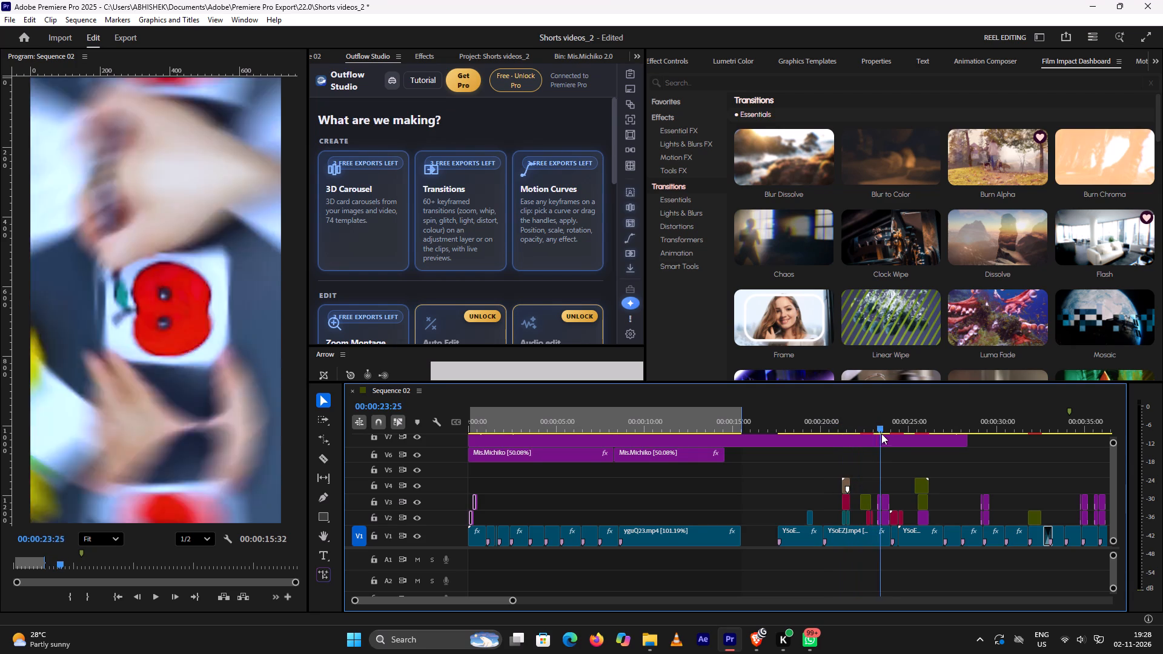
pyautogui.moveTo(881, 434); pyautogui.dragTo(463, 428)
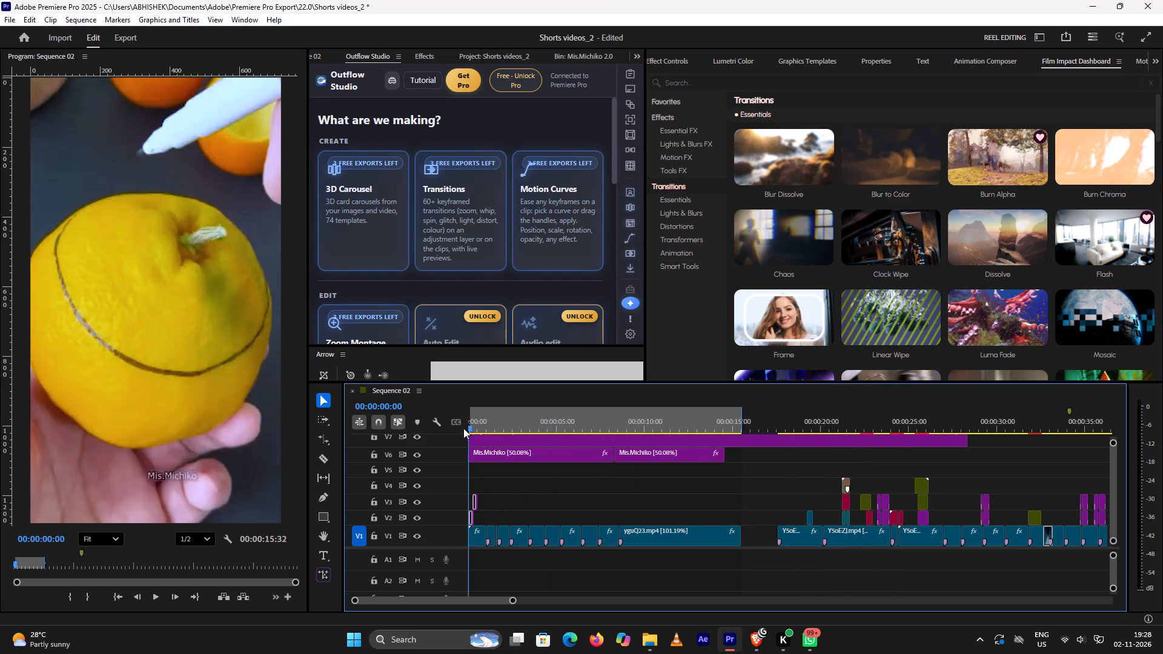
pyautogui.moveTo(463, 428); pyautogui.dragTo(623, 436)
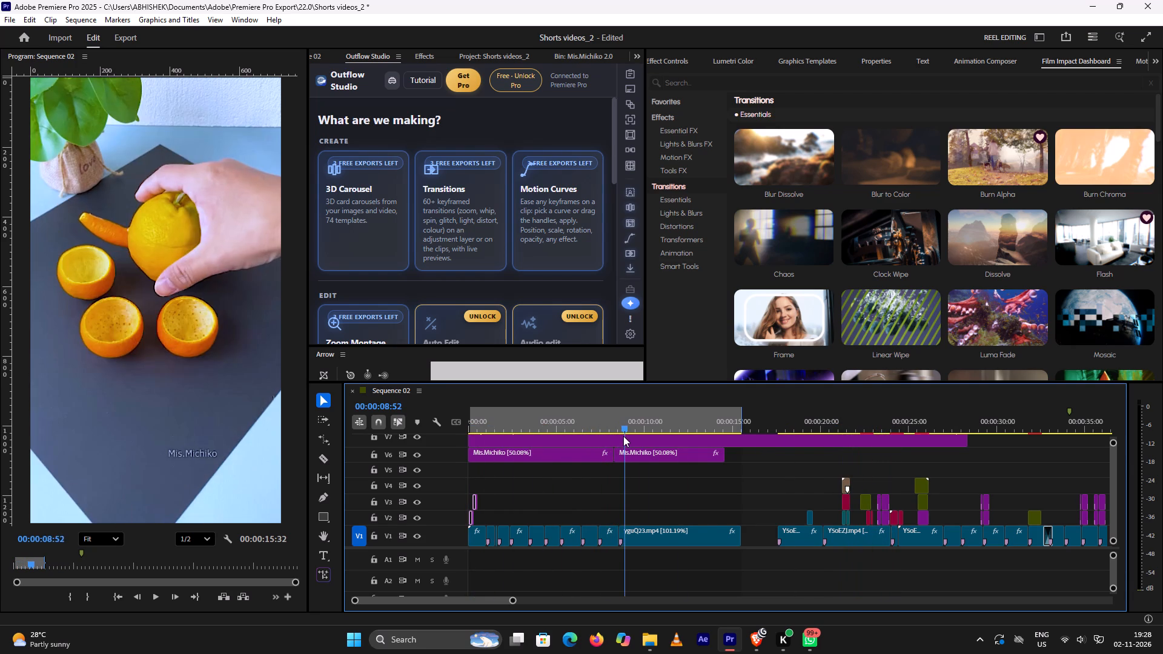
pyautogui.moveTo(623, 436); pyautogui.dragTo(625, 436)
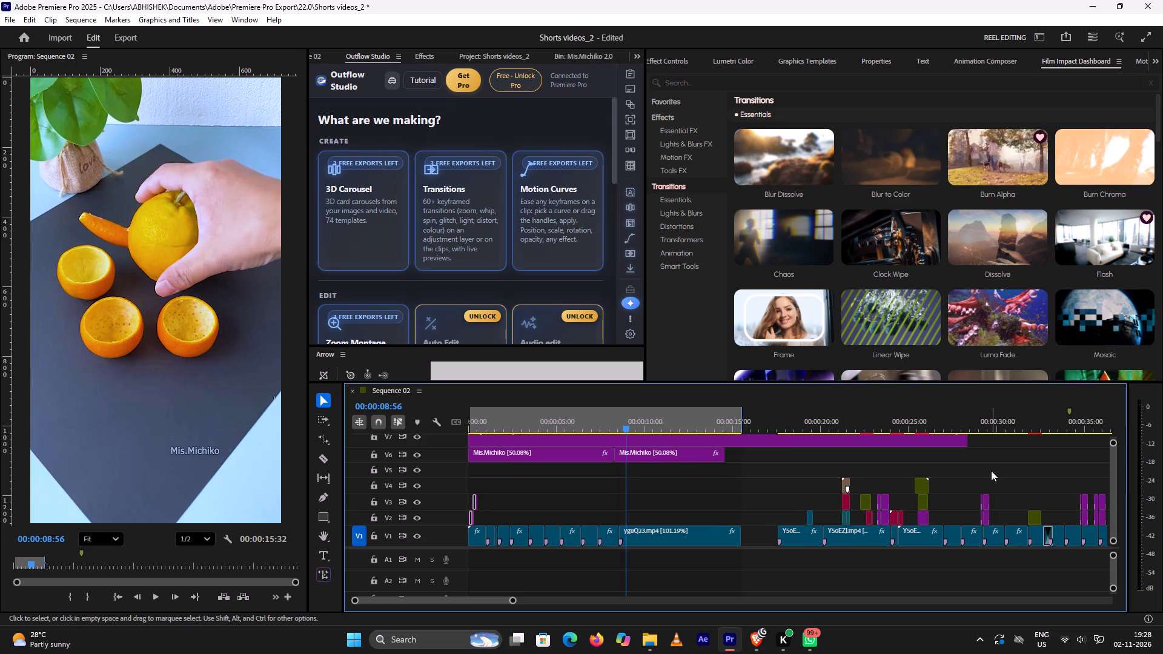
# Scrub the apple short from about 00:00:22:19 into the donut short up to 00:00:35:58, examining the transitions.
pyautogui.scroll(-1, 983, 471)
pyautogui.keyDown('alt'); pyautogui.scroll(-4, 957, 467); pyautogui.keyUp('alt')
pyautogui.keyDown('alt'); pyautogui.scroll(4, 957, 467); pyautogui.keyUp('alt')
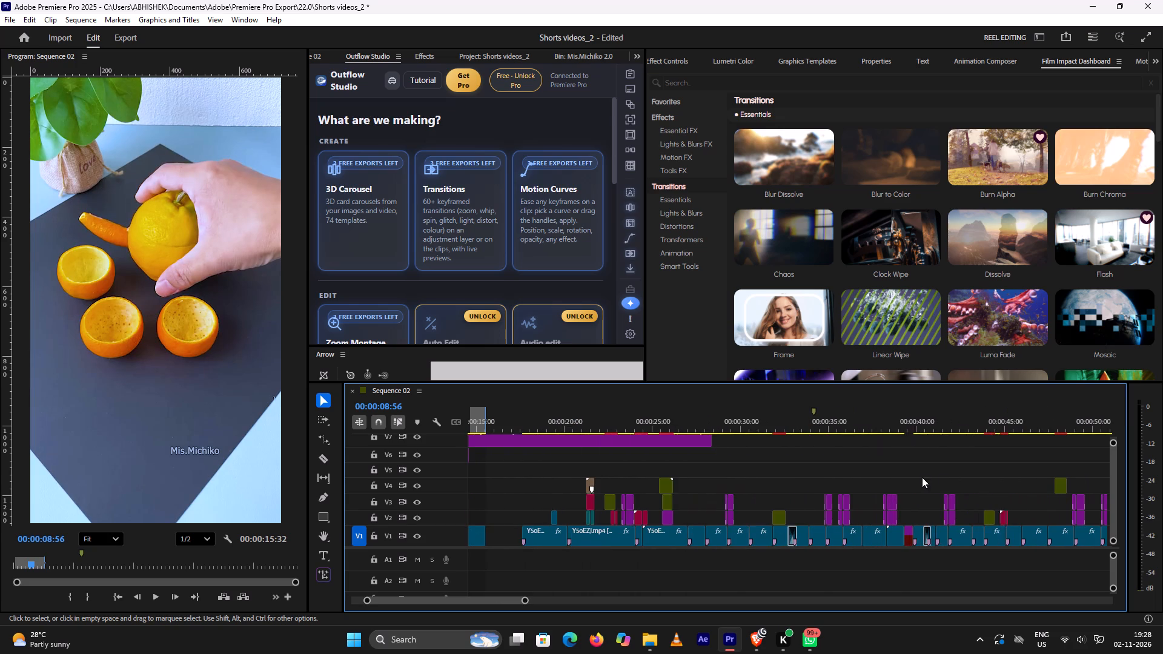
pyautogui.scroll(10, 922, 477)
pyautogui.click(764, 412)
pyautogui.moveTo(760, 420); pyautogui.dragTo(788, 423)
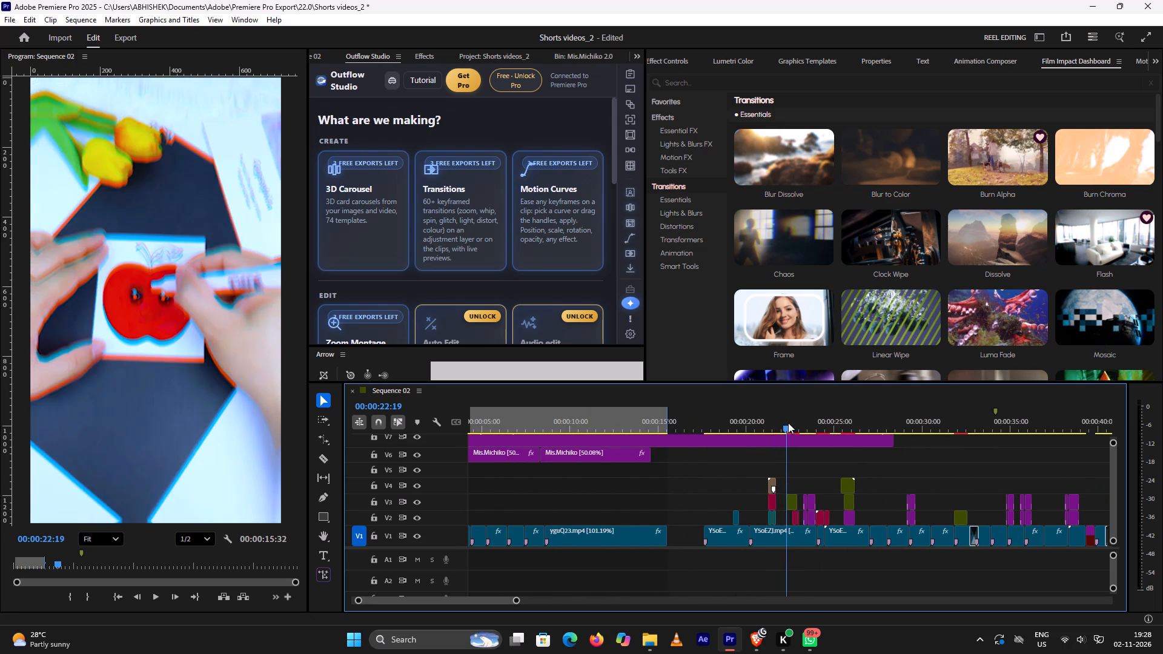
pyautogui.moveTo(788, 423); pyautogui.dragTo(806, 414)
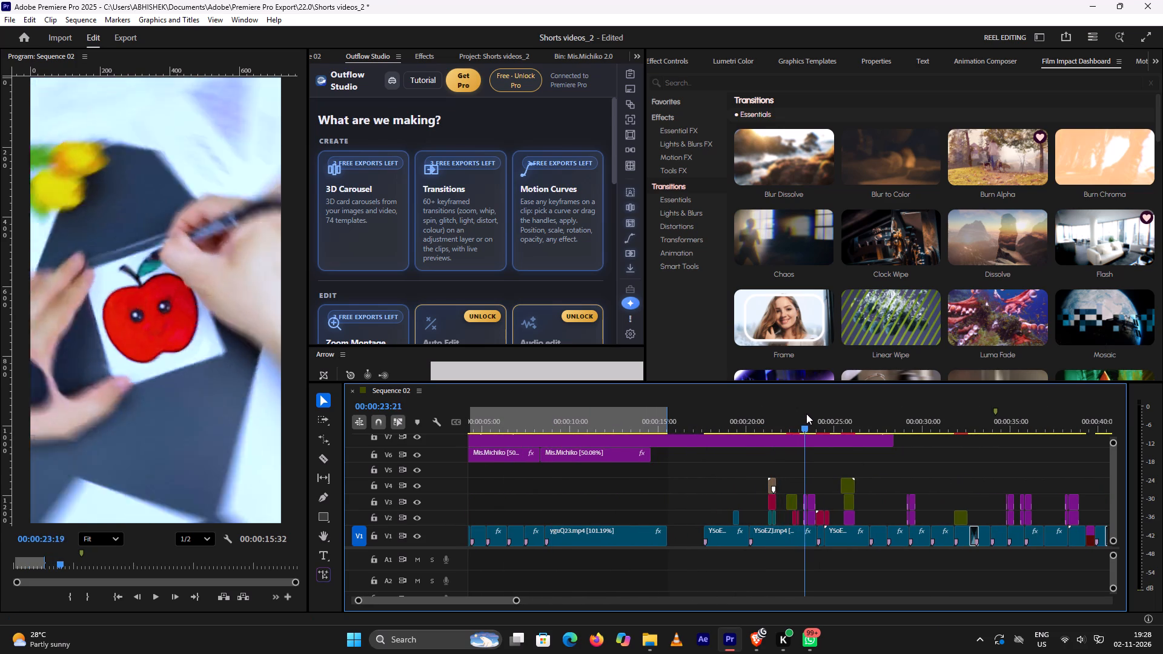
pyautogui.moveTo(806, 414); pyautogui.dragTo(841, 415)
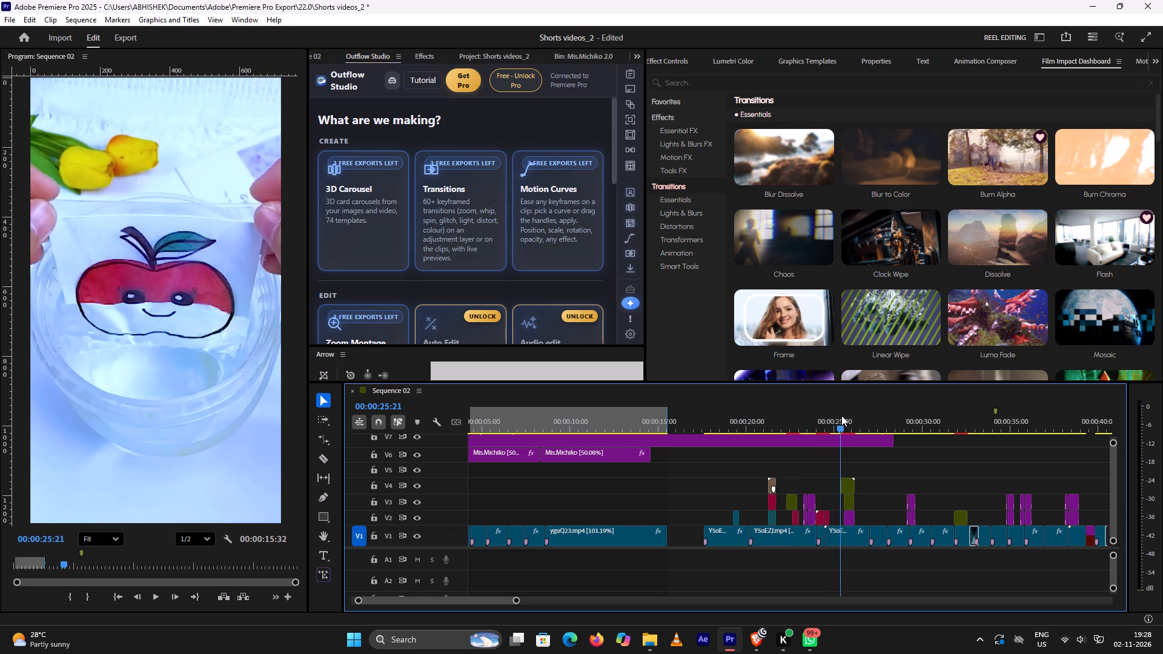
pyautogui.moveTo(841, 415); pyautogui.dragTo(869, 408)
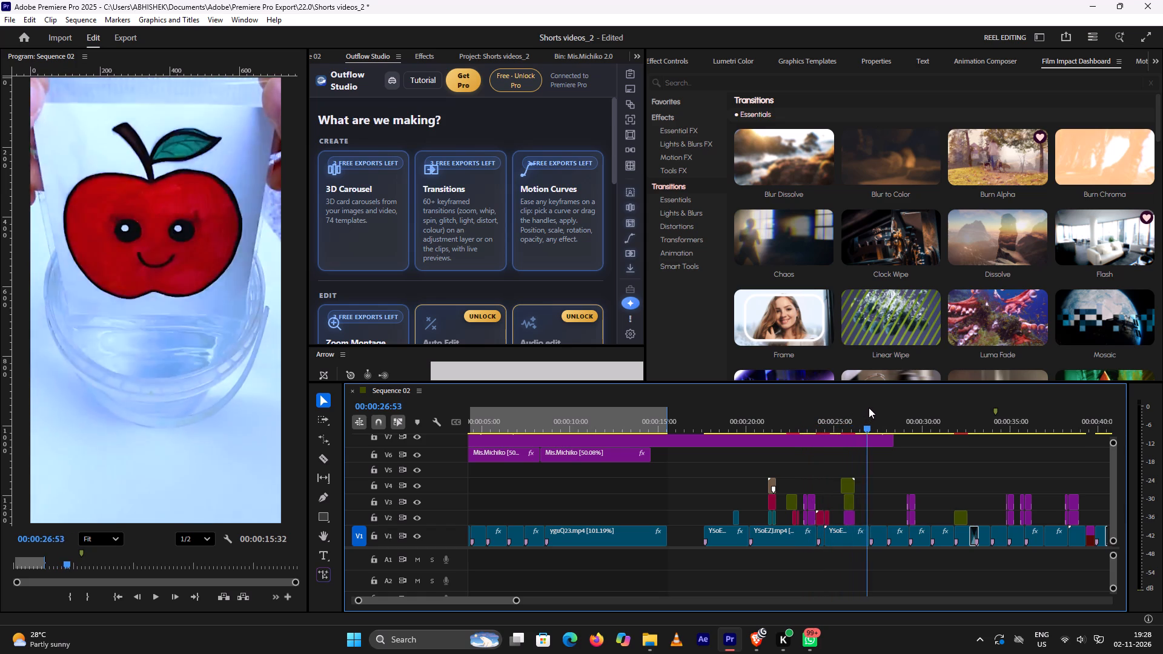
pyautogui.moveTo(869, 408); pyautogui.dragTo(898, 411)
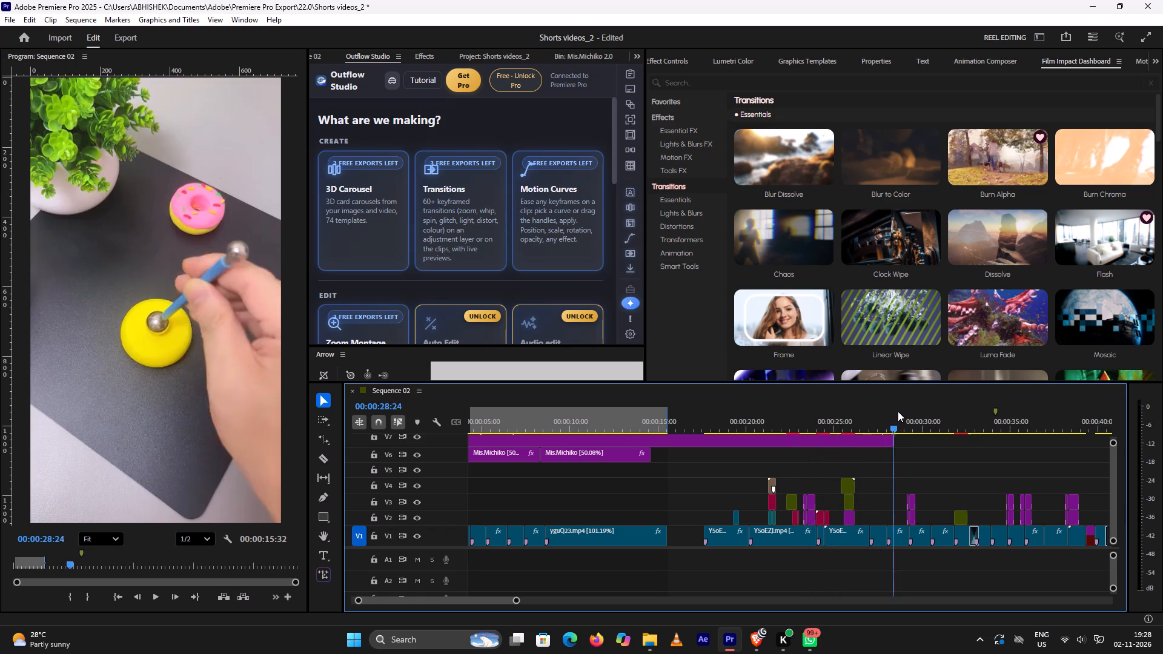
pyautogui.moveTo(898, 411); pyautogui.dragTo(918, 405)
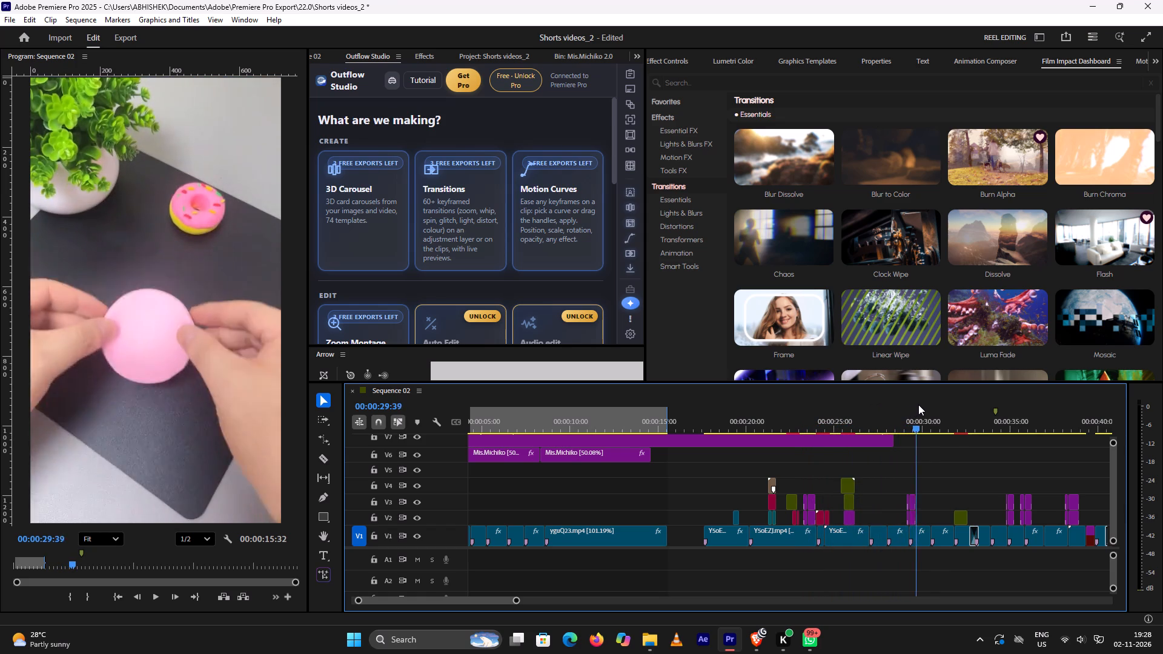
pyautogui.moveTo(918, 405); pyautogui.dragTo(1008, 411)
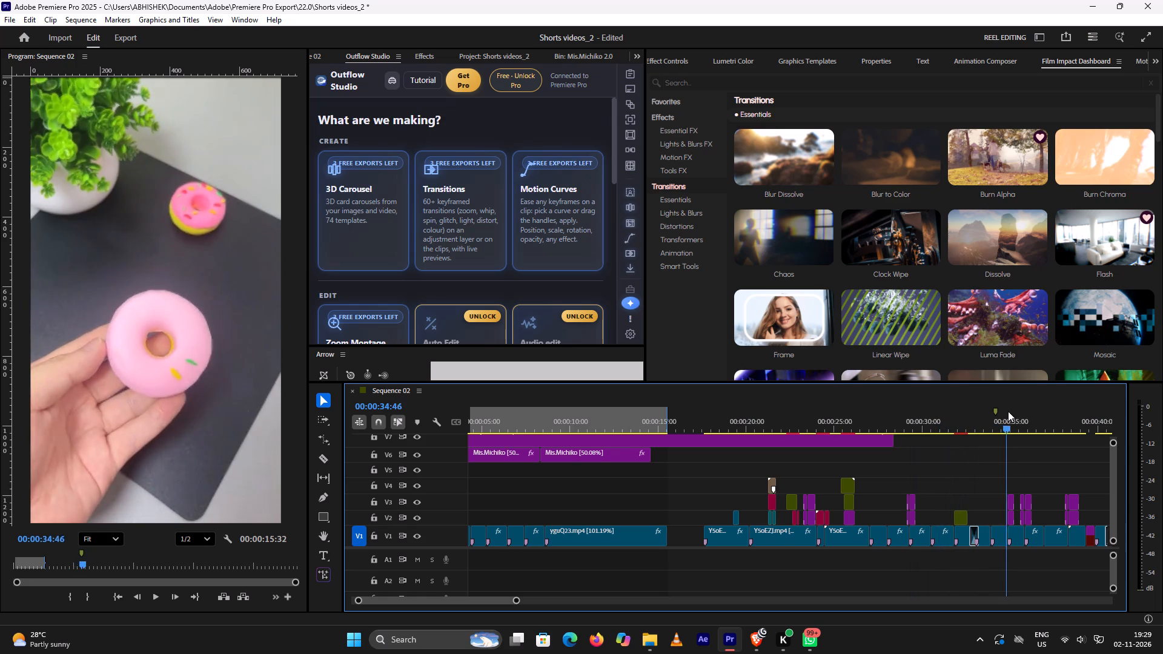
pyautogui.moveTo(1008, 411); pyautogui.dragTo(1029, 409)
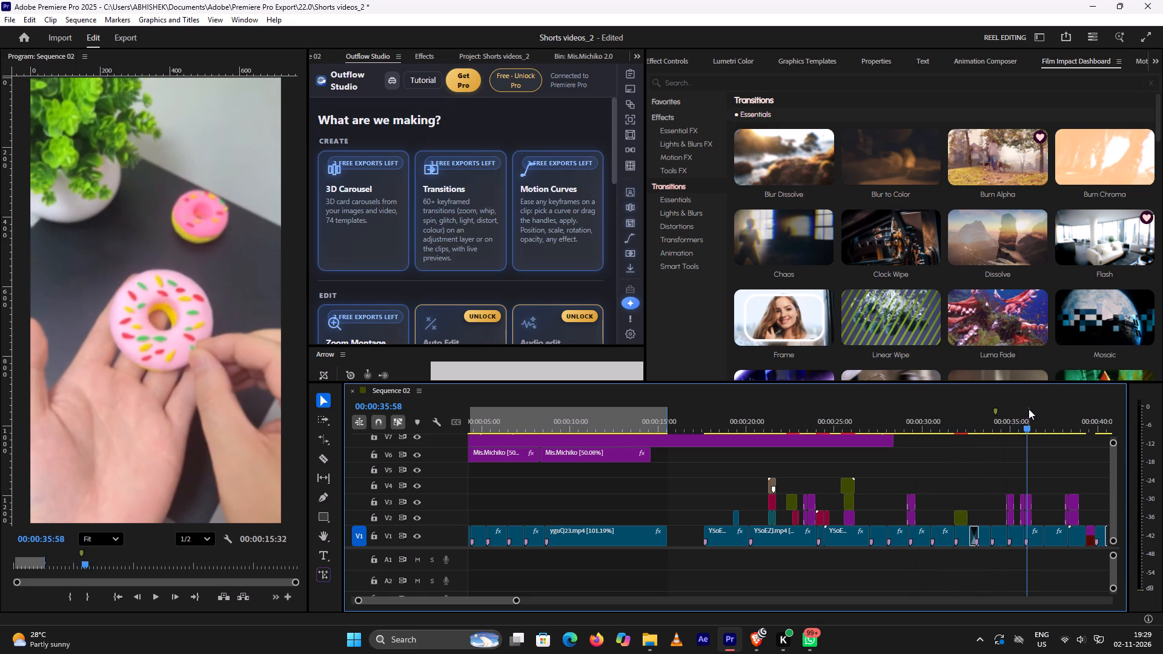
# Scrub the donut short's two-donut transition between 00:00:38:01 and 00:00:38:56, continuing to the cup shot at 00:00:39:55.
pyautogui.scroll(-4, 1016, 432)
pyautogui.click(992, 421)
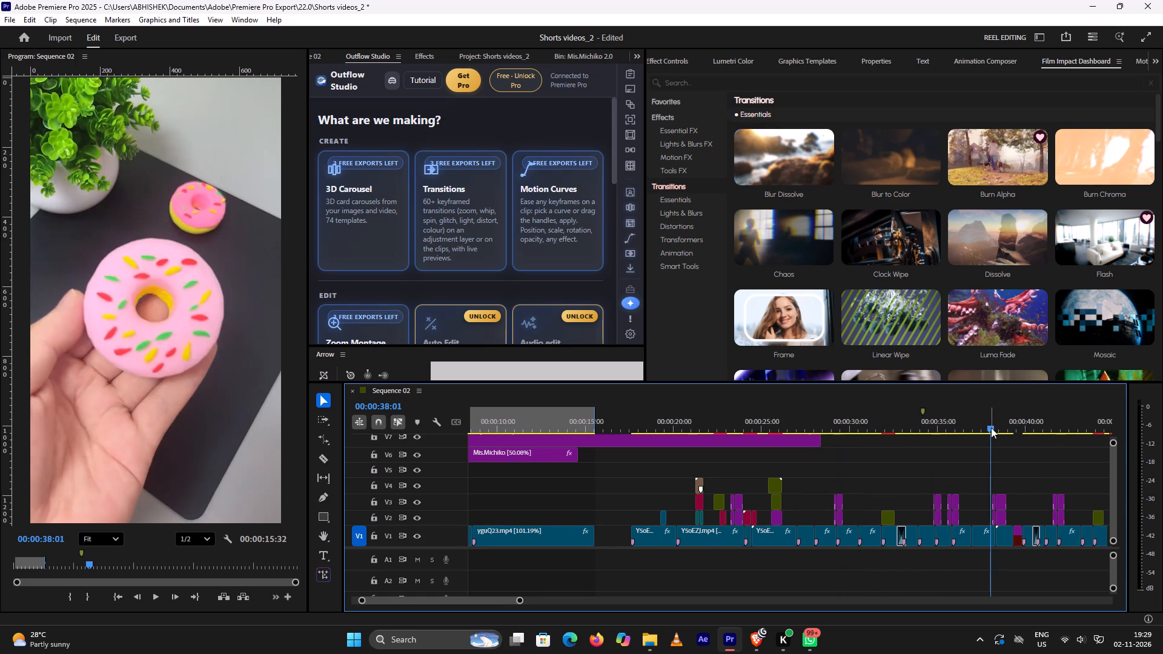
pyautogui.moveTo(991, 428); pyautogui.dragTo(1000, 432)
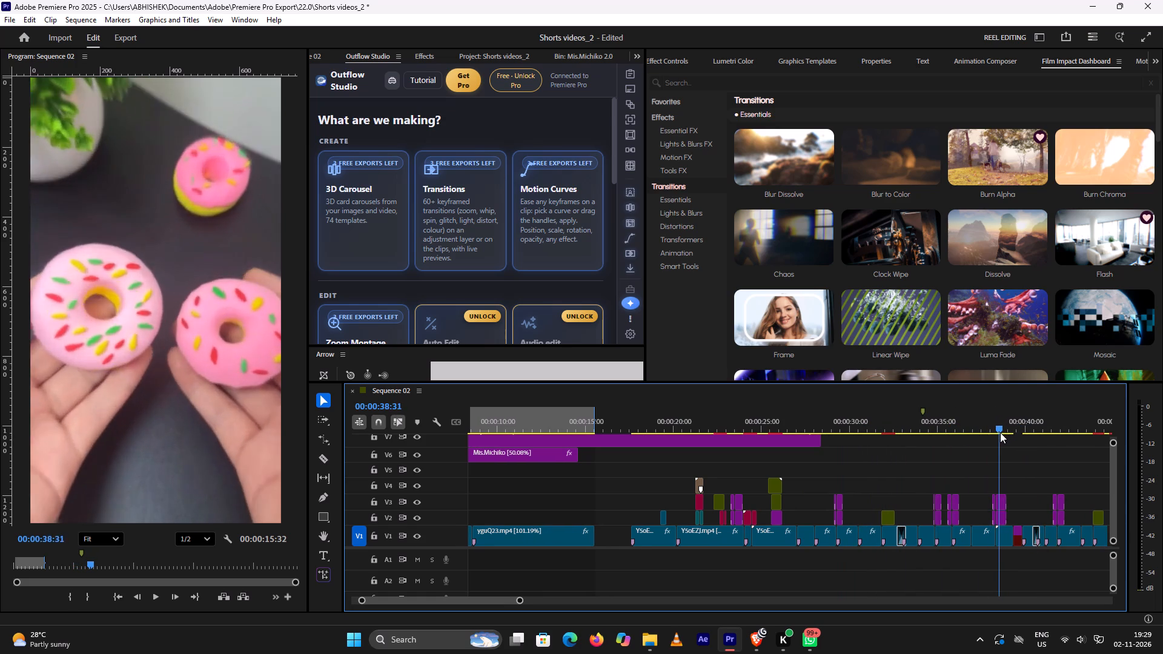
pyautogui.moveTo(1000, 432); pyautogui.dragTo(1007, 436)
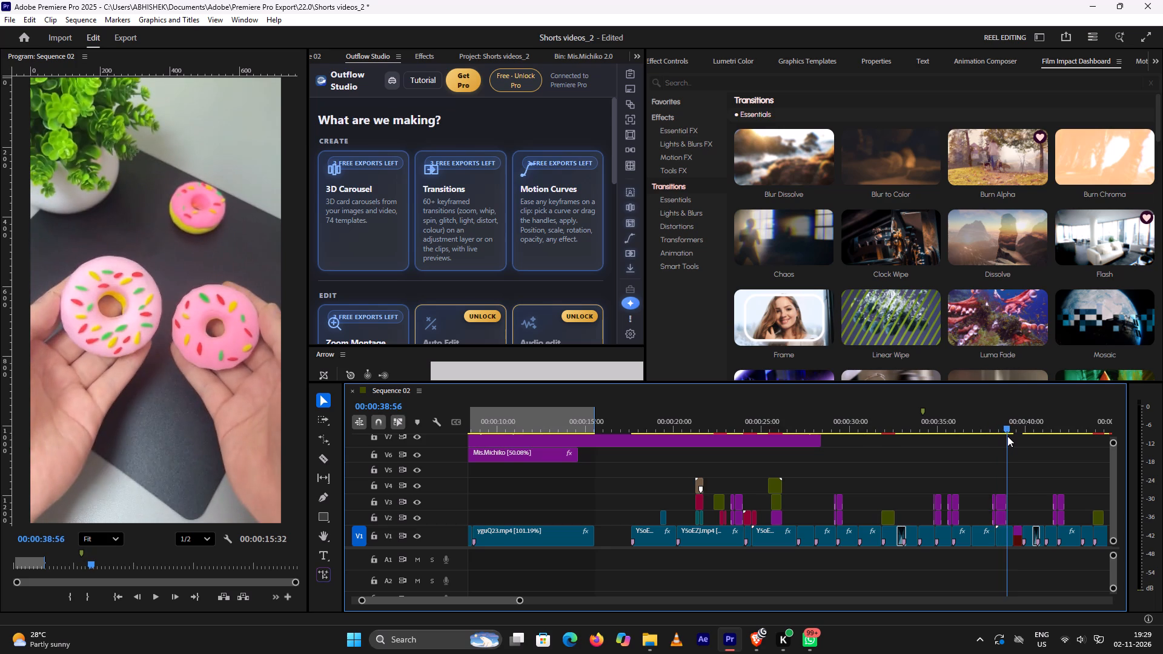
pyautogui.moveTo(1007, 436); pyautogui.dragTo(998, 443)
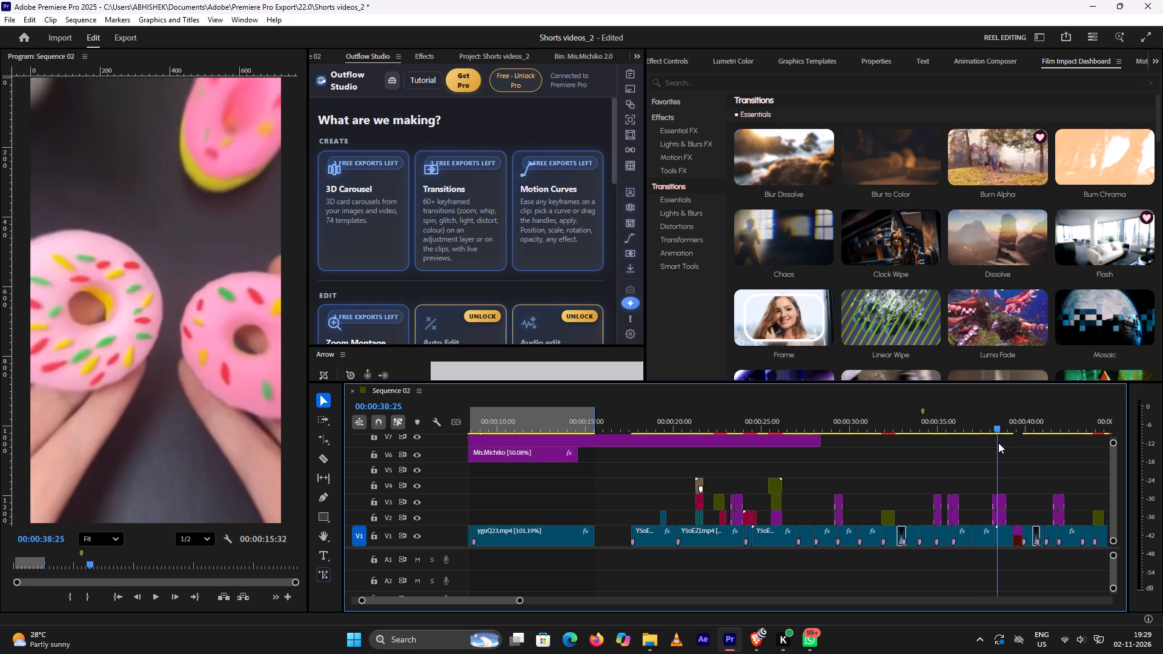
pyautogui.moveTo(998, 443); pyautogui.dragTo(1007, 441)
pyautogui.scroll(-4, 1025, 465)
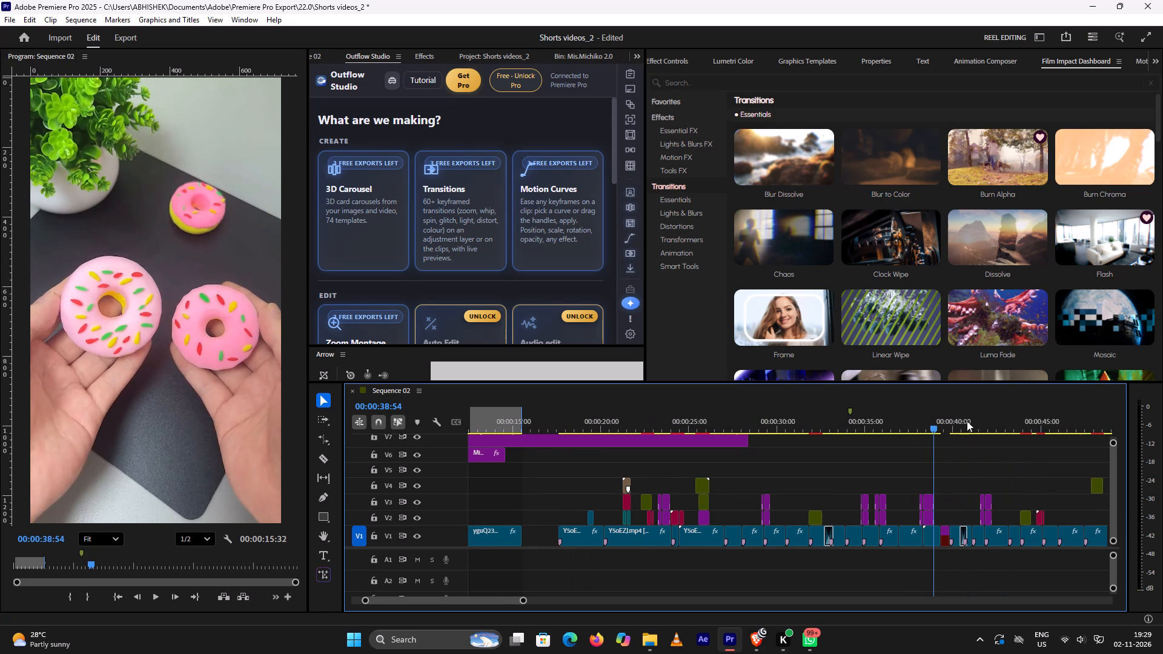
pyautogui.moveTo(935, 428); pyautogui.dragTo(953, 429)
# Place the Mister Horse adjustment and anchor clips from V2–V3 near 00:00:38:30 over the orange-peel cut at about 00:00:08:35, centring their split on the cut.
pyautogui.moveTo(914, 475); pyautogui.dragTo(916, 477)
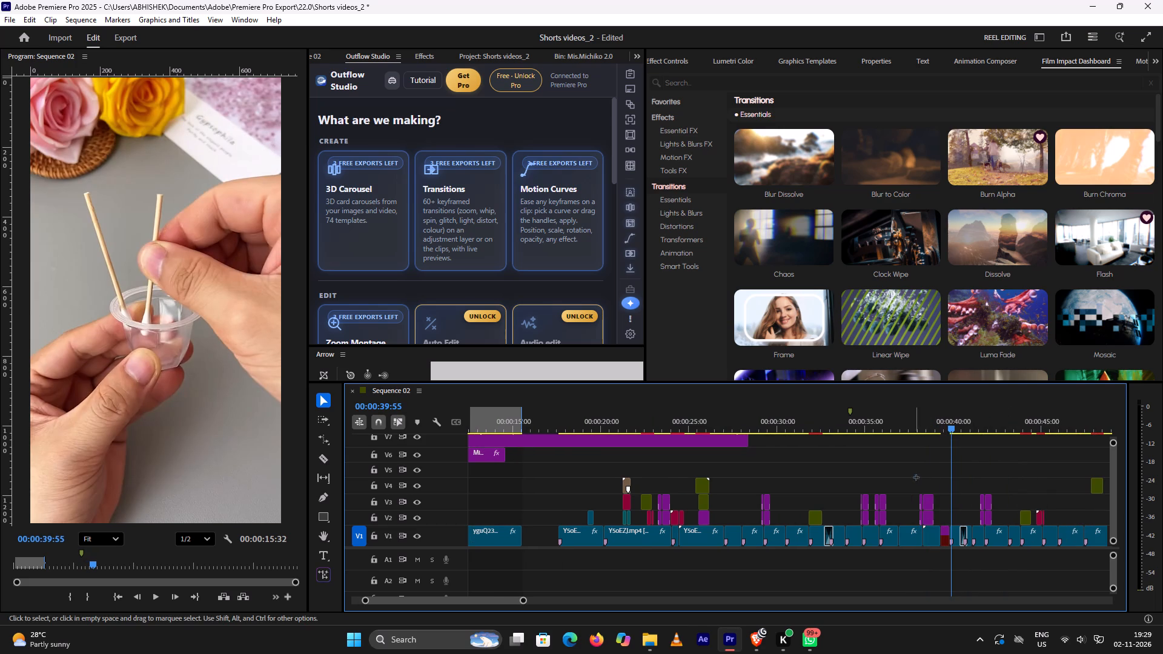
pyautogui.moveTo(916, 477); pyautogui.dragTo(941, 515)
pyautogui.moveTo(928, 501); pyautogui.dragTo(500, 489)
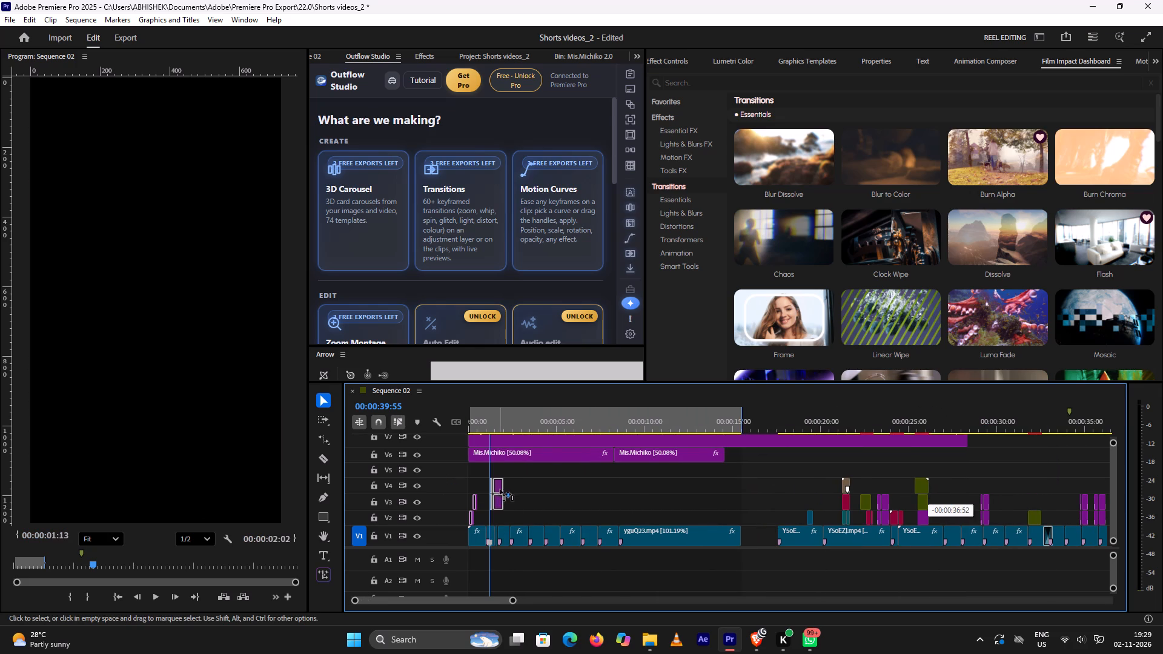
pyautogui.moveTo(500, 489); pyautogui.dragTo(629, 497)
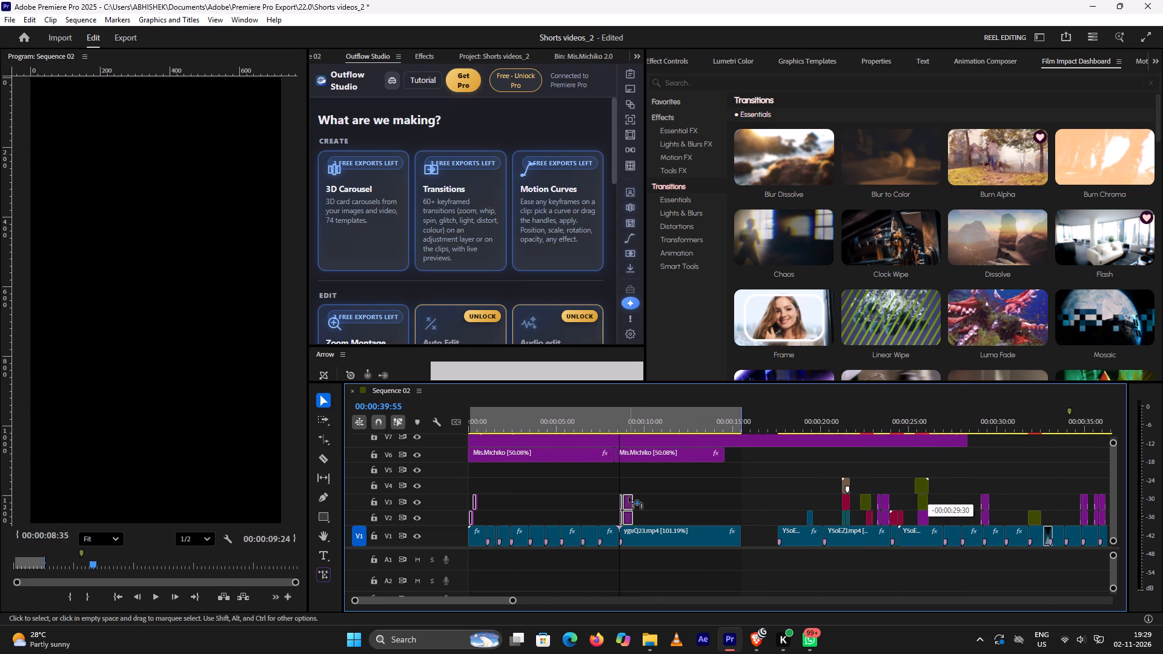
pyautogui.moveTo(629, 497); pyautogui.dragTo(626, 498)
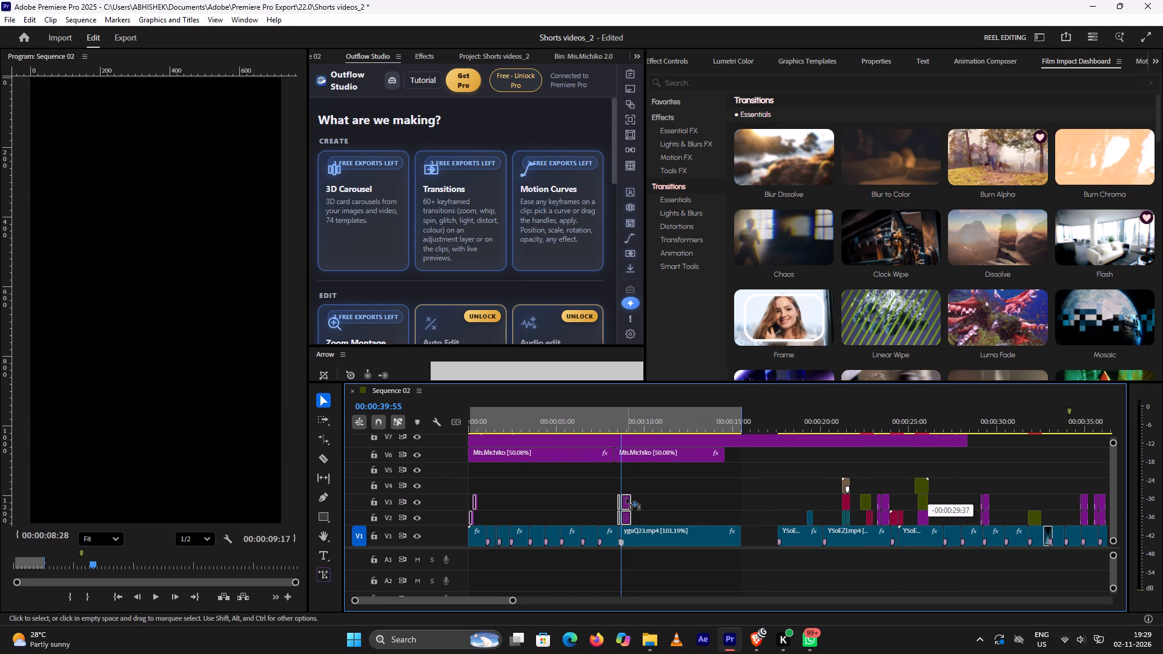
pyautogui.moveTo(626, 498); pyautogui.dragTo(627, 499)
pyautogui.keyDown('alt'); pyautogui.scroll(11, 666, 508); pyautogui.keyUp('alt')
pyautogui.scroll(5, 672, 510)
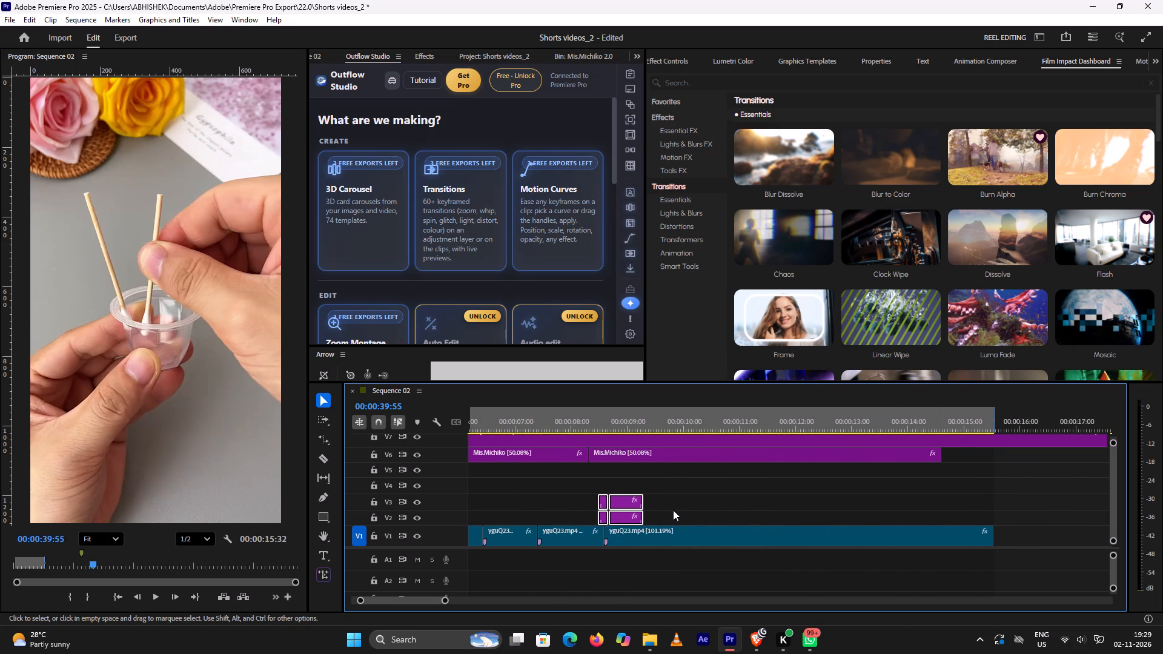
pyautogui.keyDown('alt'); pyautogui.scroll(6, 674, 510); pyautogui.keyUp('alt')
pyautogui.scroll(6, 674, 510)
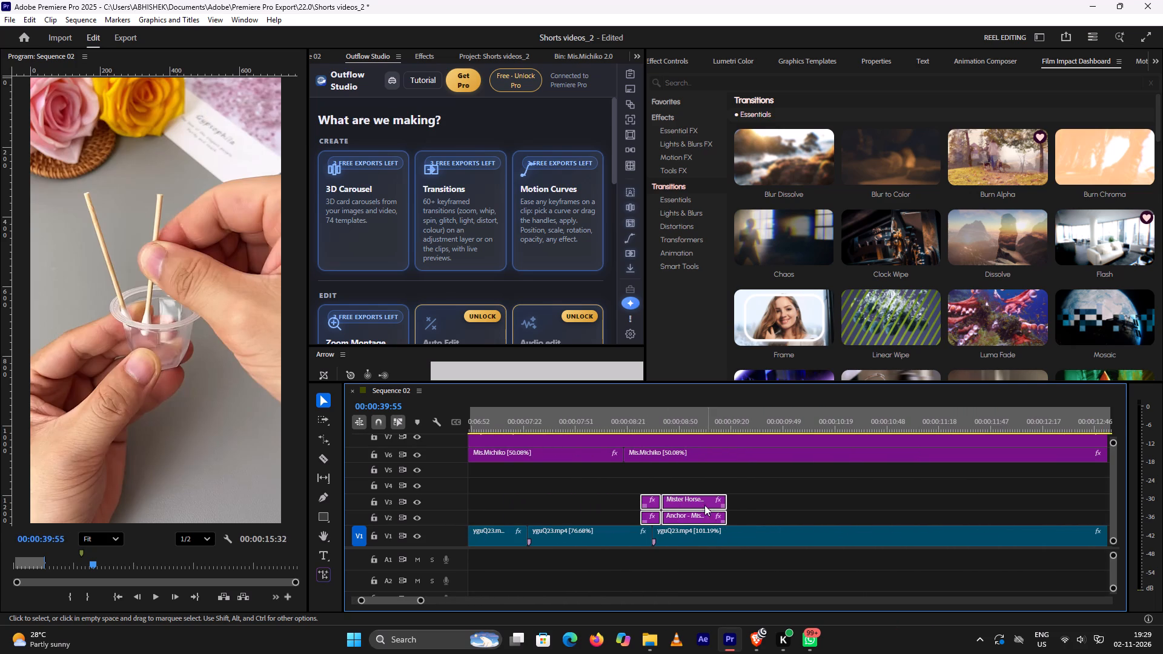
pyautogui.moveTo(701, 501); pyautogui.dragTo(695, 499)
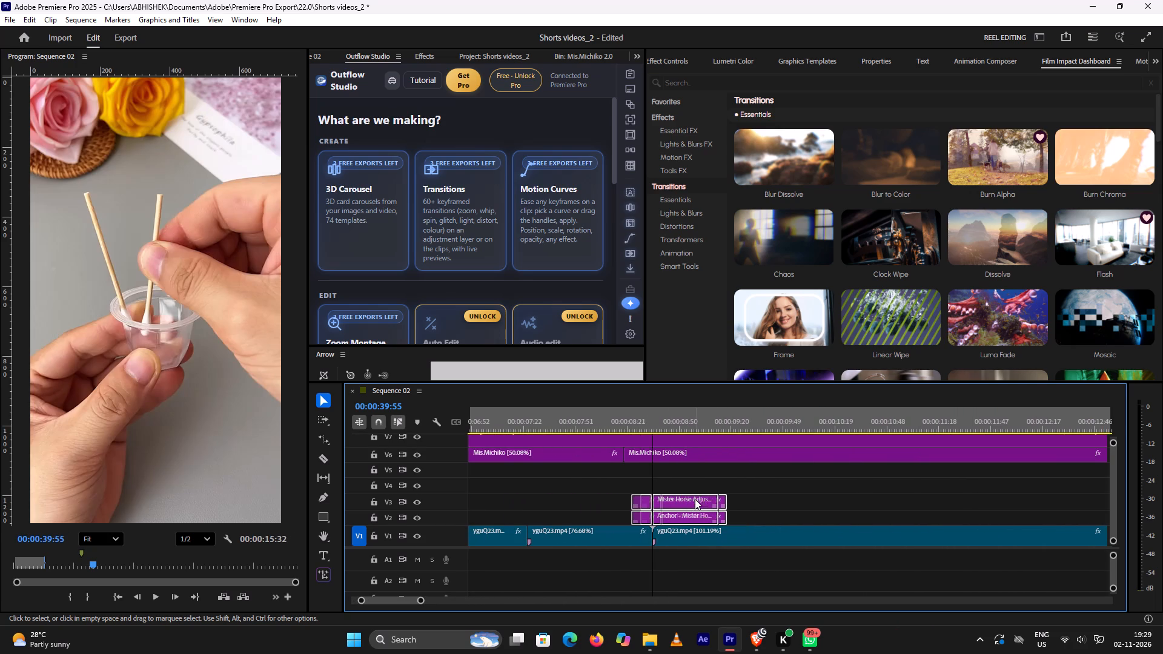
# Replay the orange-peel short's cut several times from about 00:00:08:00 to 00:00:09:29 to check the placed transition.
pyautogui.keyDown('alt'); pyautogui.scroll(-4, 651, 457); pyautogui.keyUp('alt')
pyautogui.click(629, 415)
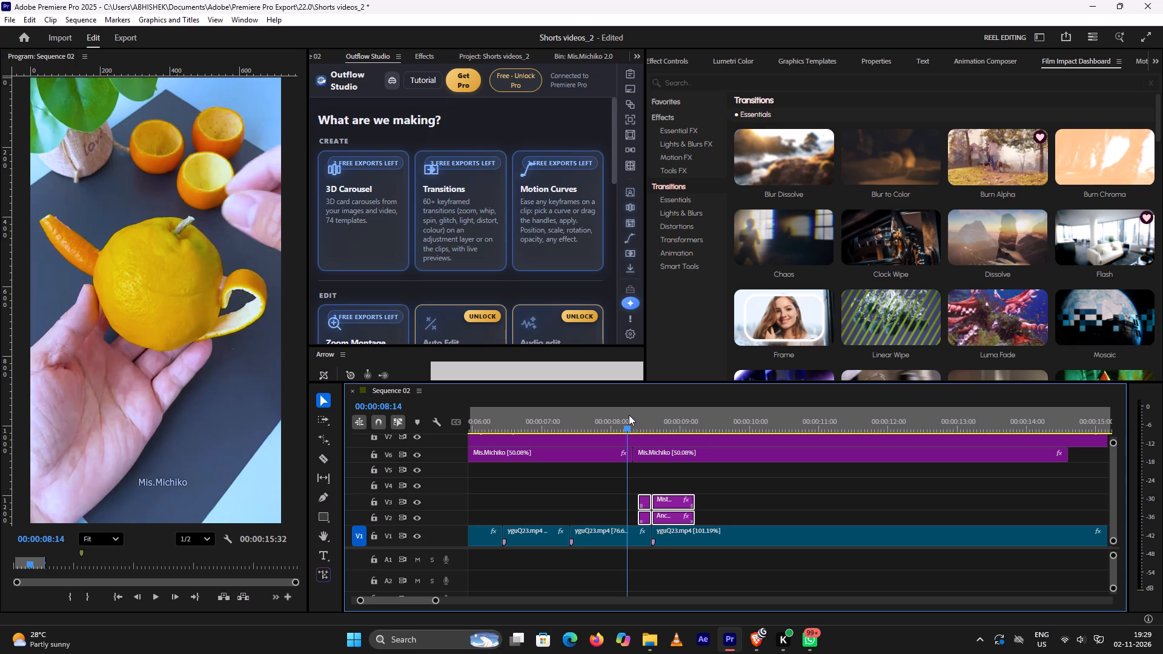
pyautogui.press('space')
pyautogui.press('space')
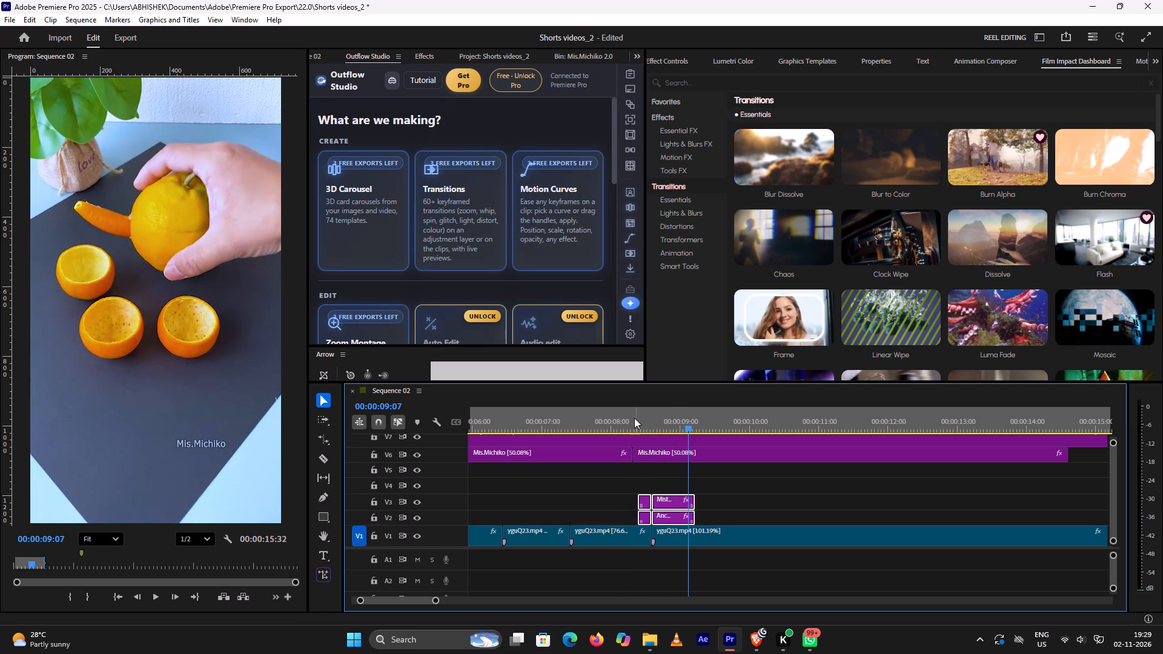
pyautogui.click(634, 418)
pyautogui.press('space')
pyautogui.press('space')
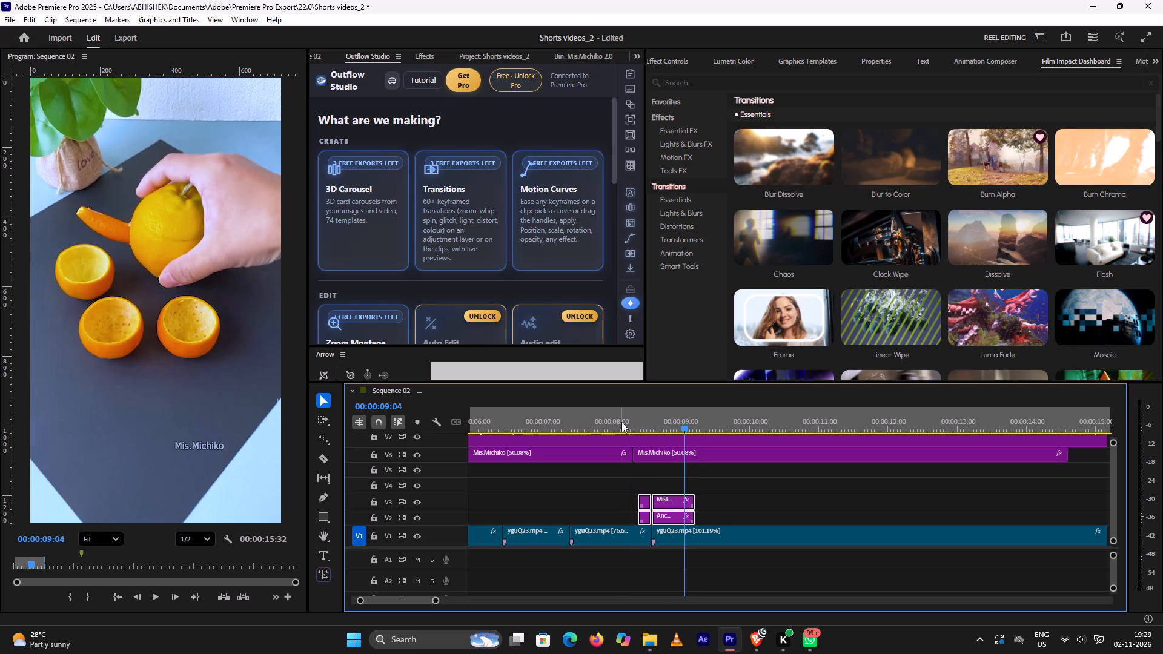
pyautogui.keyDown('alt'); pyautogui.scroll(-4, 635, 432); pyautogui.keyUp('alt')
pyautogui.click(623, 419)
pyautogui.press('space')
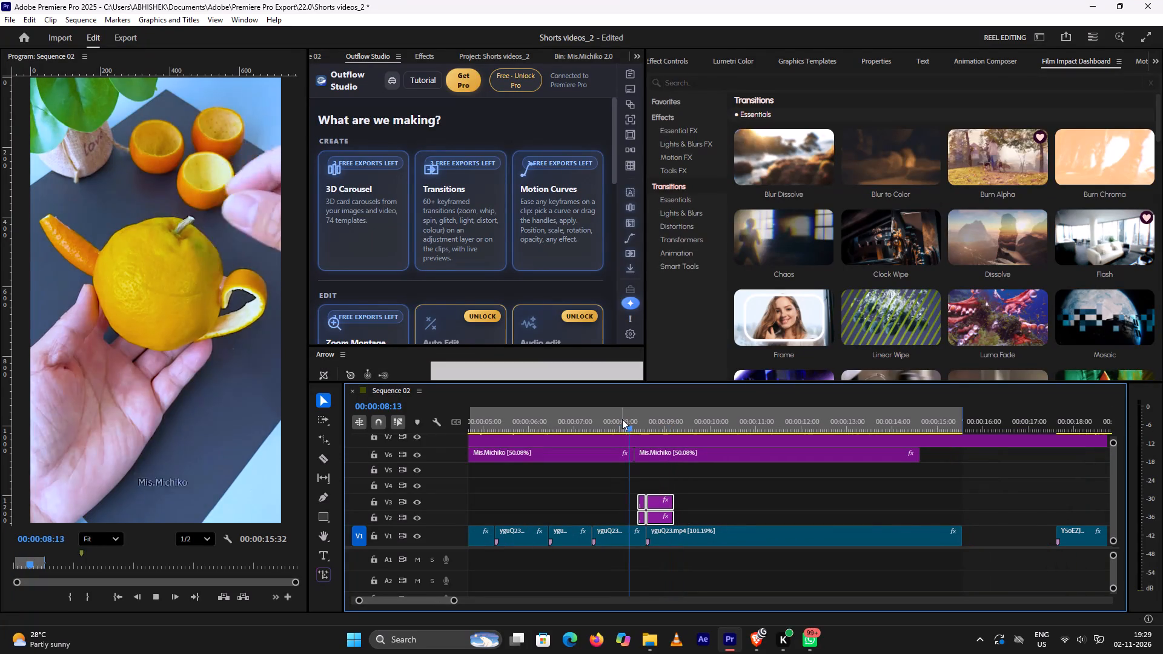
pyautogui.press('space')
pyautogui.click(622, 418)
pyautogui.press('space')
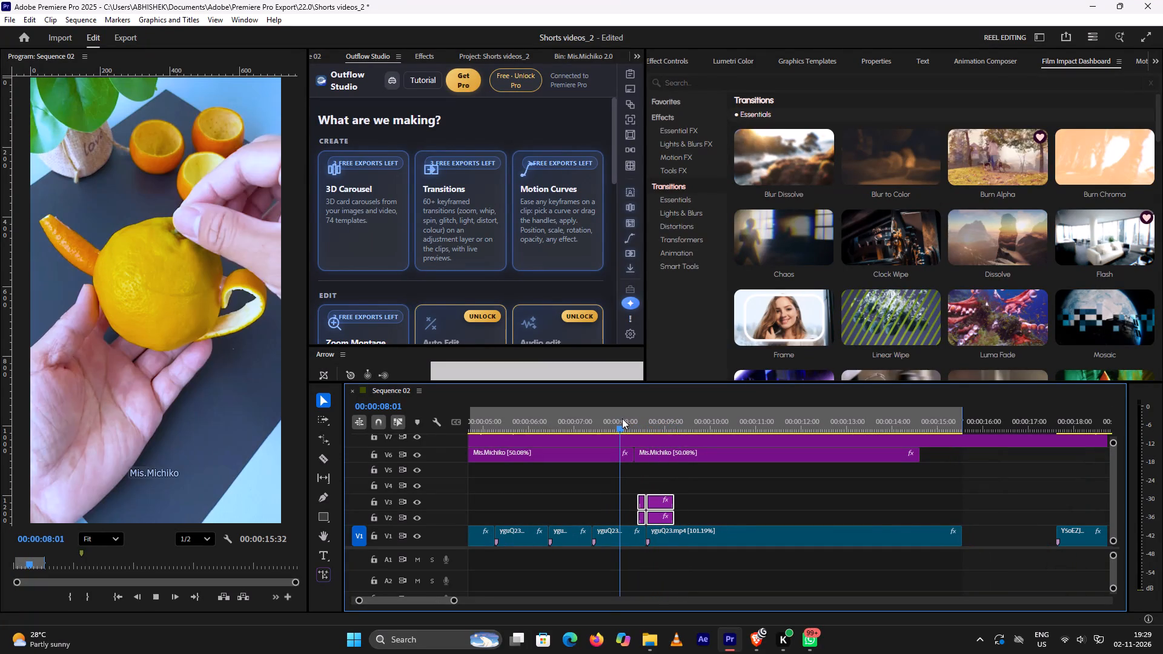
pyautogui.press('space')
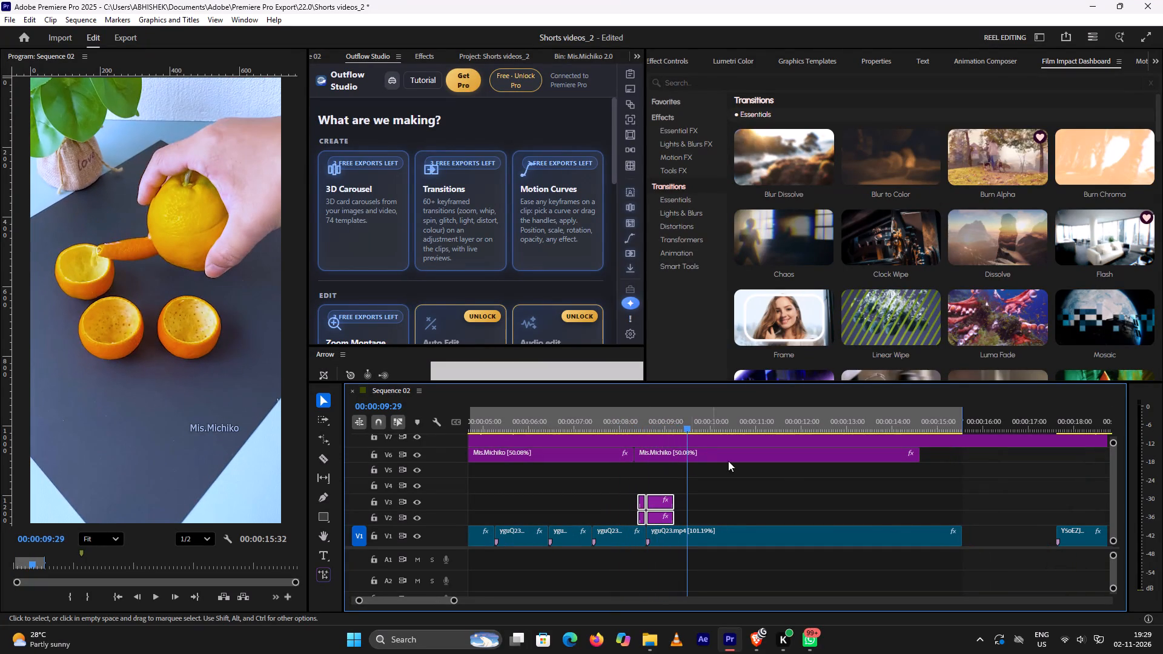
# Replay the orange-peel cut from about 00:00:08:03 three more times, continuing through the pouring shot to 00:00:12:09.
pyautogui.keyDown('alt'); pyautogui.scroll(-4, 766, 495); pyautogui.keyUp('alt')
pyautogui.click(673, 422)
pyautogui.press('space')
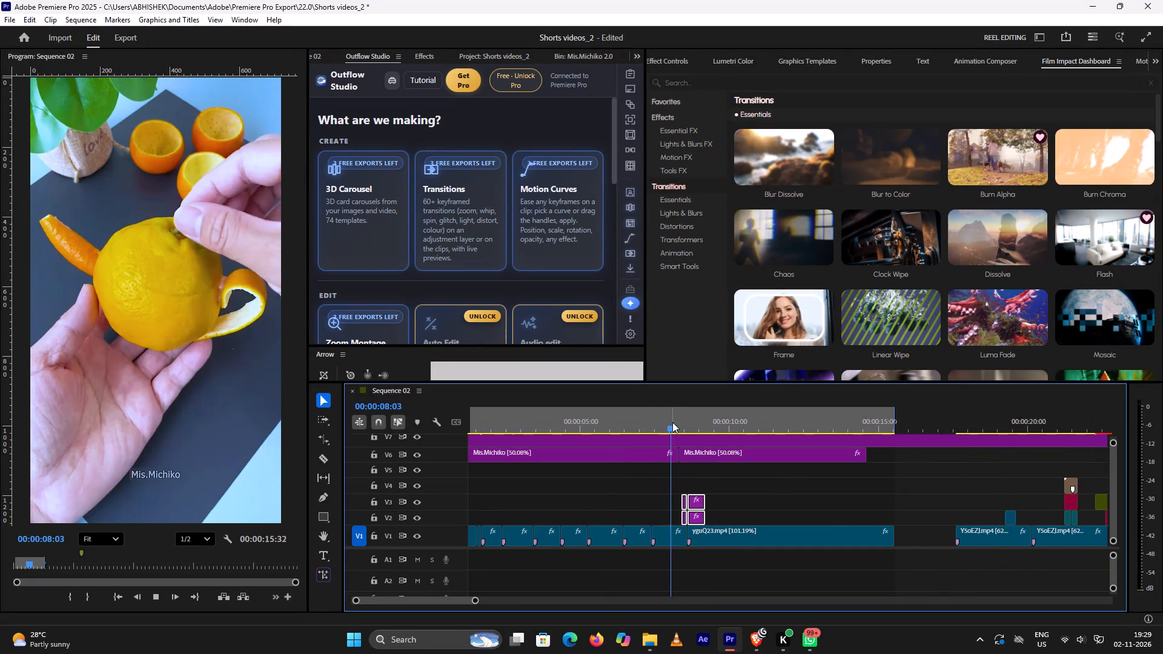
pyautogui.press('space')
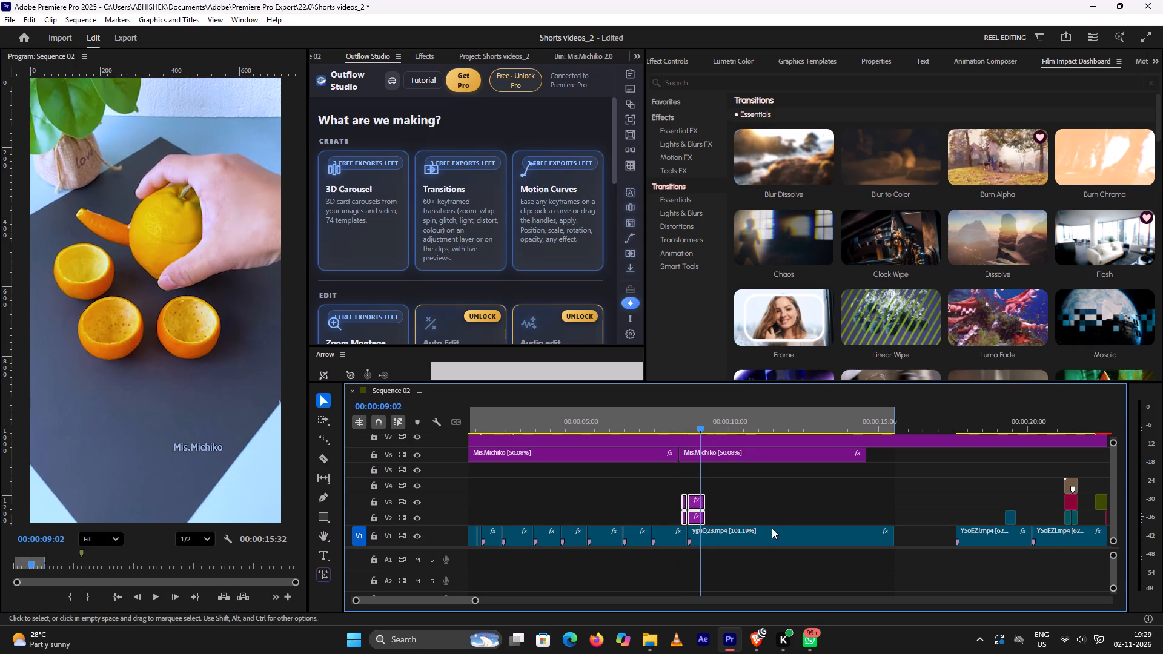
pyautogui.click(672, 415)
pyautogui.press('space')
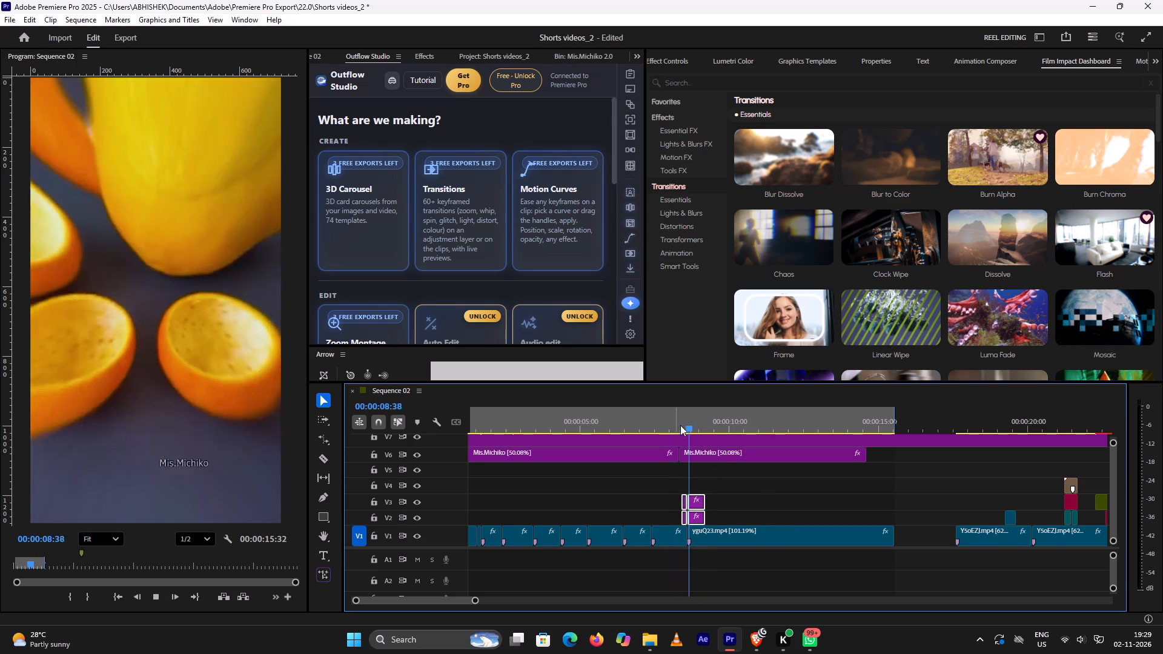
pyautogui.press('space')
pyautogui.click(671, 418)
pyautogui.press('space')
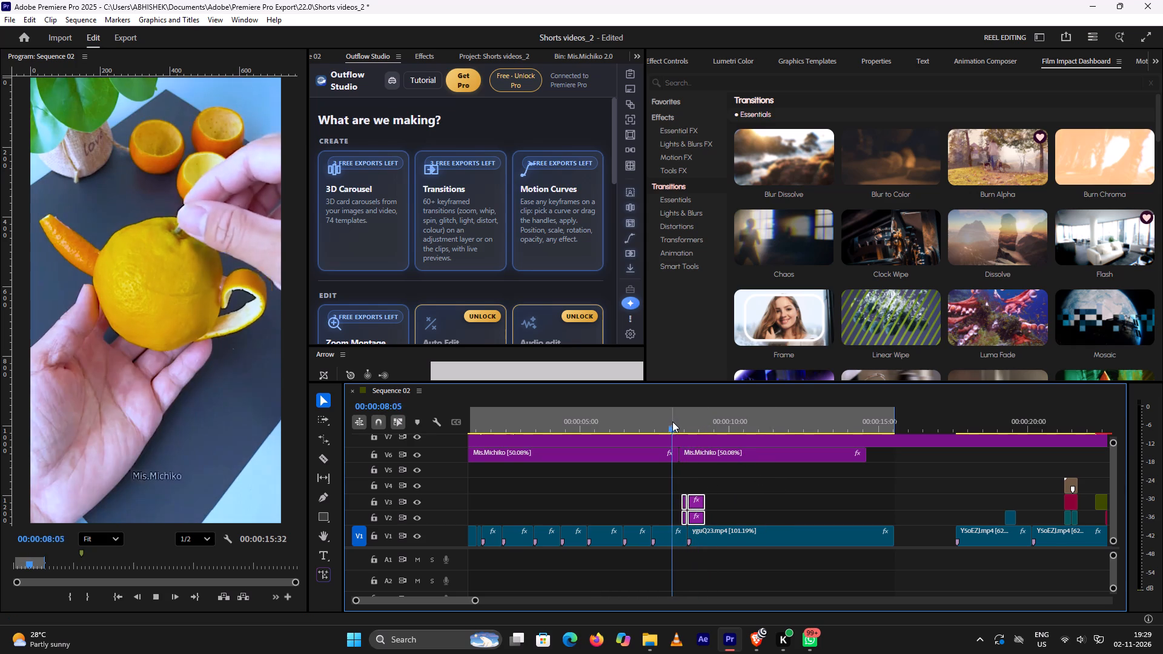
pyautogui.press('space')
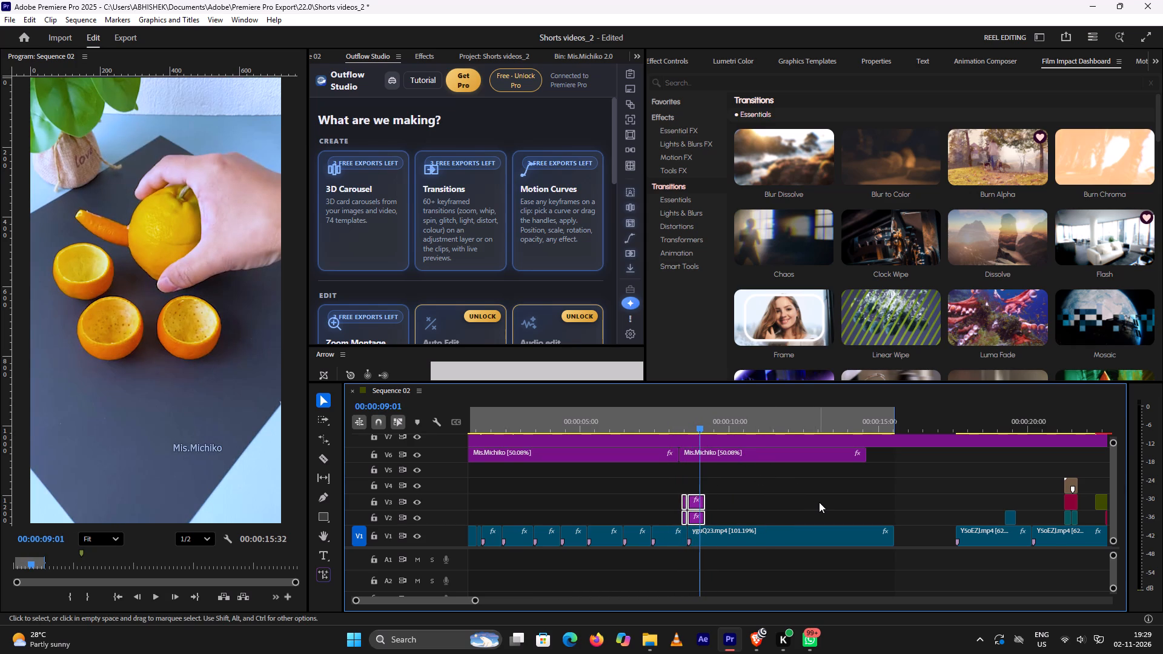
pyautogui.press('space')
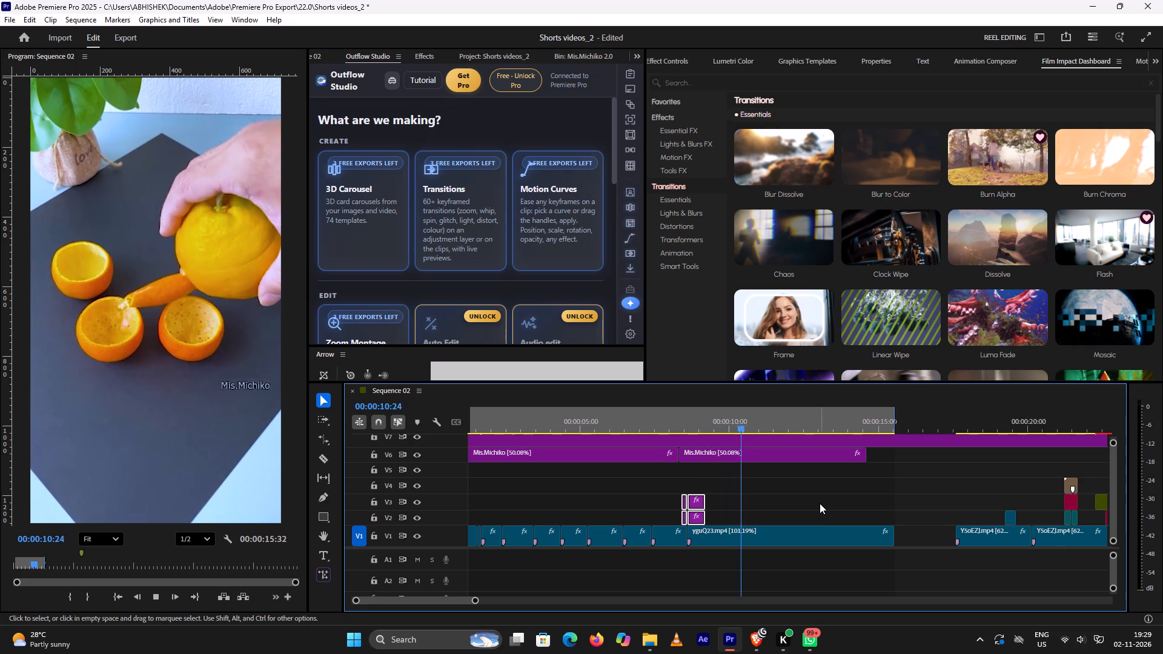
pyautogui.press('space')
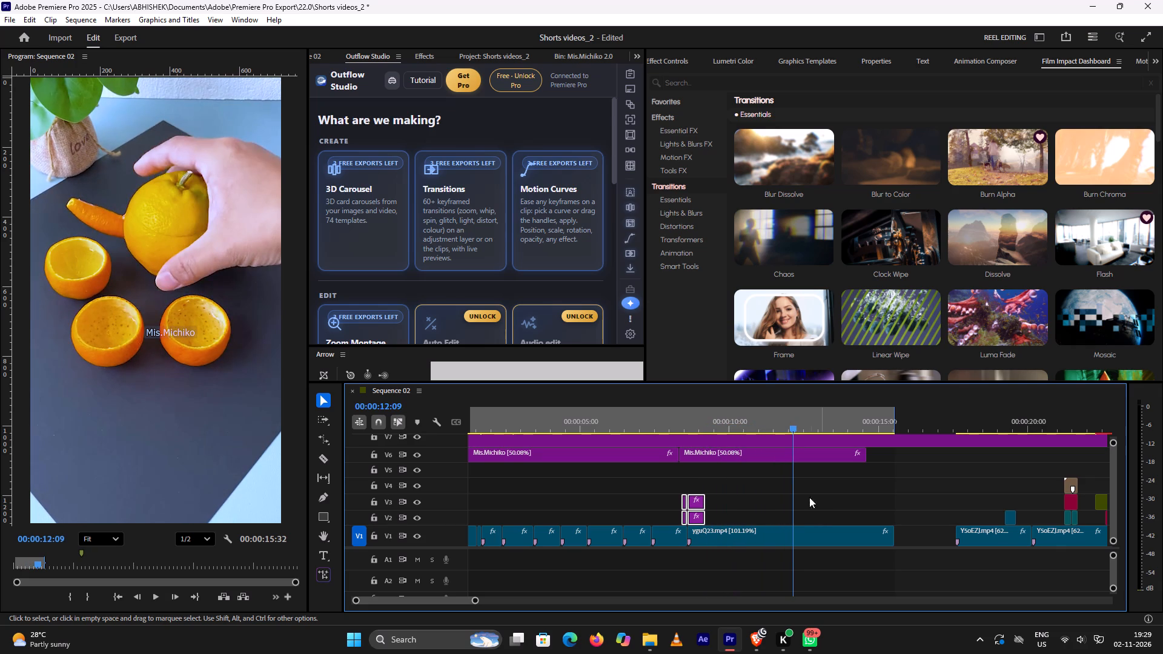
# Scrub back and forth over the orange-peel teapot cut near 00:00:07:25, between about 00:00:06:37 and 00:00:07:39.
pyautogui.moveTo(790, 428); pyautogui.dragTo(635, 423)
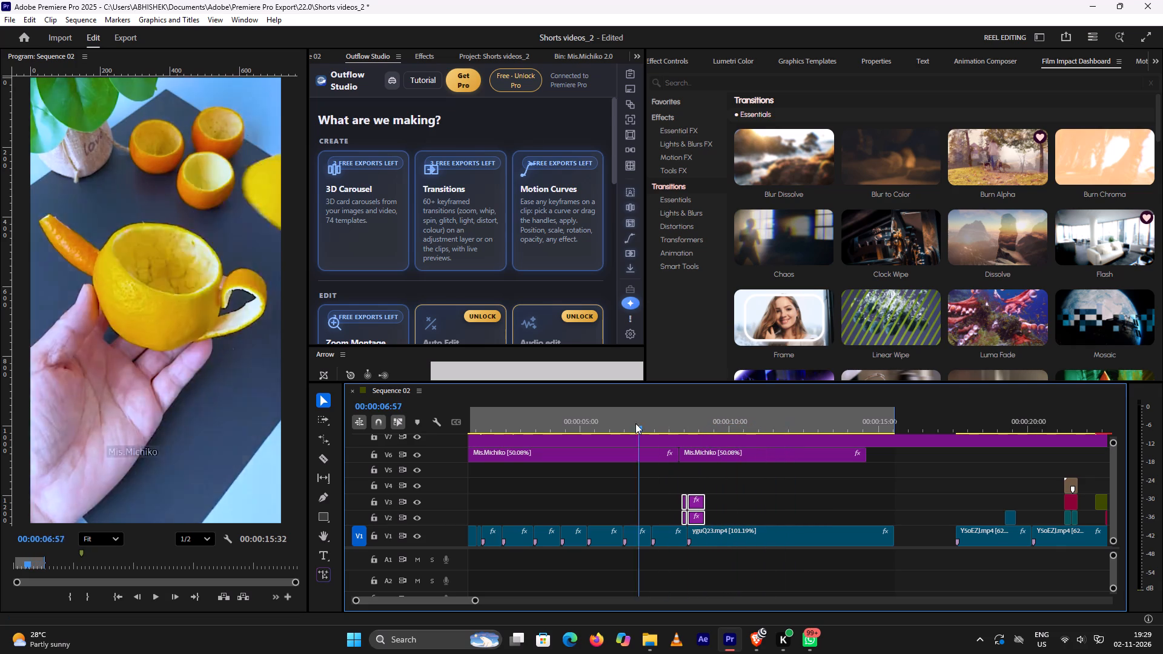
pyautogui.moveTo(635, 423); pyautogui.dragTo(640, 434)
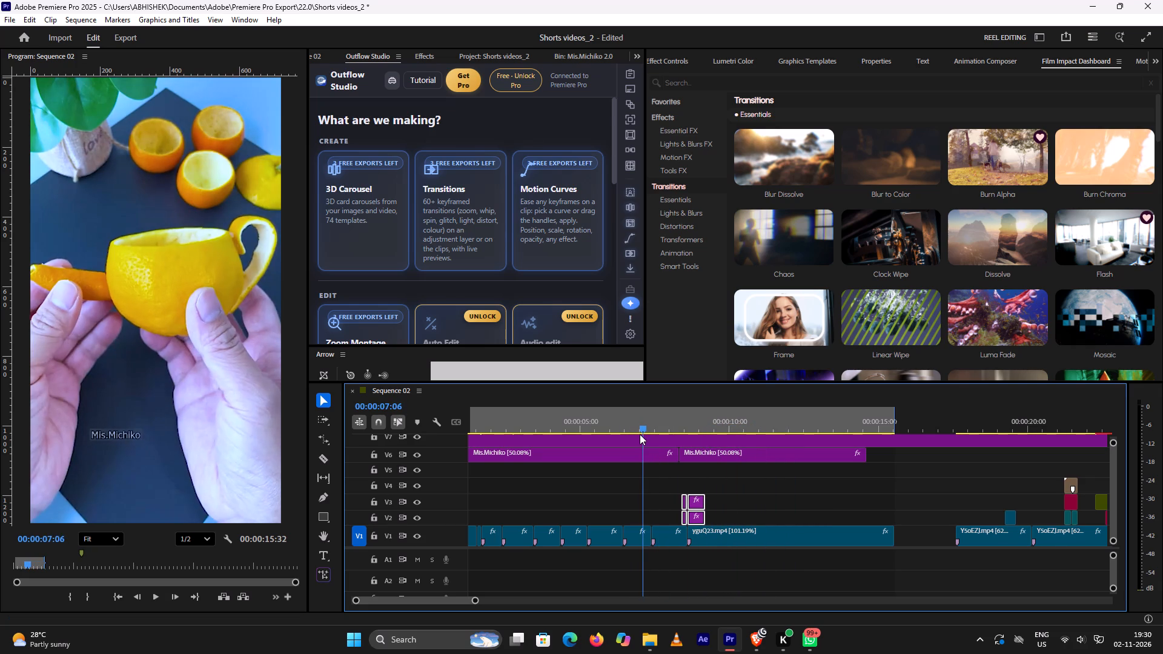
pyautogui.moveTo(640, 434); pyautogui.dragTo(625, 460)
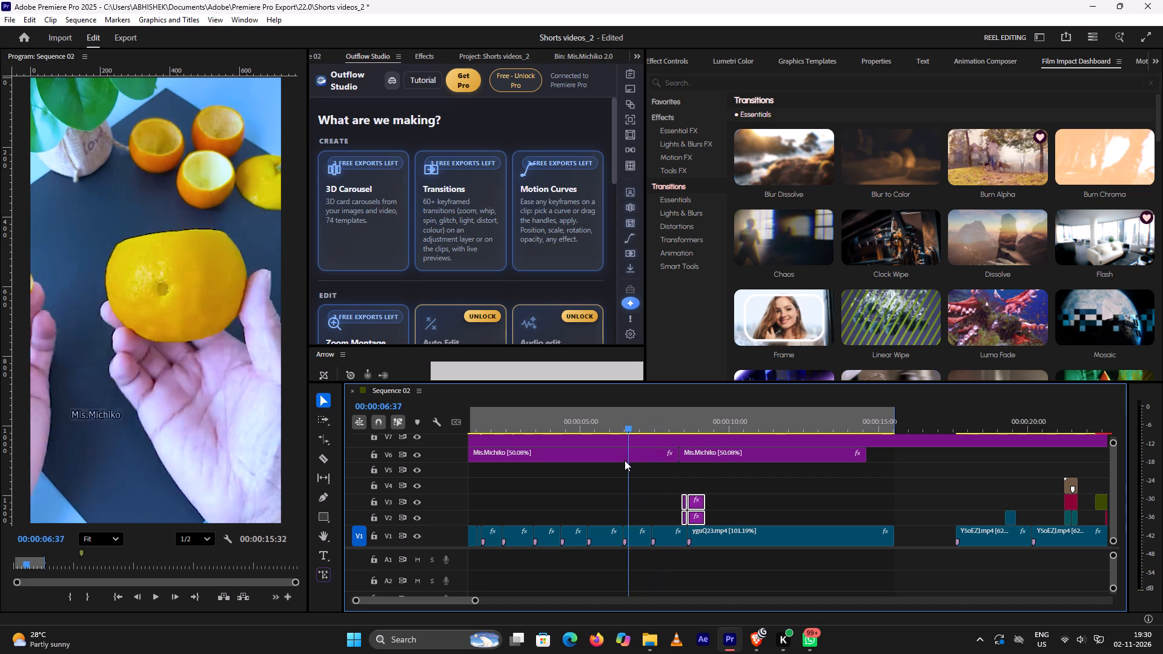
pyautogui.moveTo(625, 460); pyautogui.dragTo(643, 460)
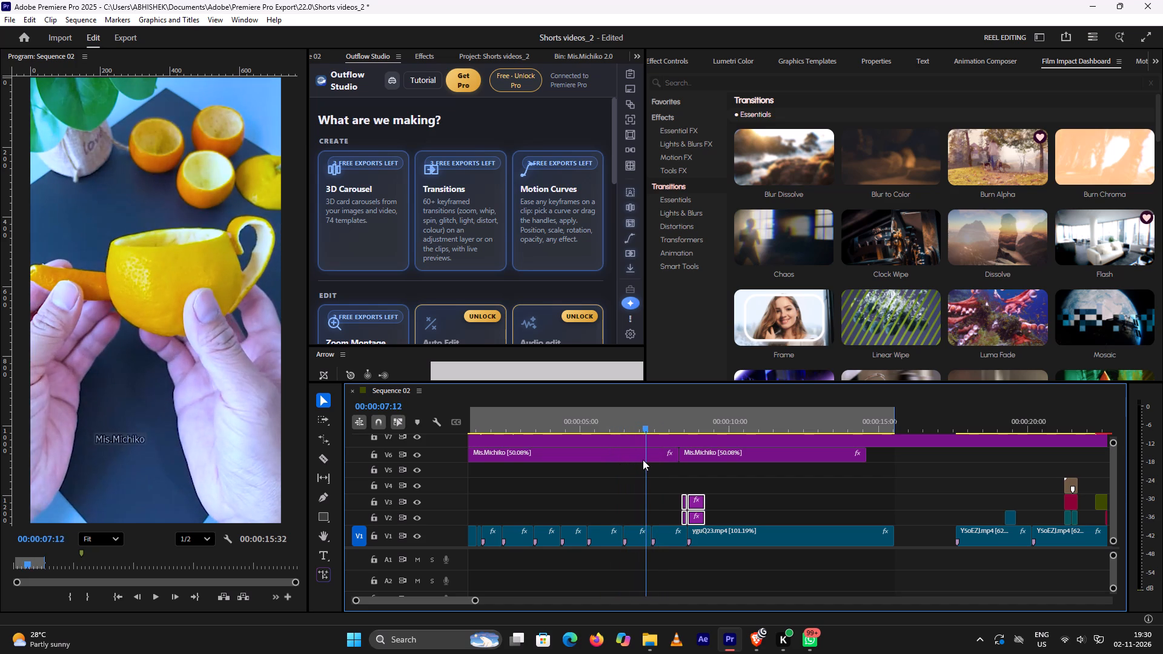
pyautogui.moveTo(643, 460); pyautogui.dragTo(634, 480)
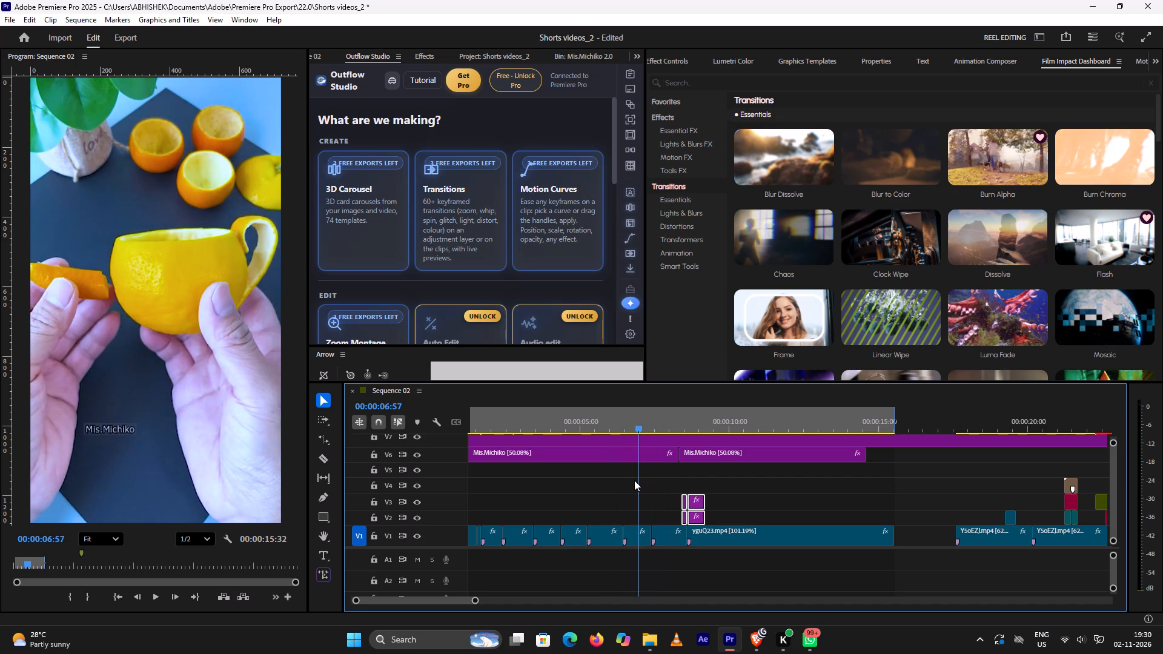
pyautogui.moveTo(634, 480); pyautogui.dragTo(648, 475)
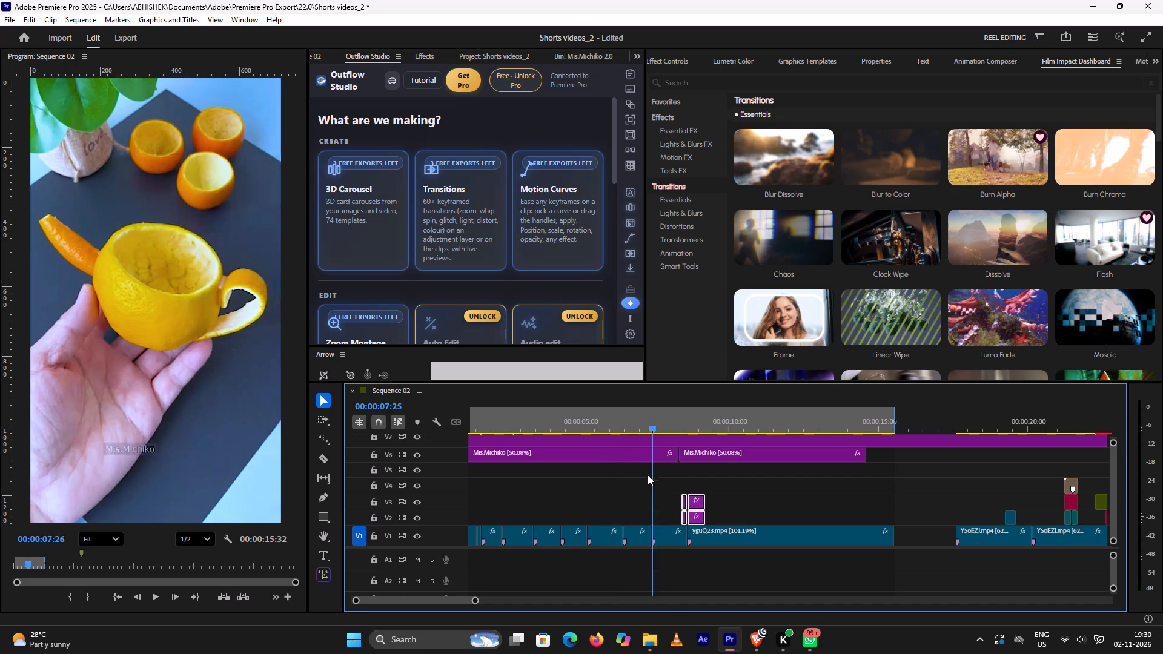
pyautogui.moveTo(648, 475); pyautogui.dragTo(645, 475)
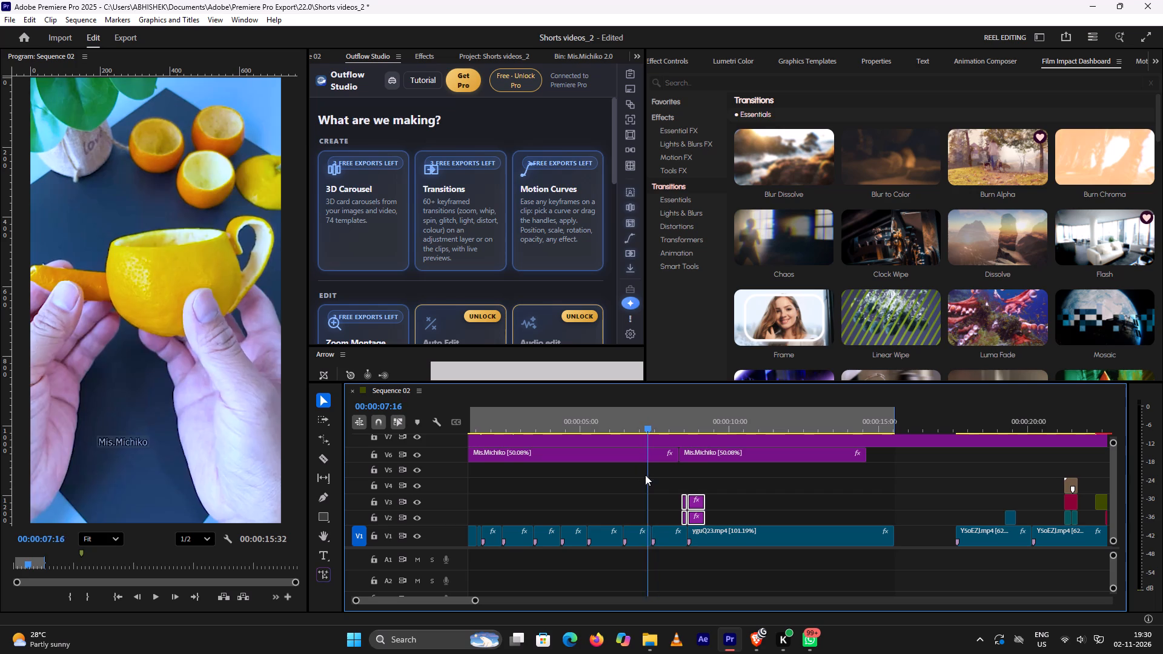
pyautogui.moveTo(645, 475); pyautogui.dragTo(643, 475)
pyautogui.moveTo(643, 475); pyautogui.dragTo(637, 480)
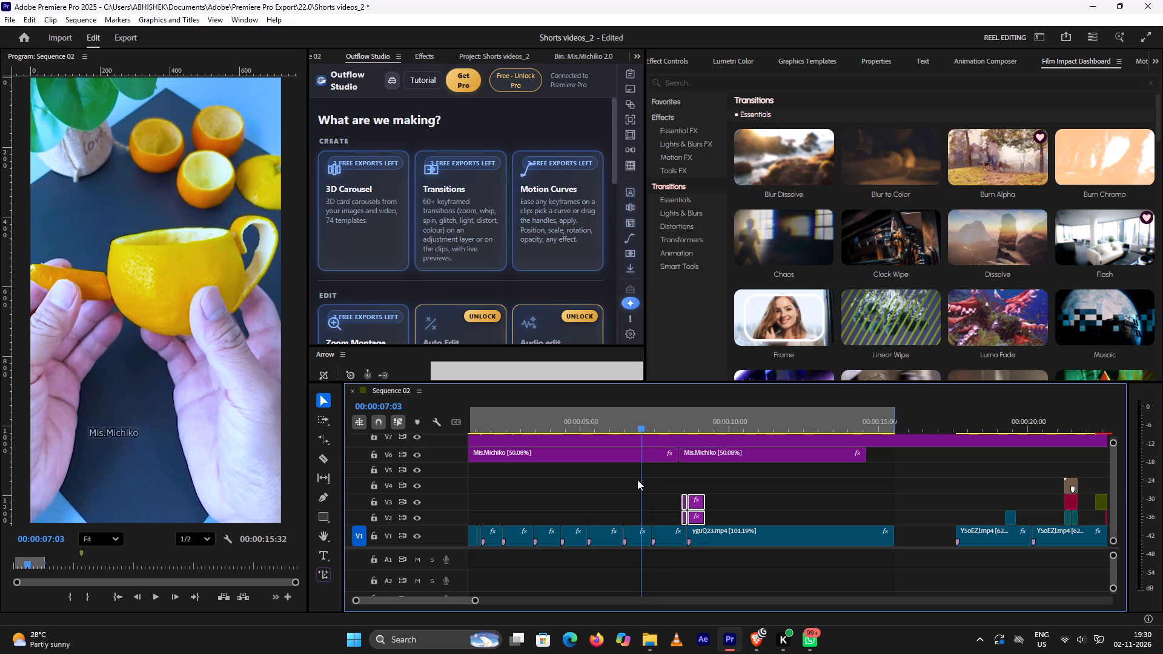
pyautogui.moveTo(637, 480); pyautogui.dragTo(655, 470)
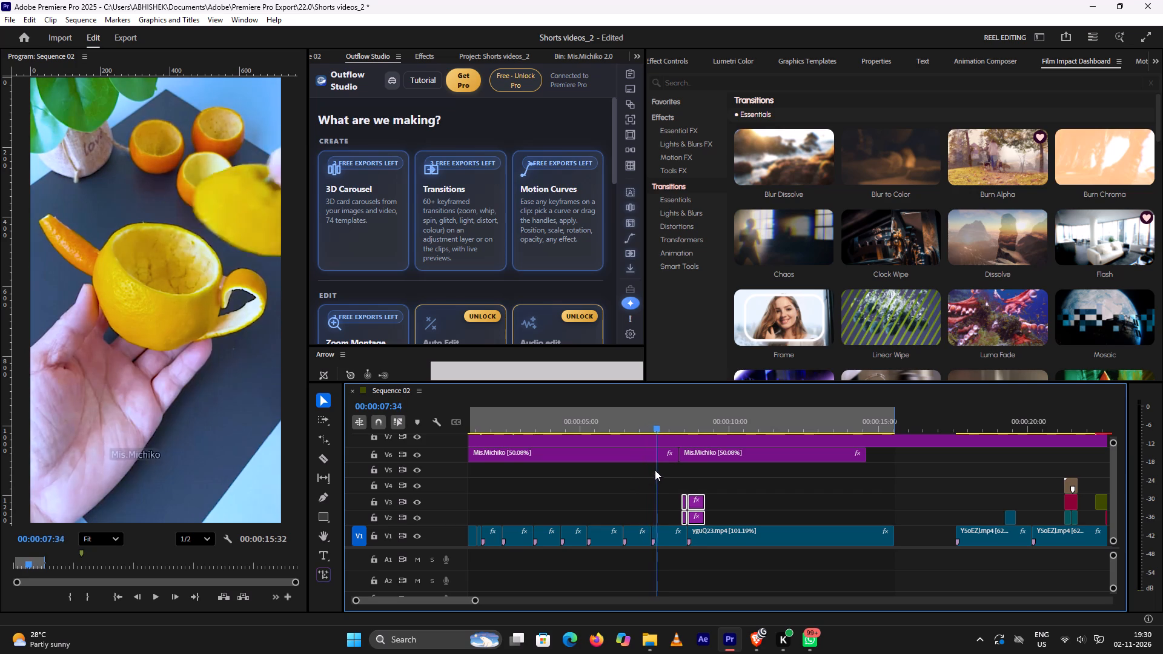
pyautogui.moveTo(655, 470); pyautogui.dragTo(648, 475)
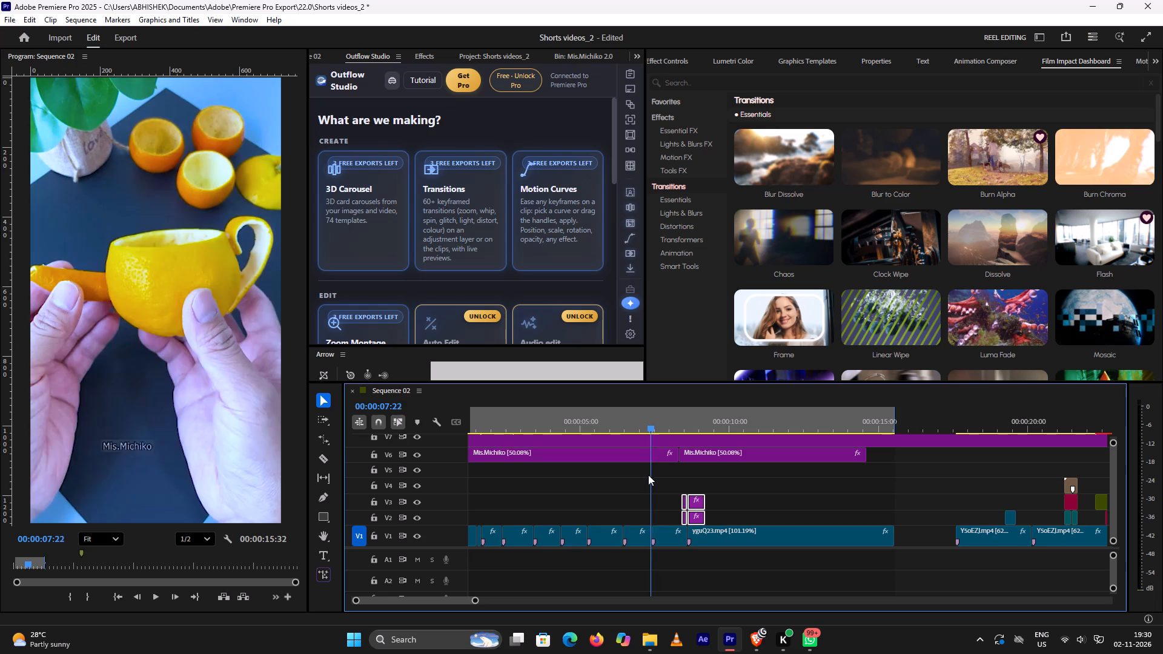
pyautogui.moveTo(648, 475); pyautogui.dragTo(656, 472)
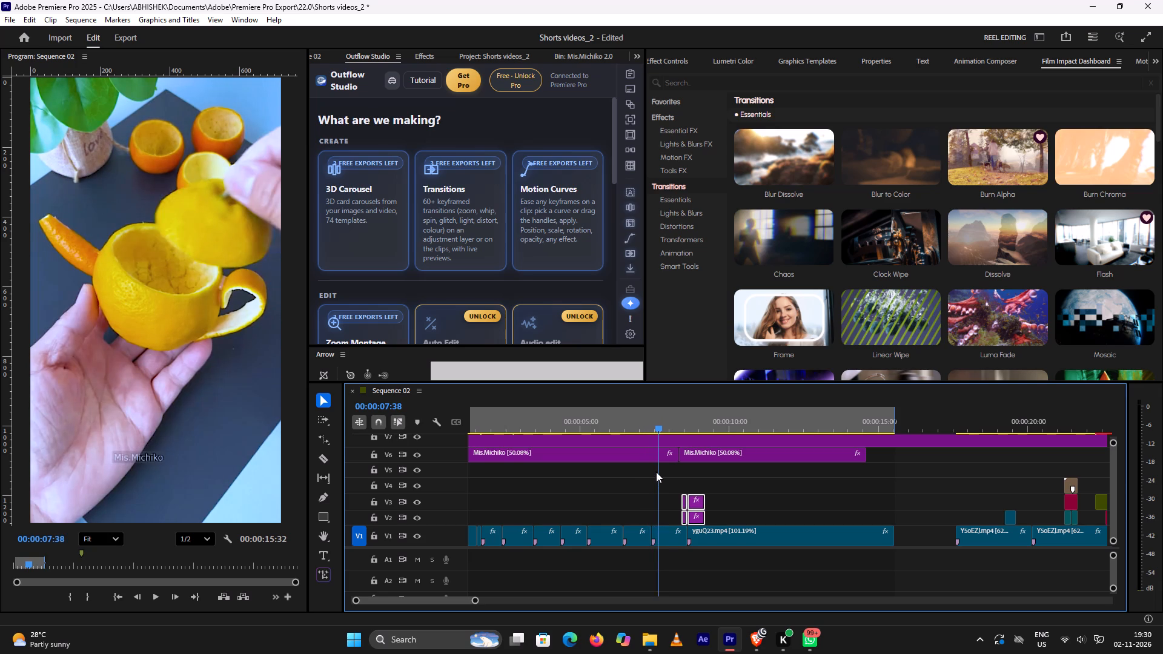
pyautogui.moveTo(656, 472); pyautogui.dragTo(646, 480)
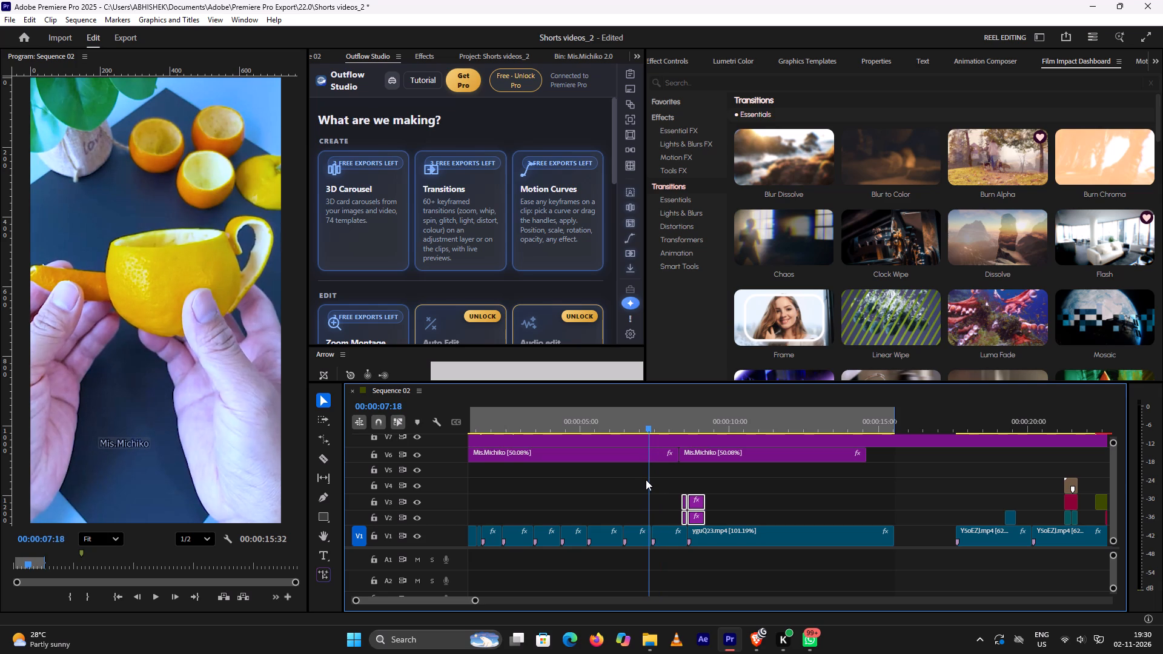
pyautogui.moveTo(646, 480); pyautogui.dragTo(657, 477)
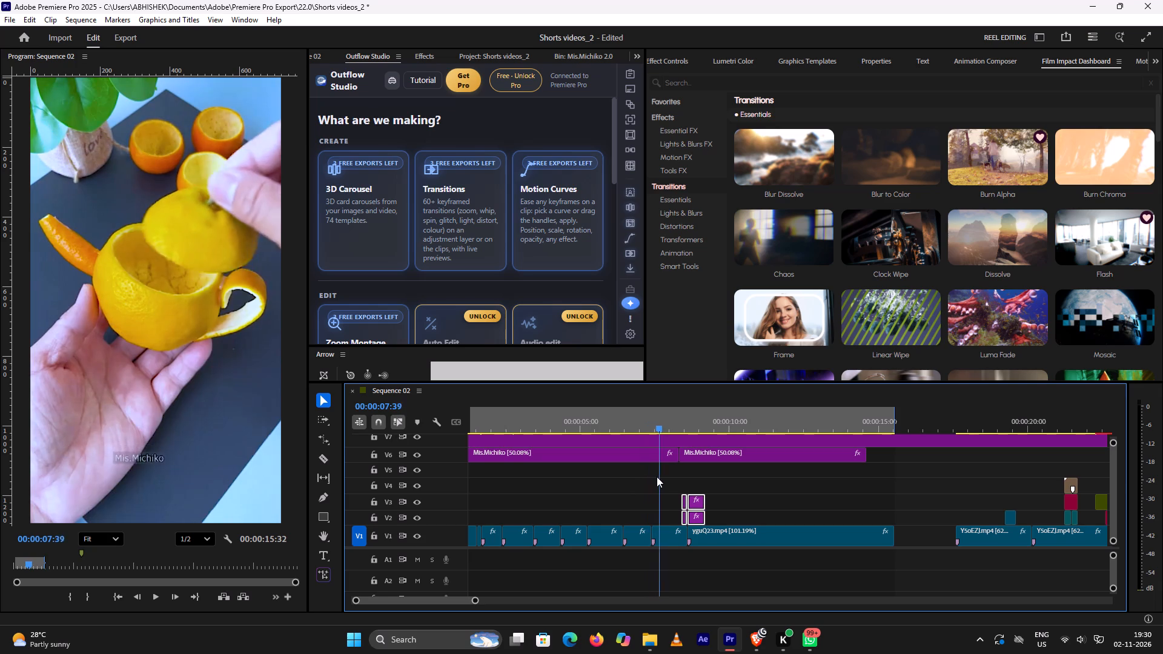
# Scrub through the orange-peel pouring shot to 00:00:11:14, then back over the teapot cut to about 00:00:07:16.
pyautogui.moveTo(657, 477); pyautogui.dragTo(701, 476)
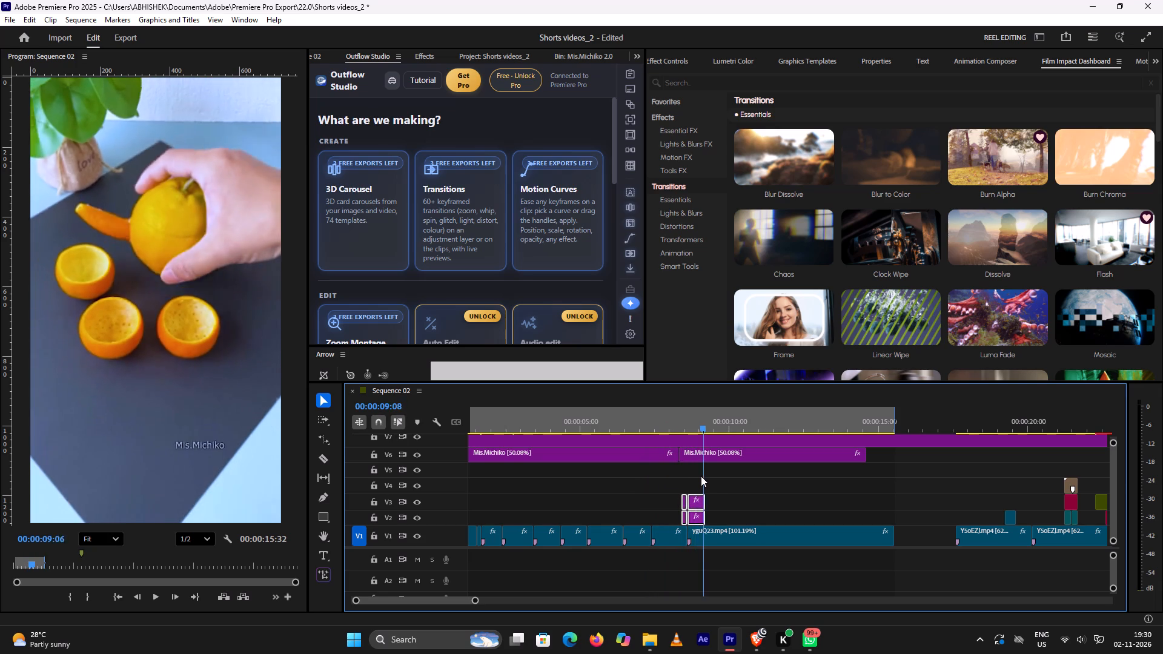
pyautogui.moveTo(701, 476); pyautogui.dragTo(763, 490)
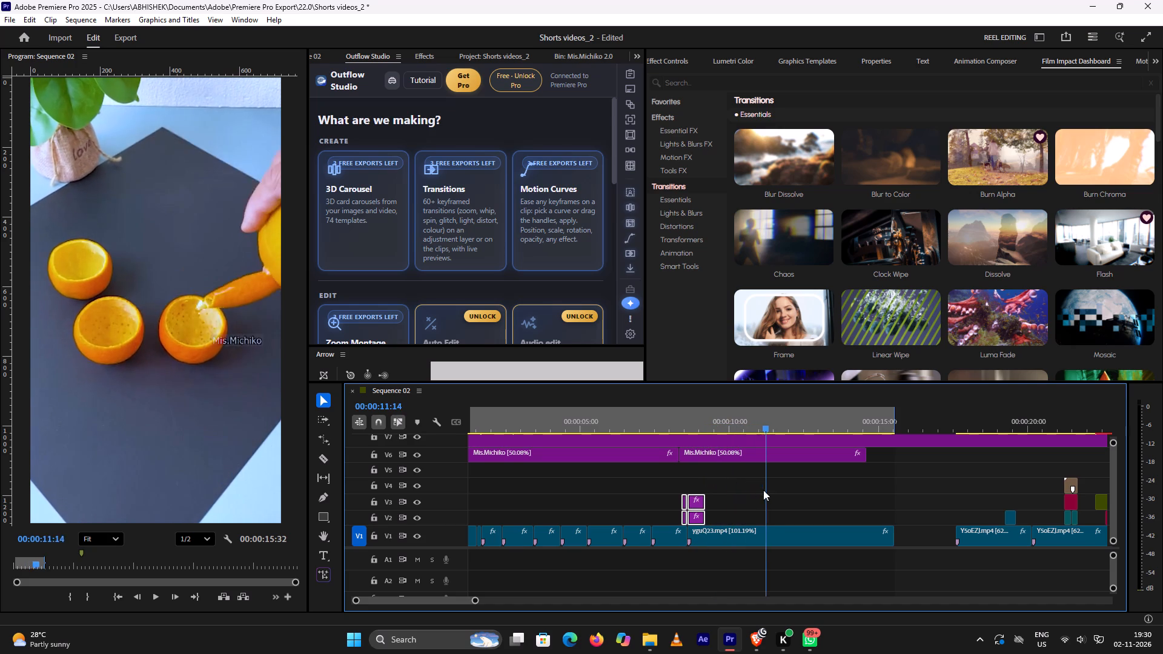
pyautogui.moveTo(763, 490); pyautogui.dragTo(700, 515)
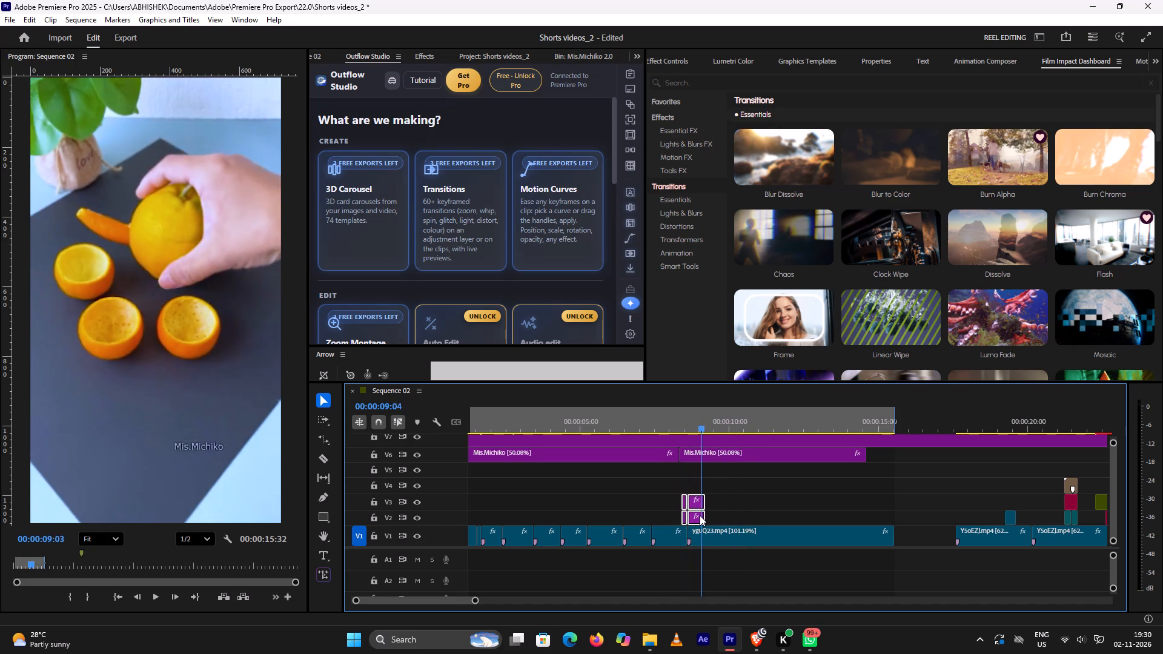
pyautogui.moveTo(700, 515); pyautogui.dragTo(650, 524)
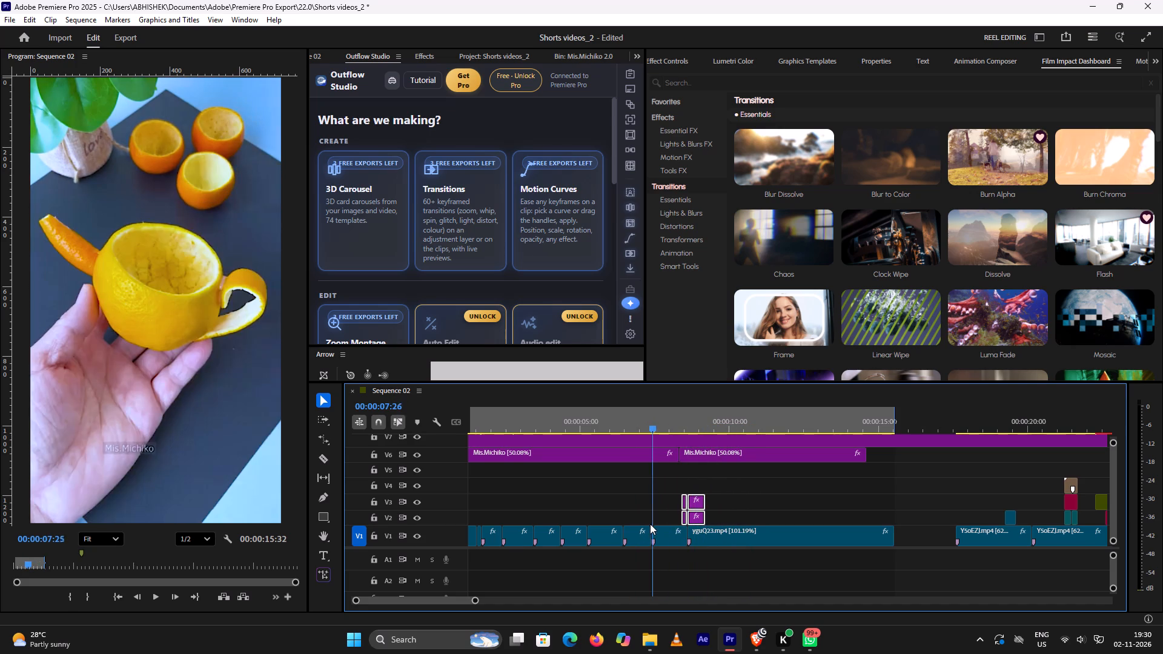
pyautogui.moveTo(650, 524); pyautogui.dragTo(647, 523)
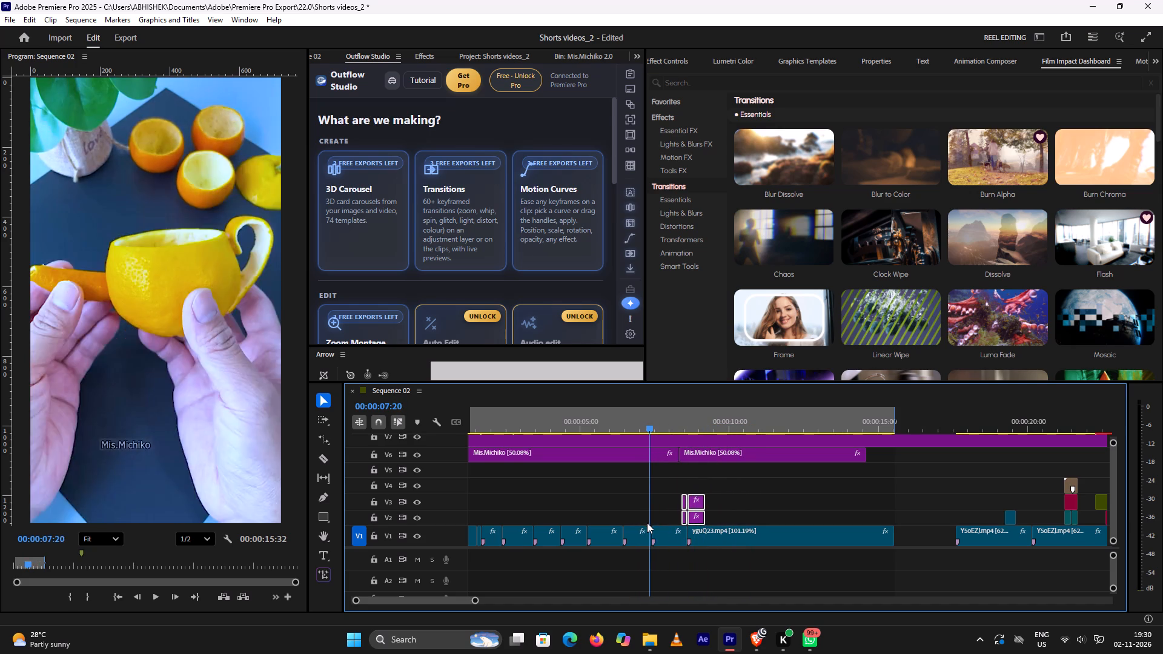
pyautogui.moveTo(647, 523); pyautogui.dragTo(637, 528)
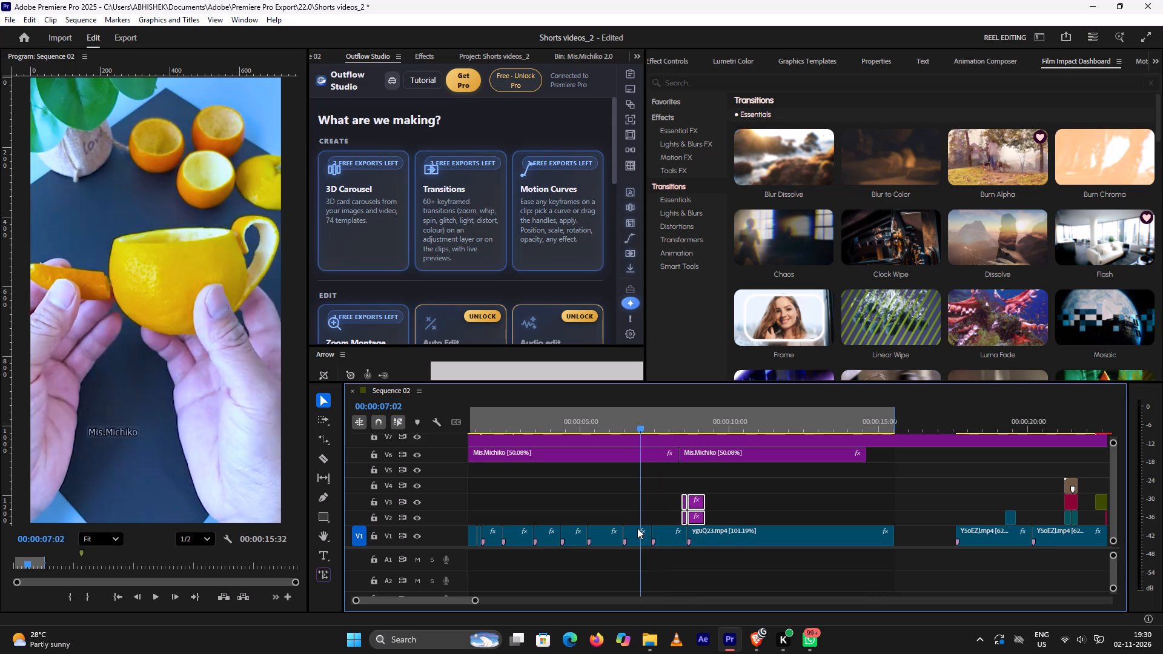
pyautogui.moveTo(637, 528); pyautogui.dragTo(645, 527)
# Play short stretches of the apple short between about 00:00:19 and 00:00:25:18 to review its transitions for reuse.
pyautogui.scroll(-8, 740, 530)
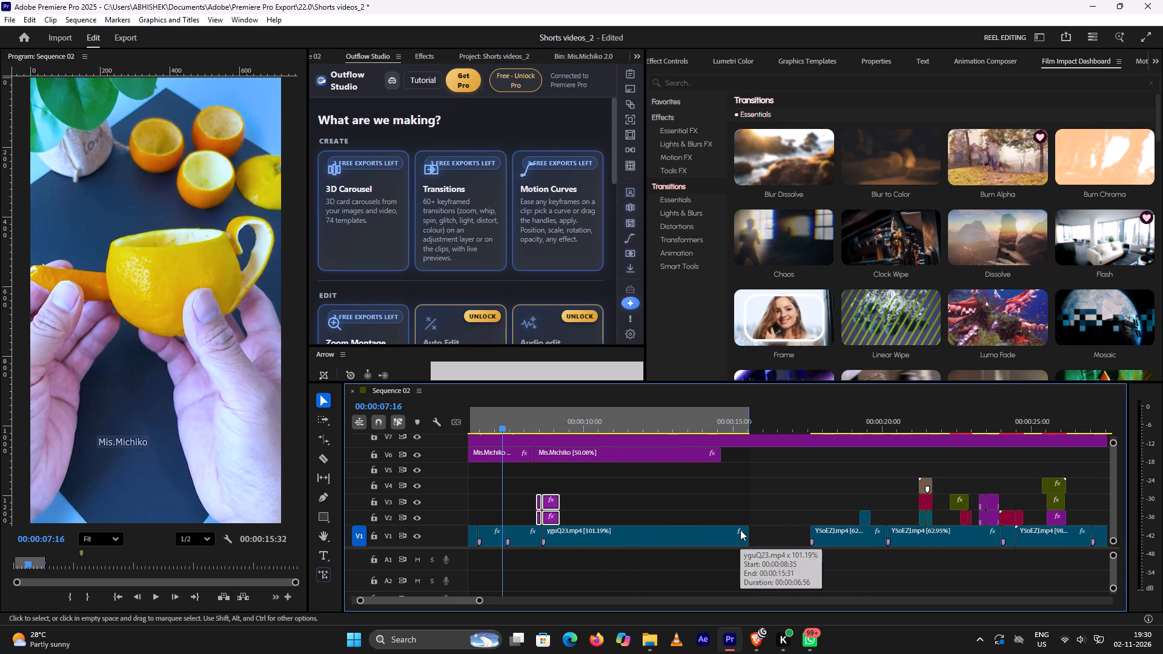
pyautogui.scroll(-4, 740, 530)
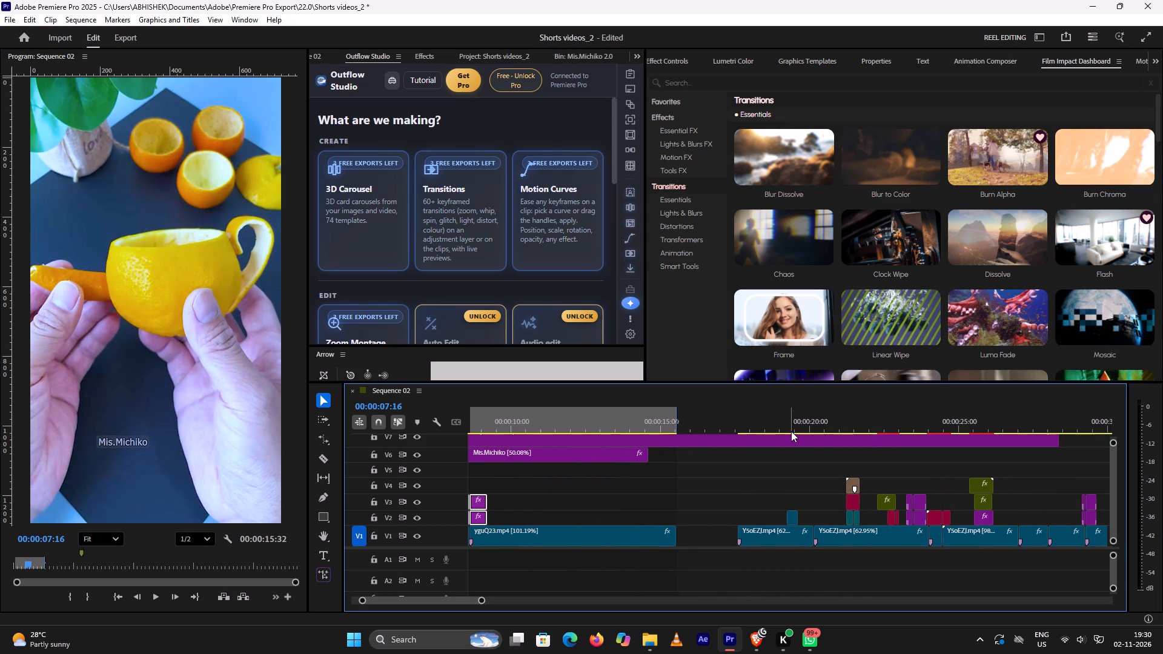
pyautogui.click(782, 423)
pyautogui.press('space')
pyautogui.press('space')
pyautogui.scroll(-1, 841, 524)
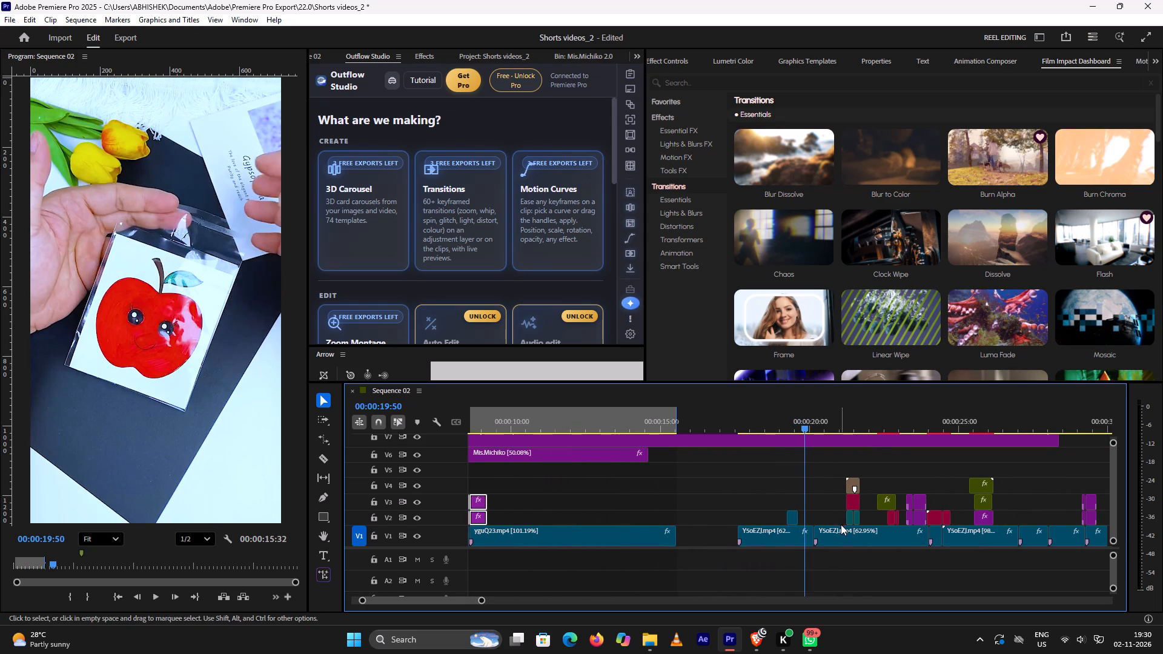
pyautogui.scroll(-1, 841, 524)
pyautogui.click(805, 424)
pyautogui.press('space')
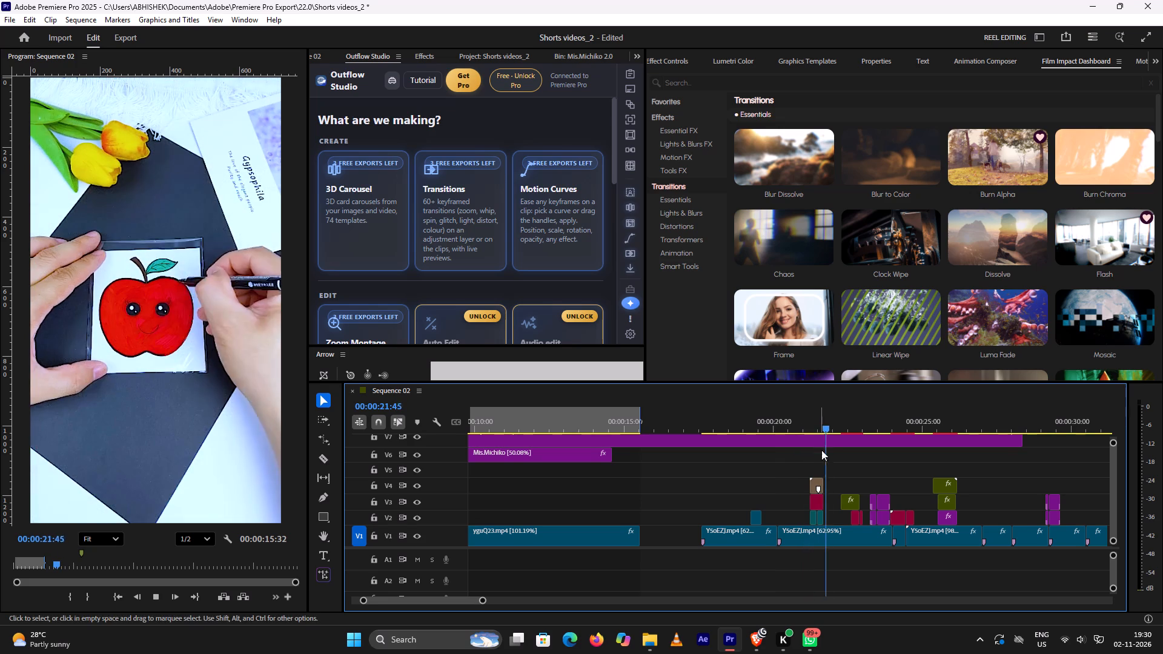
pyautogui.press('space')
pyautogui.scroll(-2, 830, 461)
pyautogui.click(802, 427)
pyautogui.press('space')
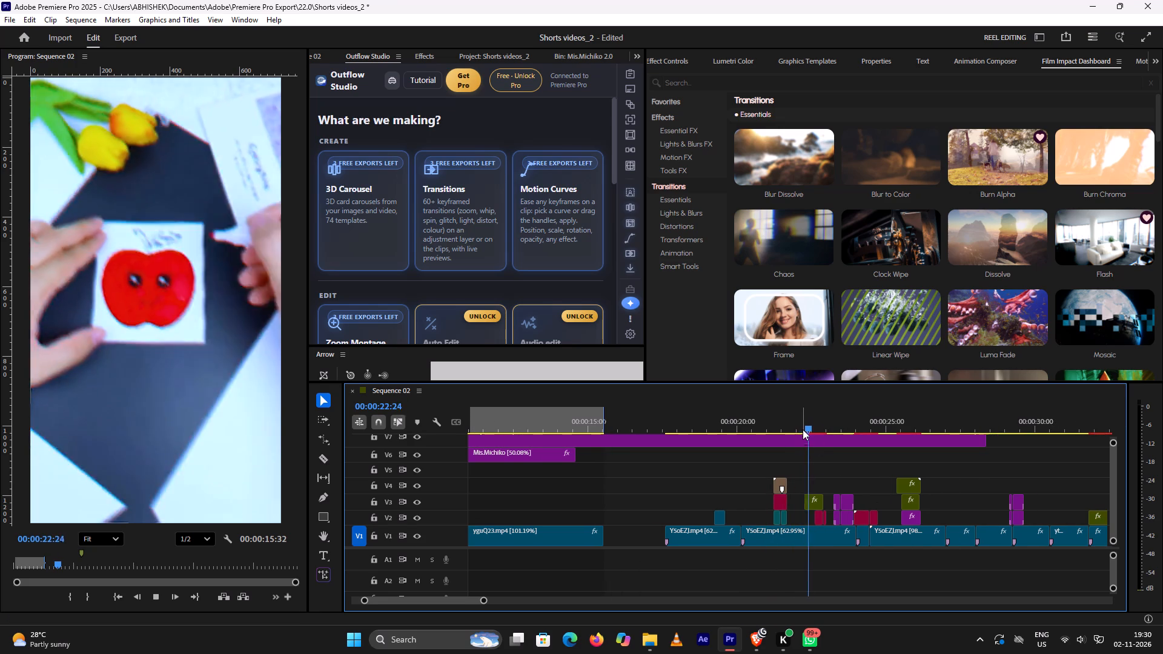
pyautogui.press('space')
pyautogui.press('space')
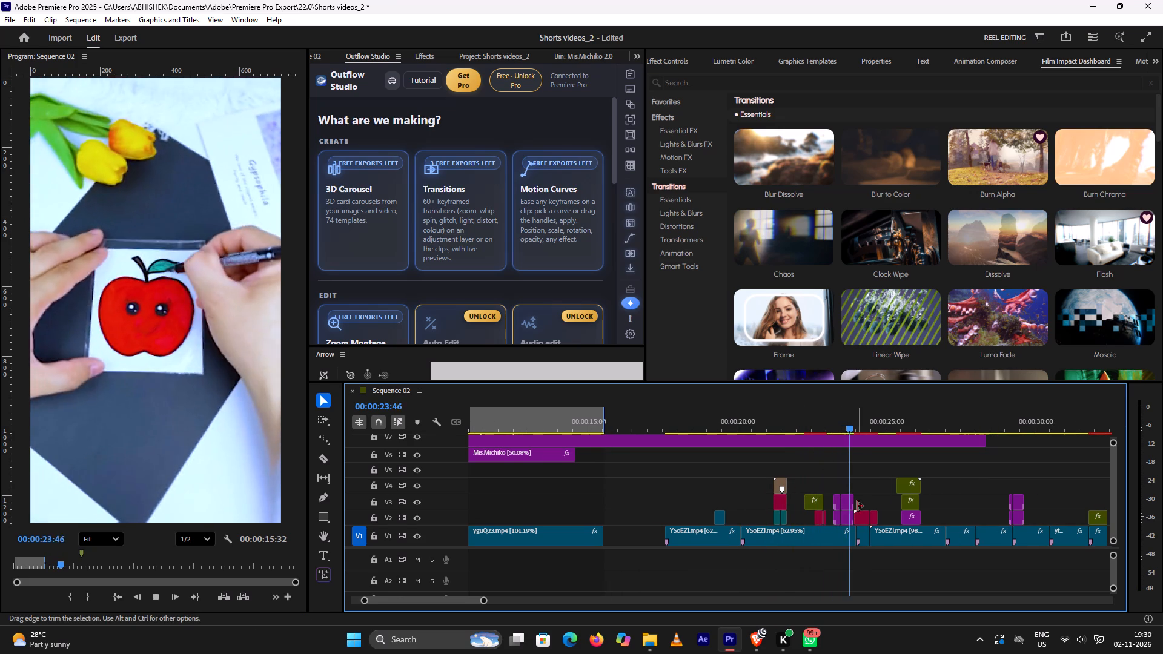
pyautogui.press('space')
pyautogui.press('space')
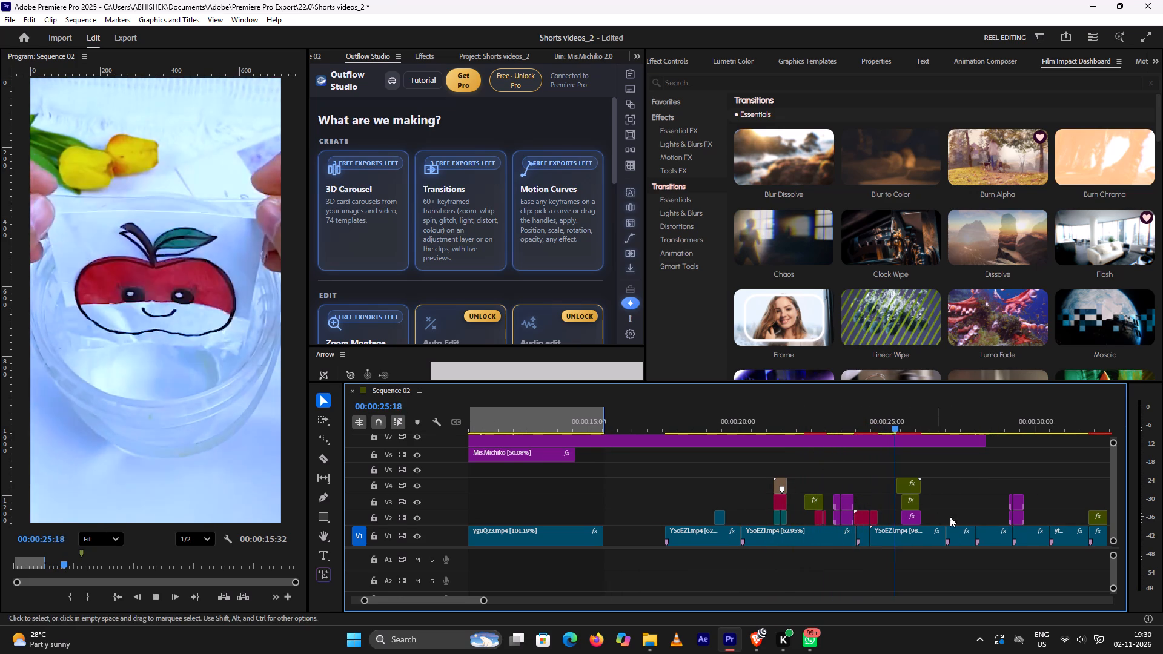
pyautogui.press('space')
# Play the donut short's transitions around 00:00:29:02 and 00:00:35:29 to review them for reuse.
pyautogui.scroll(-3, 966, 517)
pyautogui.click(953, 423)
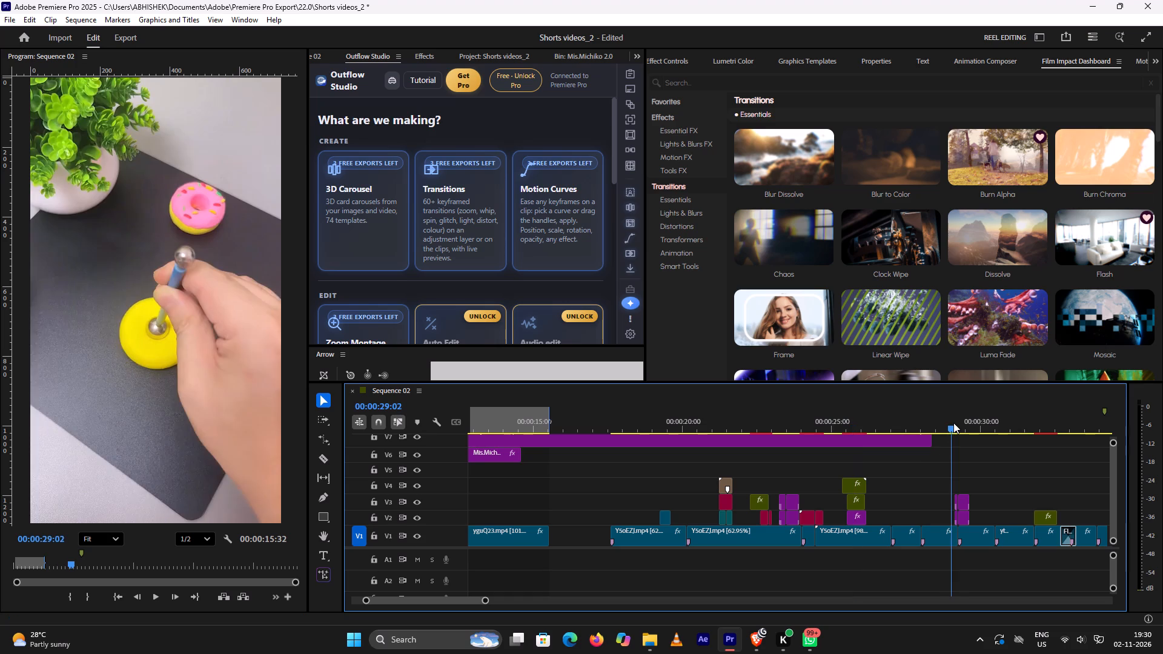
pyautogui.press('space')
pyautogui.press('space')
pyautogui.scroll(-9, 968, 482)
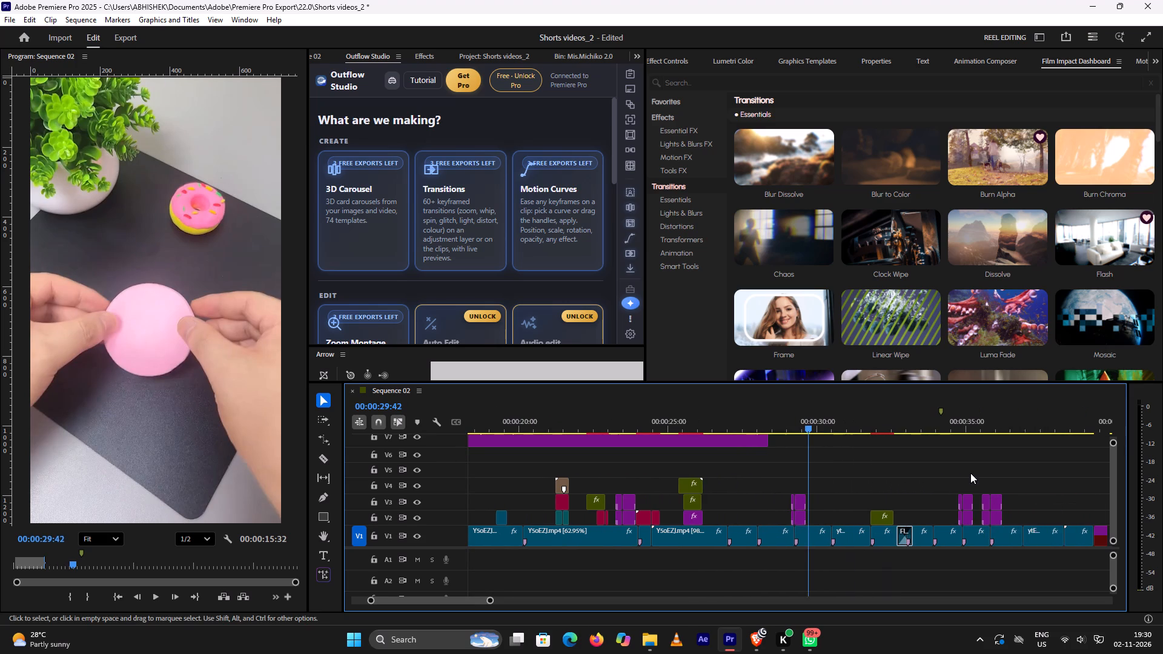
pyautogui.click(955, 417)
pyautogui.press('space')
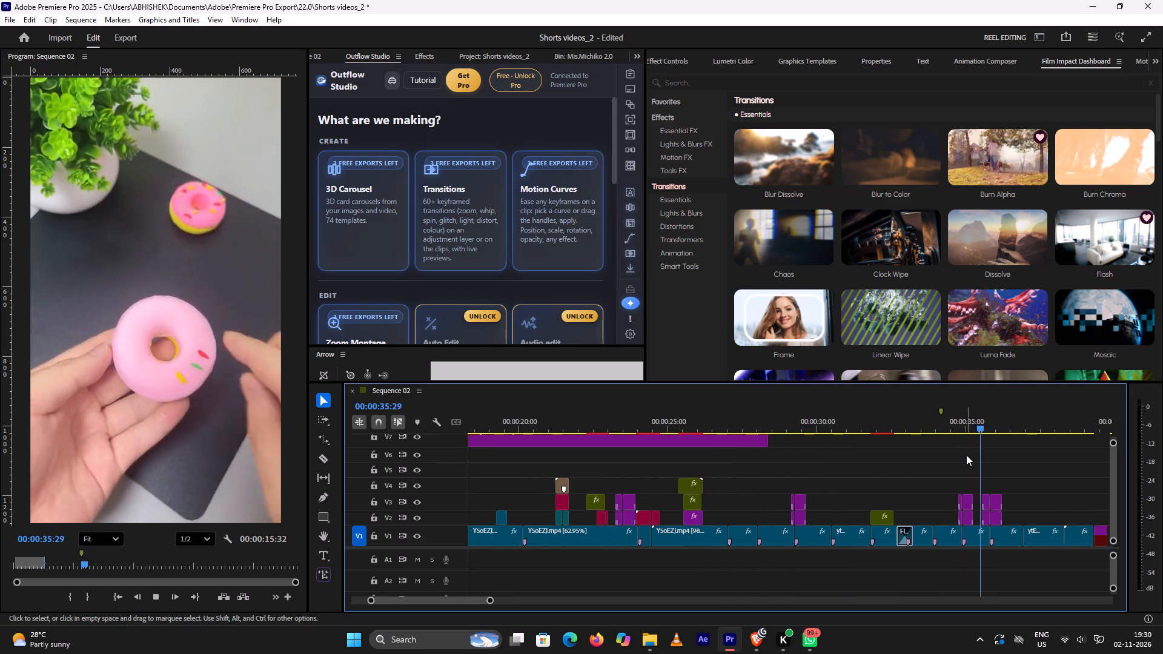
pyautogui.press('space')
# Play the cup short's transition around 00:00:44:51 twice, continuing to 00:00:45:25.
pyautogui.scroll(-11, 971, 473)
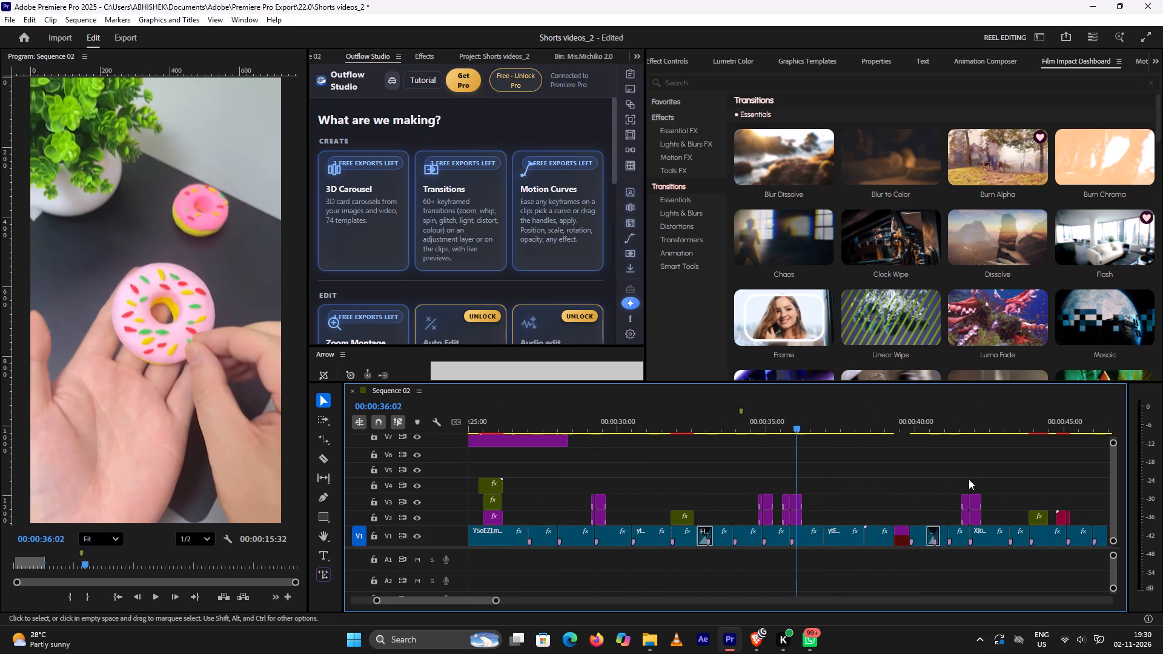
pyautogui.scroll(-5, 969, 479)
pyautogui.click(962, 423)
pyautogui.press('space')
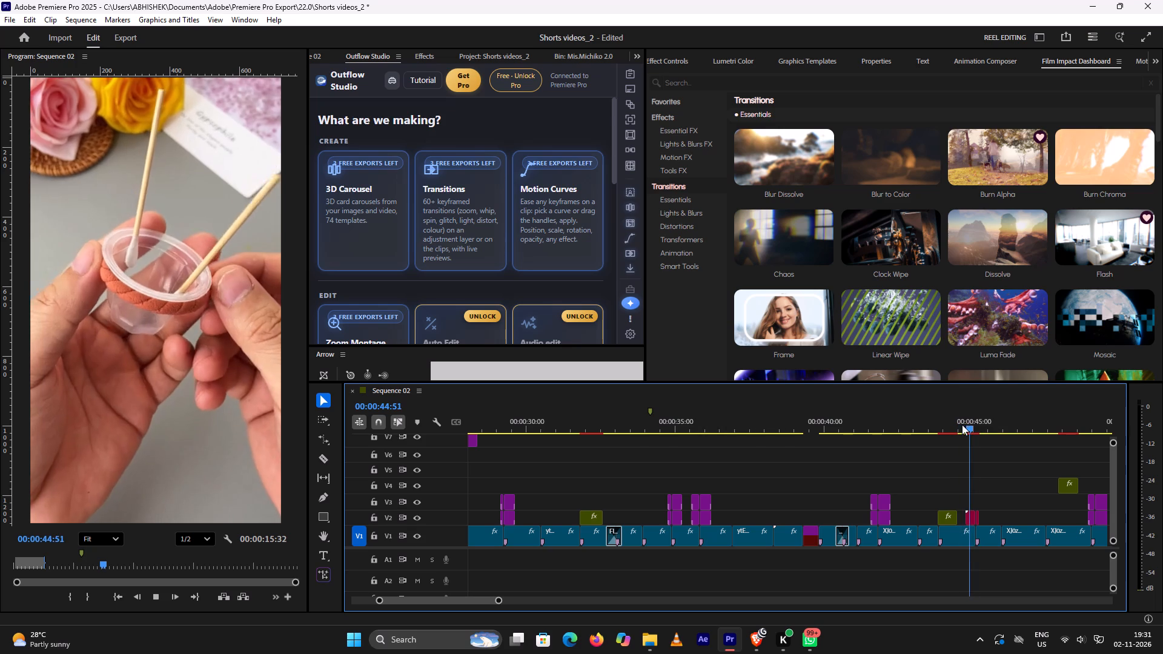
pyautogui.press('space')
pyautogui.doubleClick(964, 425)
pyautogui.press('space')
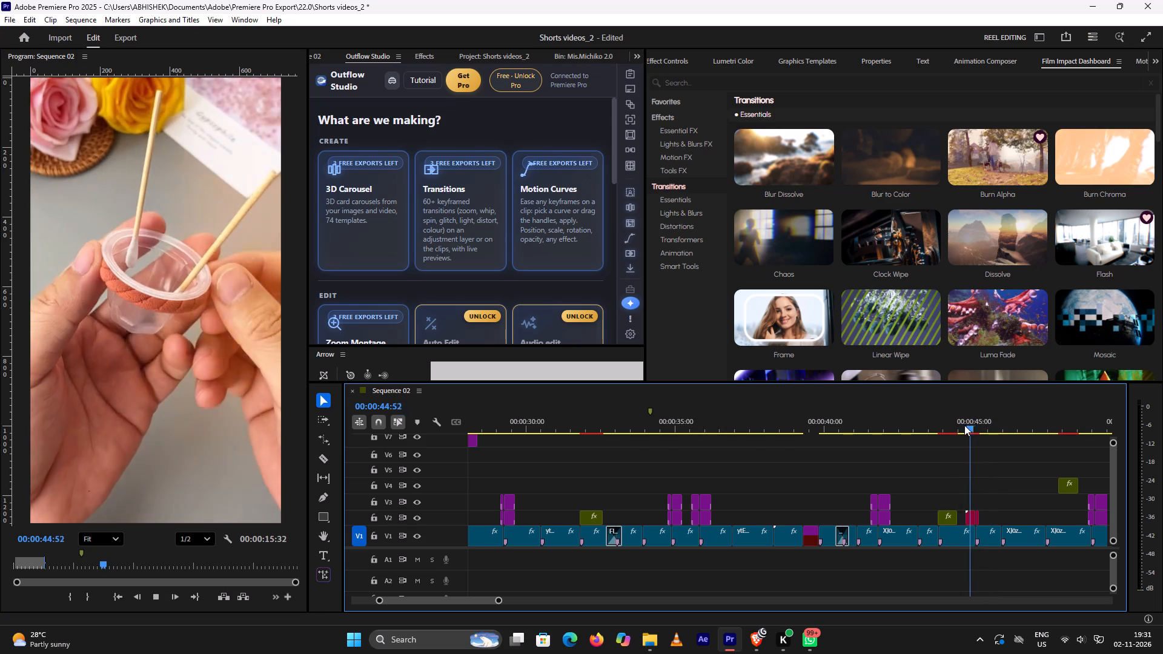
pyautogui.press('space')
# Copy the cup short's V2 transition near 00:00:45 onto V2 over the orange-peel short's teapot cut around 00:00:07:23.
pyautogui.moveTo(963, 489); pyautogui.dragTo(983, 515)
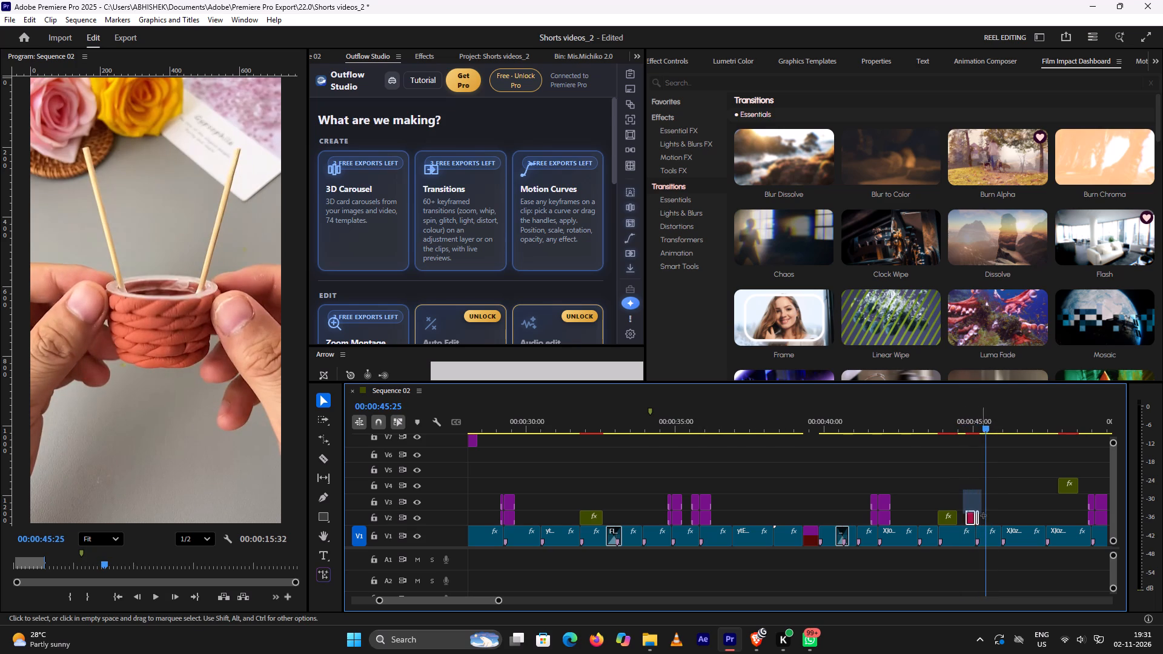
pyautogui.moveTo(983, 515); pyautogui.dragTo(985, 518)
pyautogui.moveTo(970, 519); pyautogui.dragTo(457, 483)
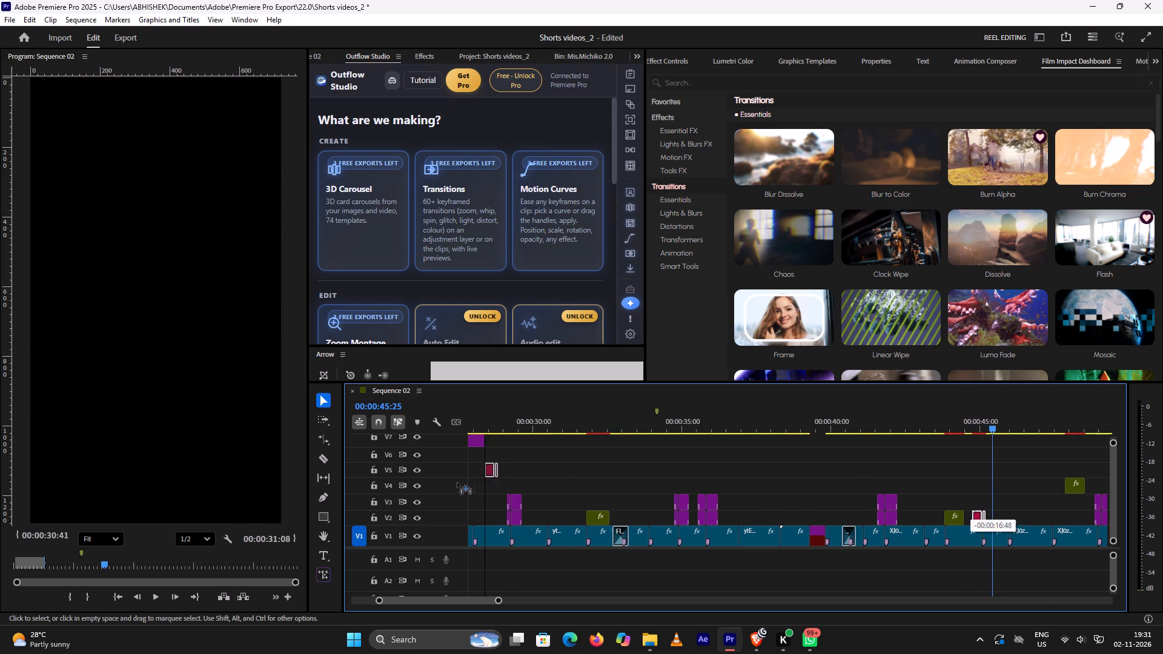
pyautogui.moveTo(457, 483); pyautogui.dragTo(626, 501)
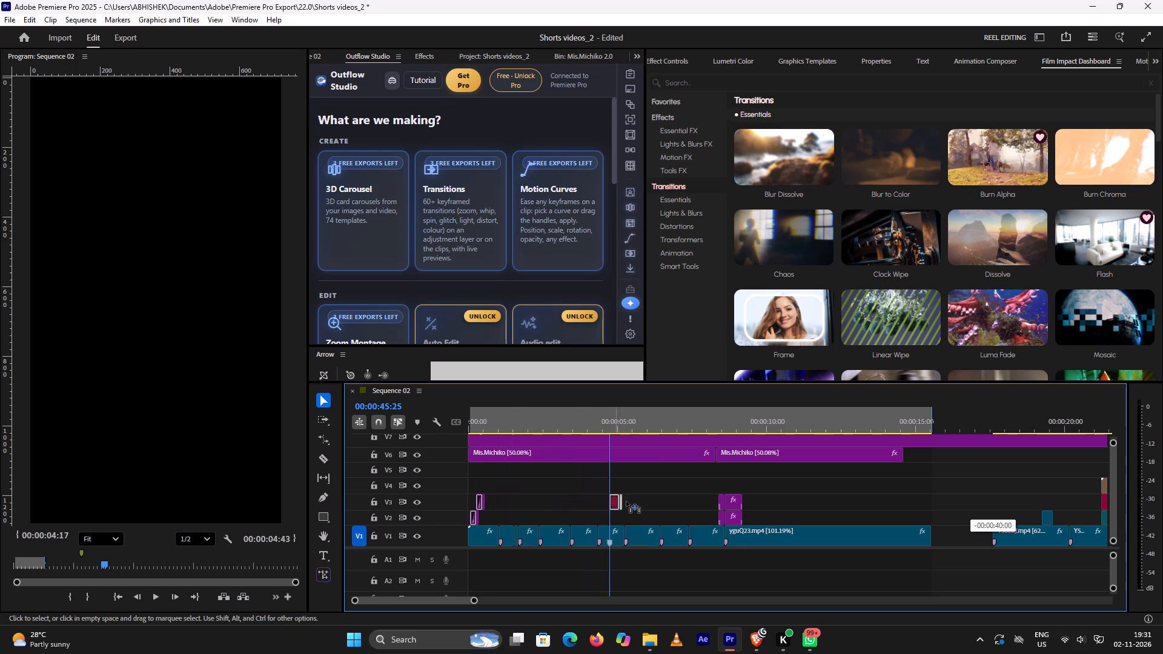
pyautogui.moveTo(626, 501); pyautogui.dragTo(683, 513)
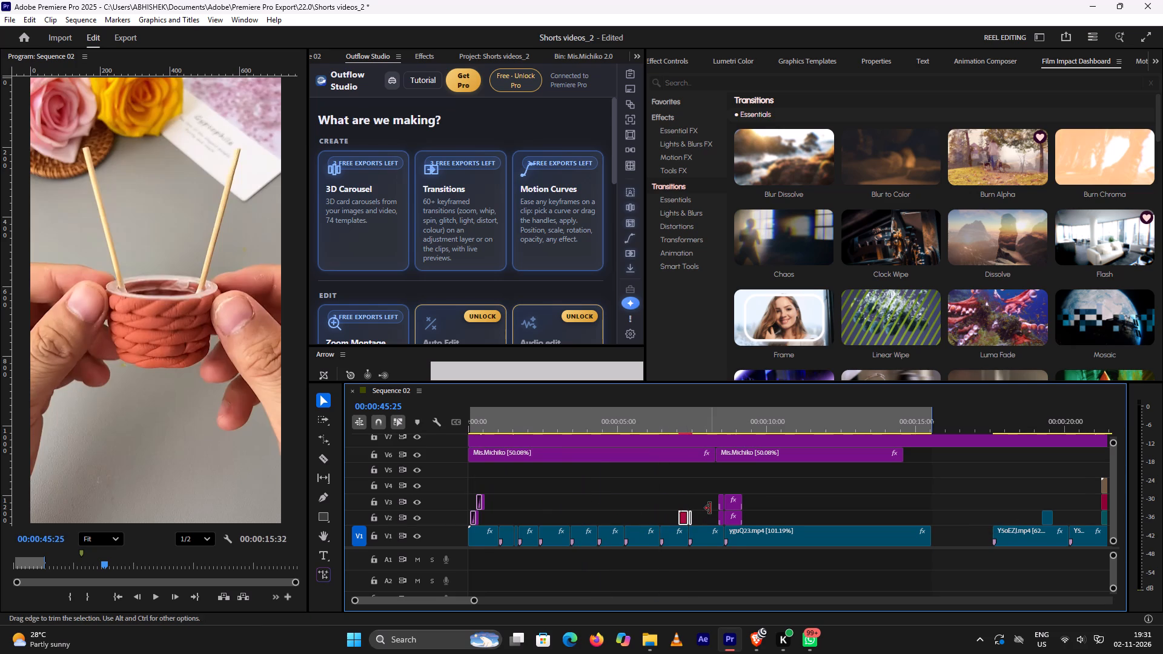
# Play the copied transition over the teapot cut repeatedly from about 00:00:07:02 to check how it lands.
pyautogui.keyDown('alt'); pyautogui.scroll(9, 710, 508); pyautogui.keyUp('alt')
pyautogui.click(609, 417)
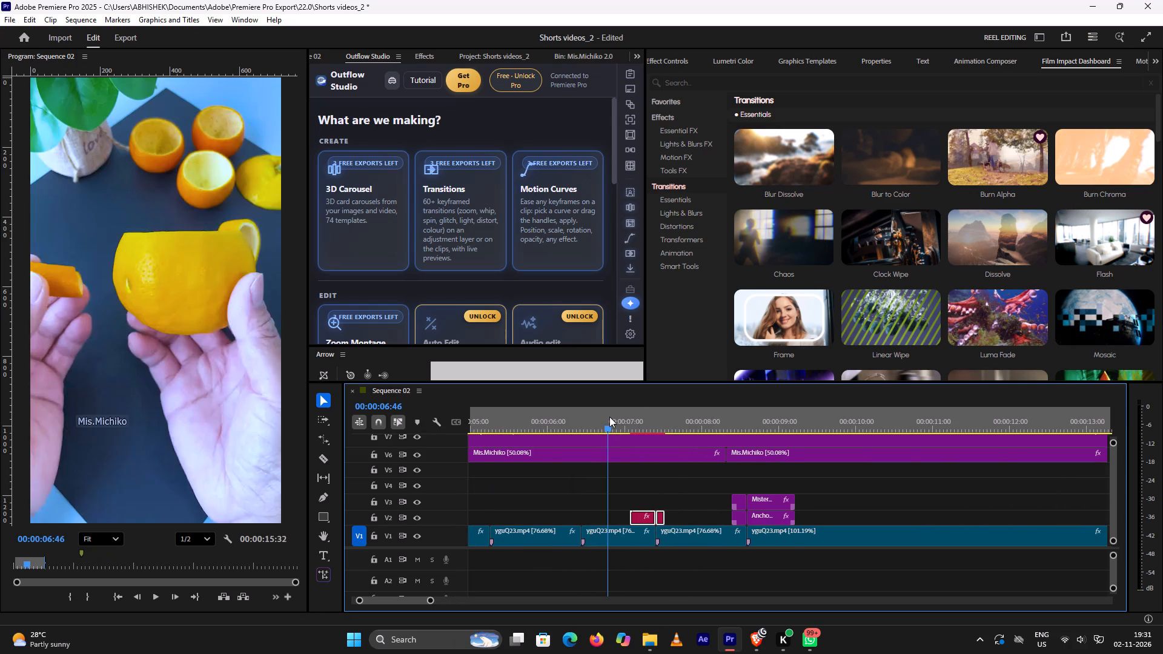
pyautogui.press('space')
pyautogui.press('space')
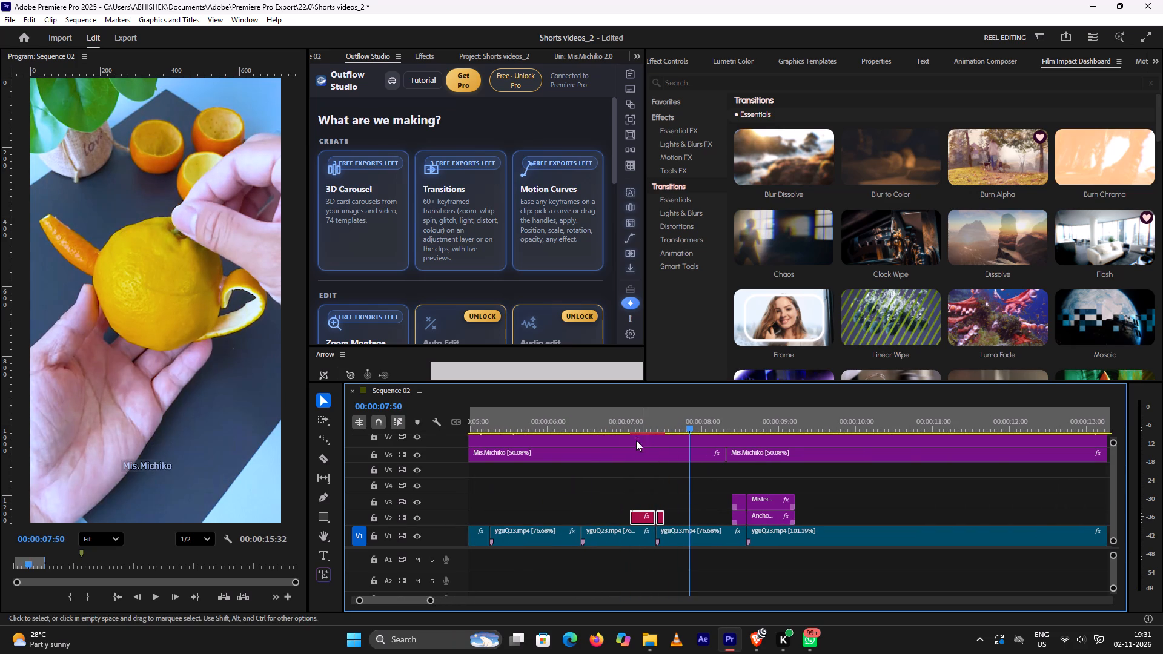
pyautogui.click(628, 423)
pyautogui.press('space')
pyautogui.press('space')
pyautogui.click(628, 424)
pyautogui.press('space')
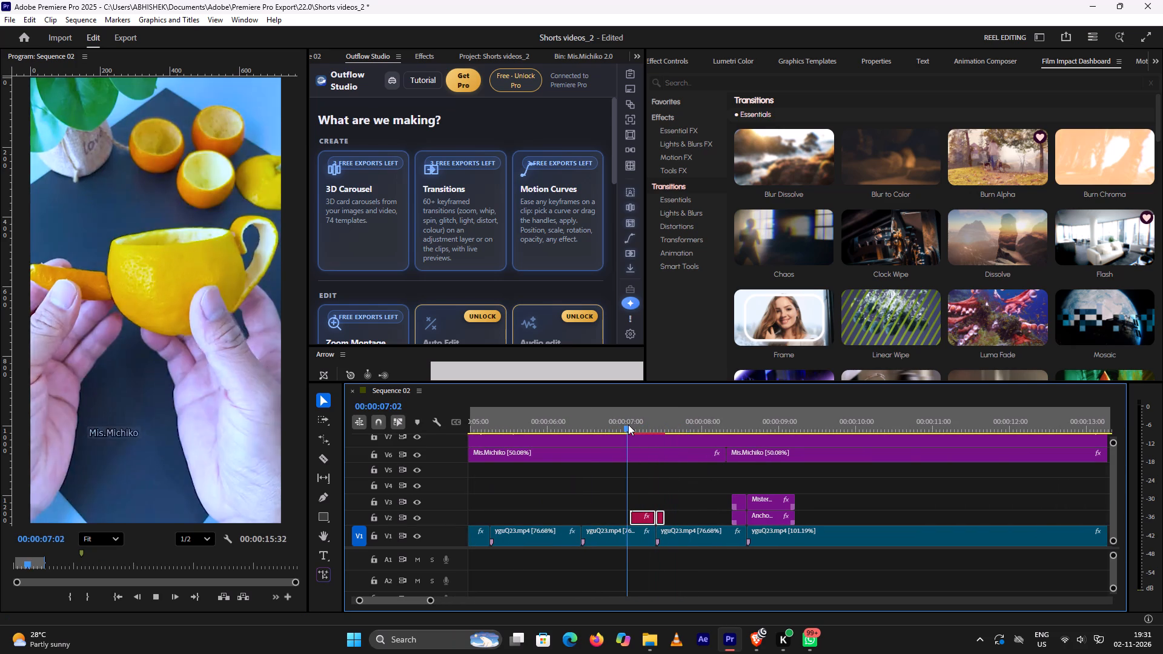
pyautogui.press('space')
pyautogui.click(628, 424)
pyautogui.press('space')
pyautogui.press('space')
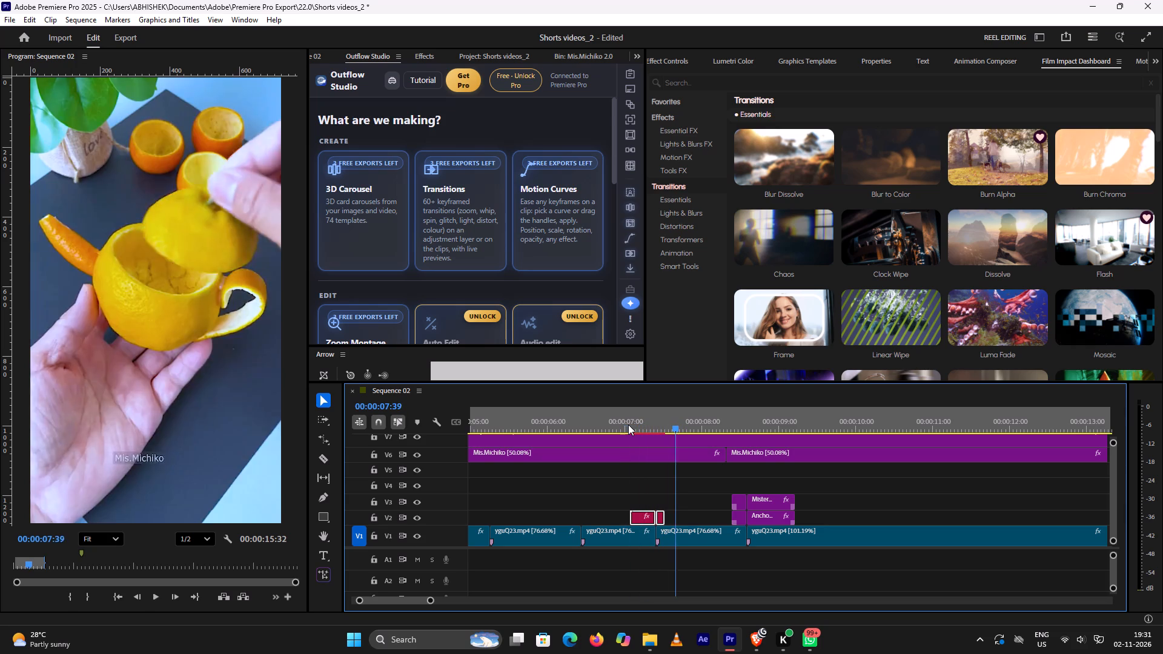
pyautogui.click(628, 424)
pyautogui.press('space')
pyautogui.press('space')
pyautogui.click(628, 424)
pyautogui.press('space')
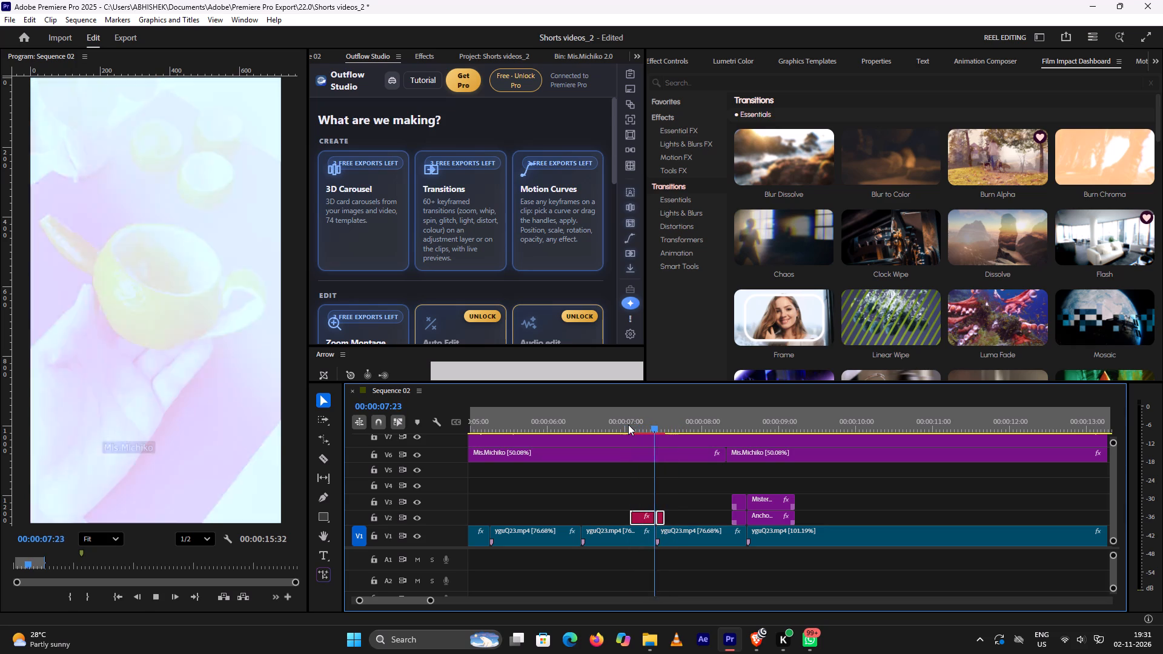
pyautogui.press('space')
# Play short stretches of the orange-peel short between about 00:00:03:45 and 00:00:06:48 to check its cuts.
pyautogui.keyDown('alt'); pyautogui.scroll(-4, 706, 464); pyautogui.keyUp('alt')
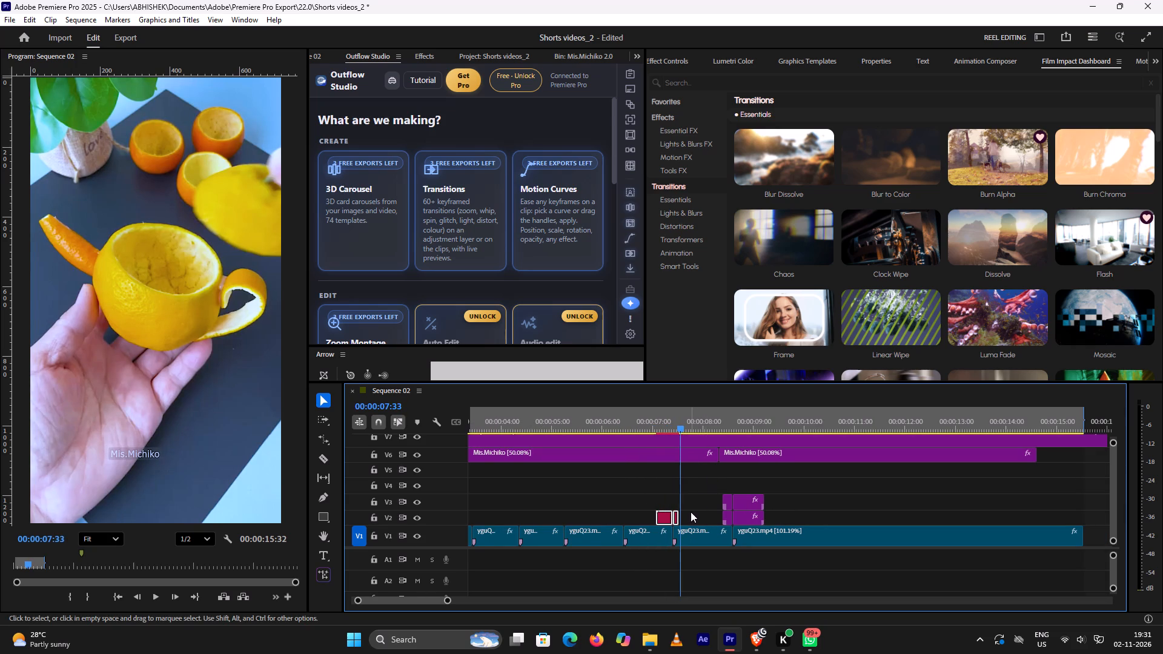
pyautogui.keyDown('alt'); pyautogui.scroll(-3, 702, 500); pyautogui.keyUp('alt')
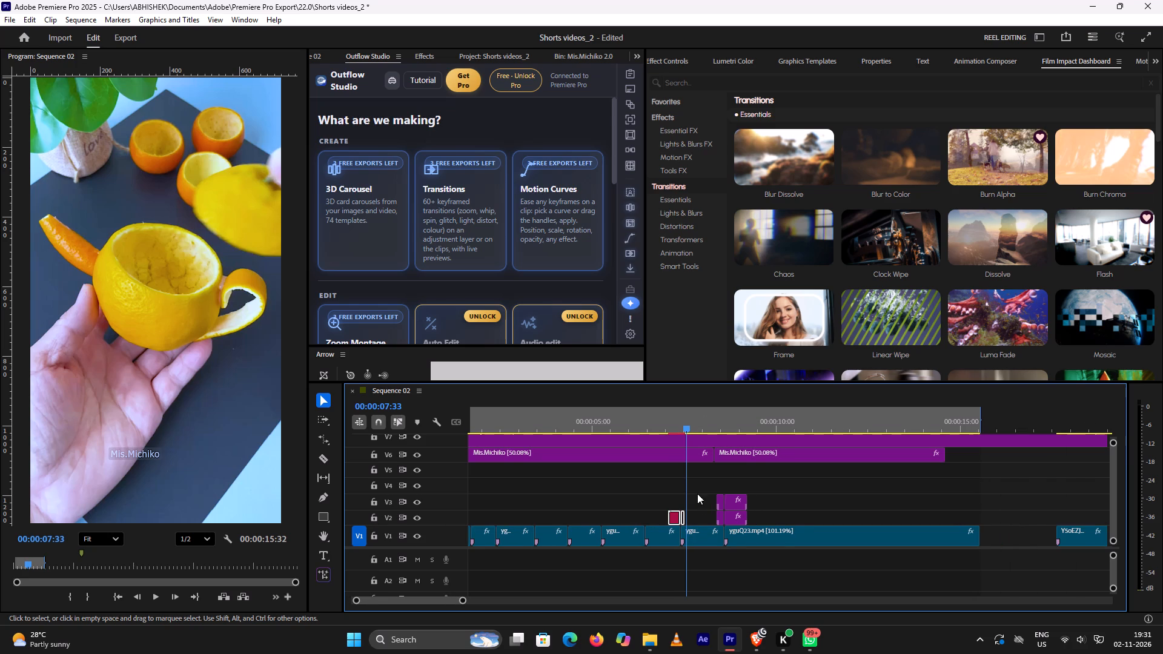
pyautogui.click(632, 422)
pyautogui.press('space')
pyautogui.press('space')
pyautogui.click(583, 420)
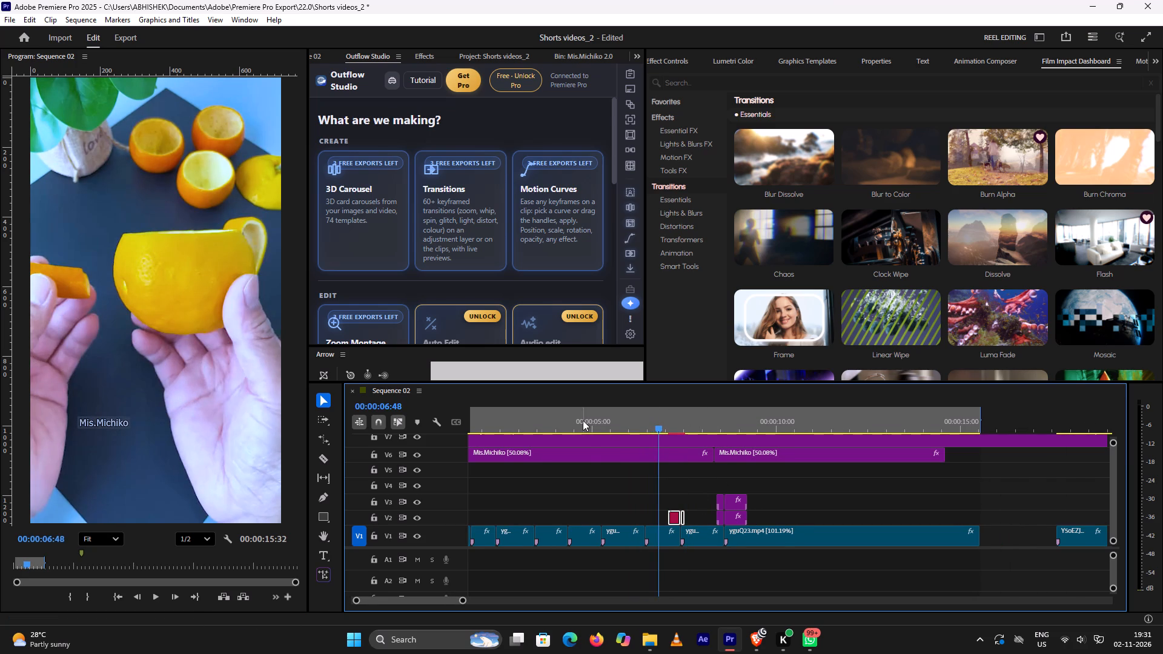
pyautogui.press('space')
pyautogui.press('space')
pyautogui.click(548, 419)
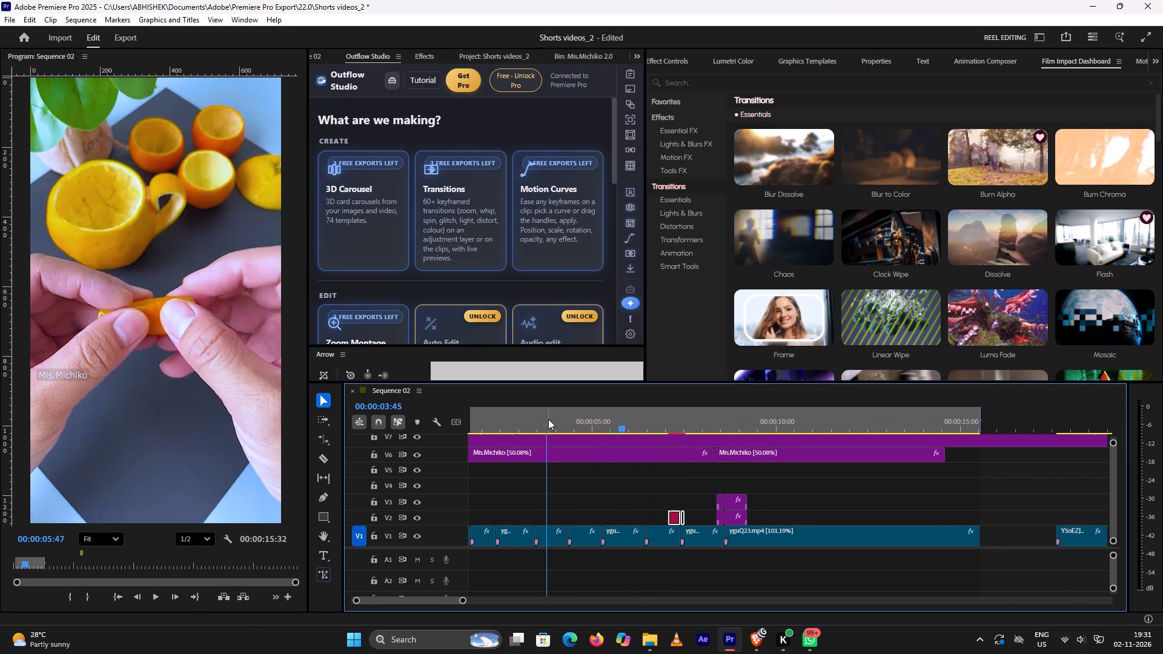
pyautogui.press('space')
pyautogui.press('space')
# Play short stretches of the orange-peel short's first shots up to about 00:00:03:49, ending at 00:00:00:00.
pyautogui.scroll(3, 587, 422)
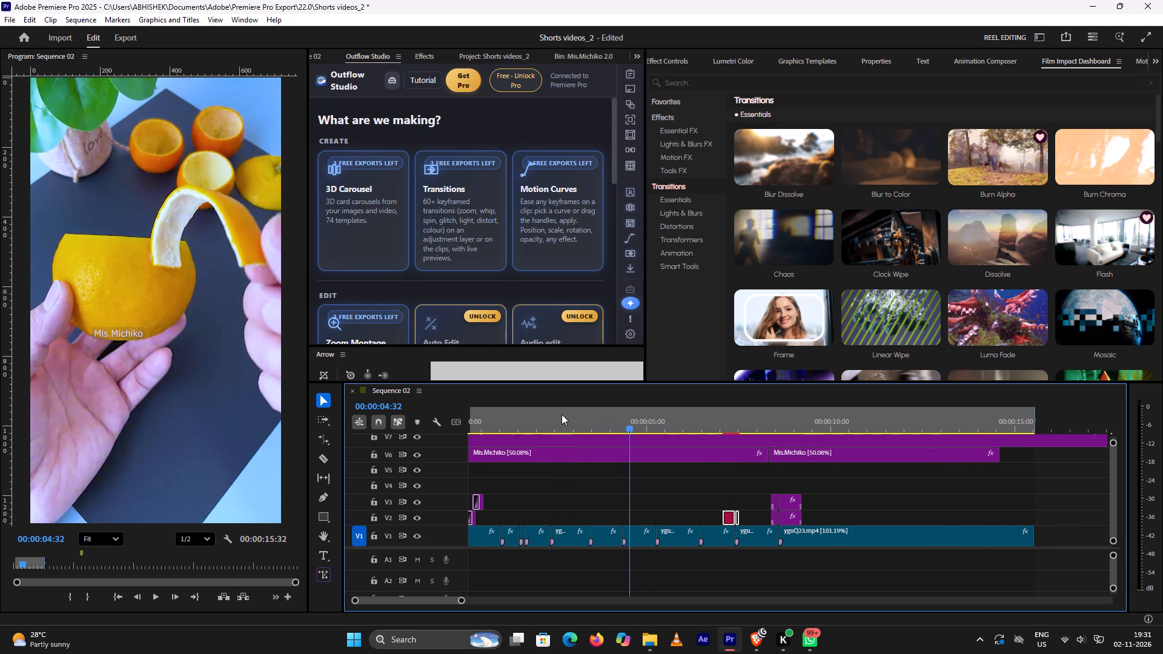
pyautogui.click(571, 413)
pyautogui.press('space')
pyautogui.press('space')
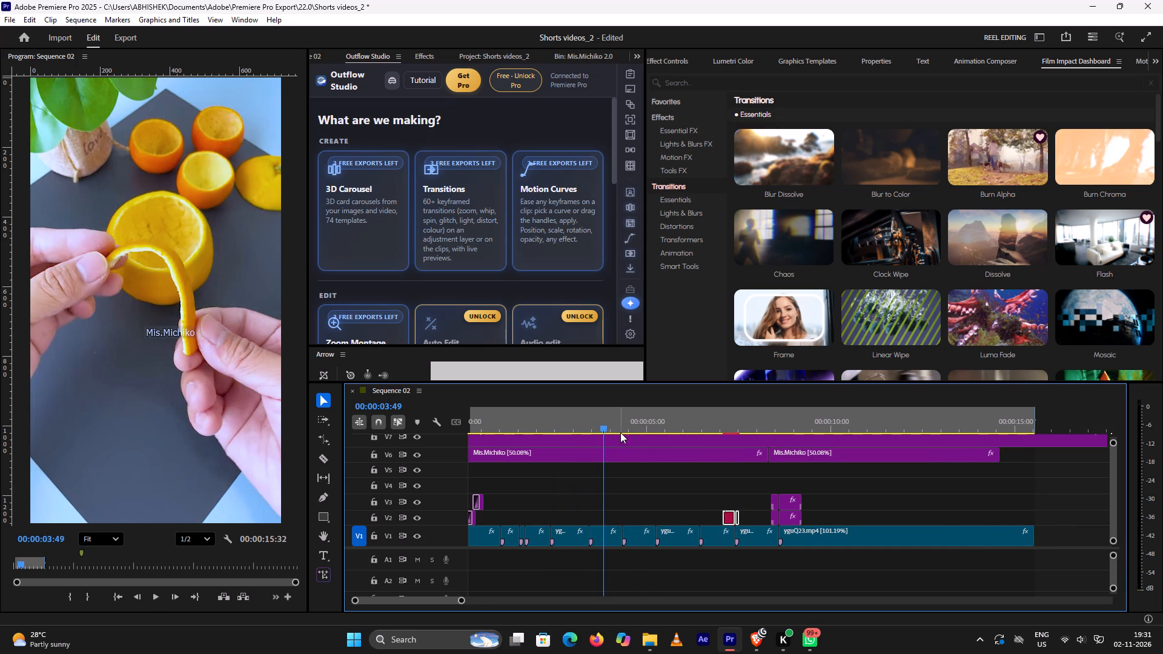
pyautogui.click(536, 426)
pyautogui.press('space')
pyautogui.press('space')
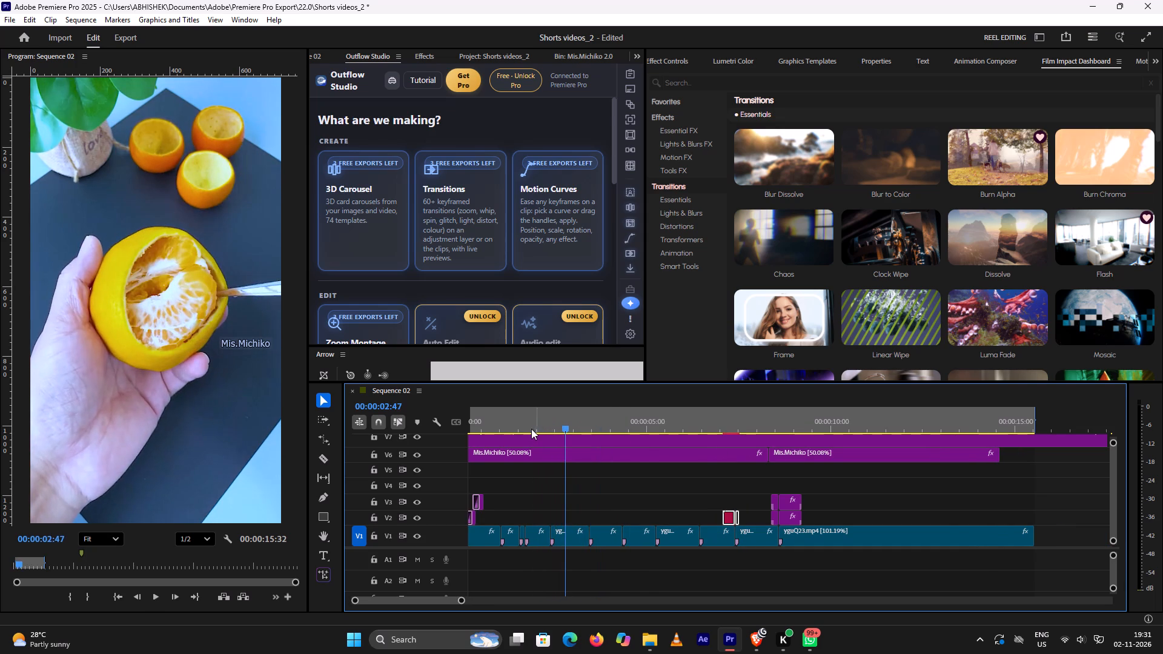
pyautogui.click(510, 422)
pyautogui.press('space')
pyautogui.press('space')
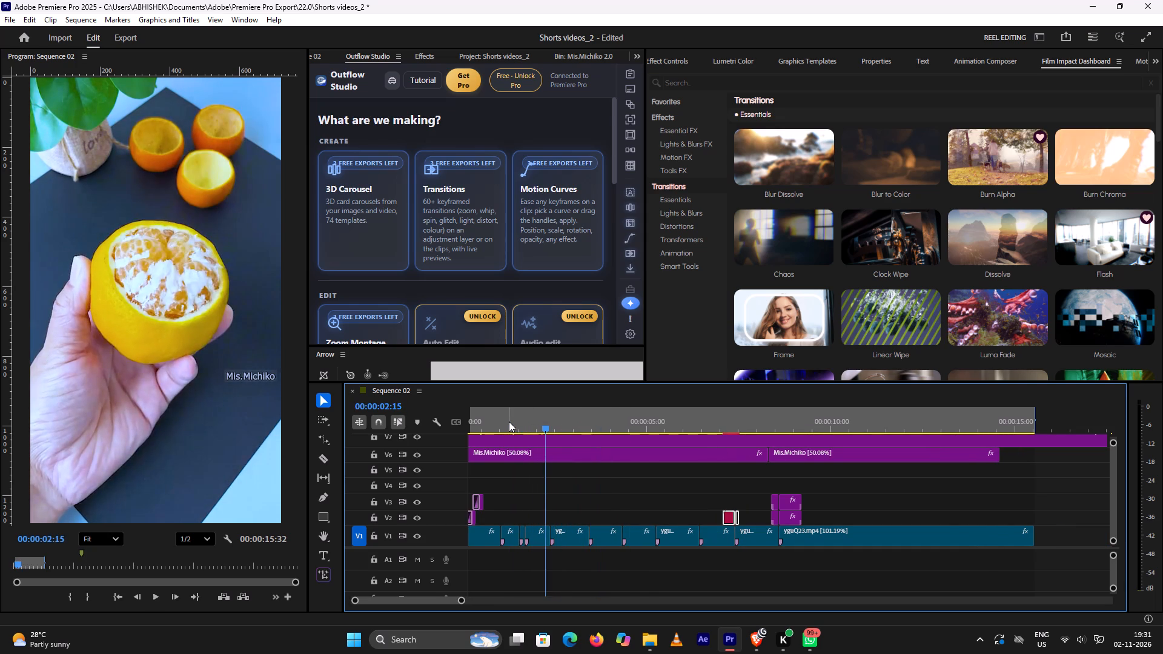
pyautogui.press('space')
pyautogui.click(491, 417)
pyautogui.press('space')
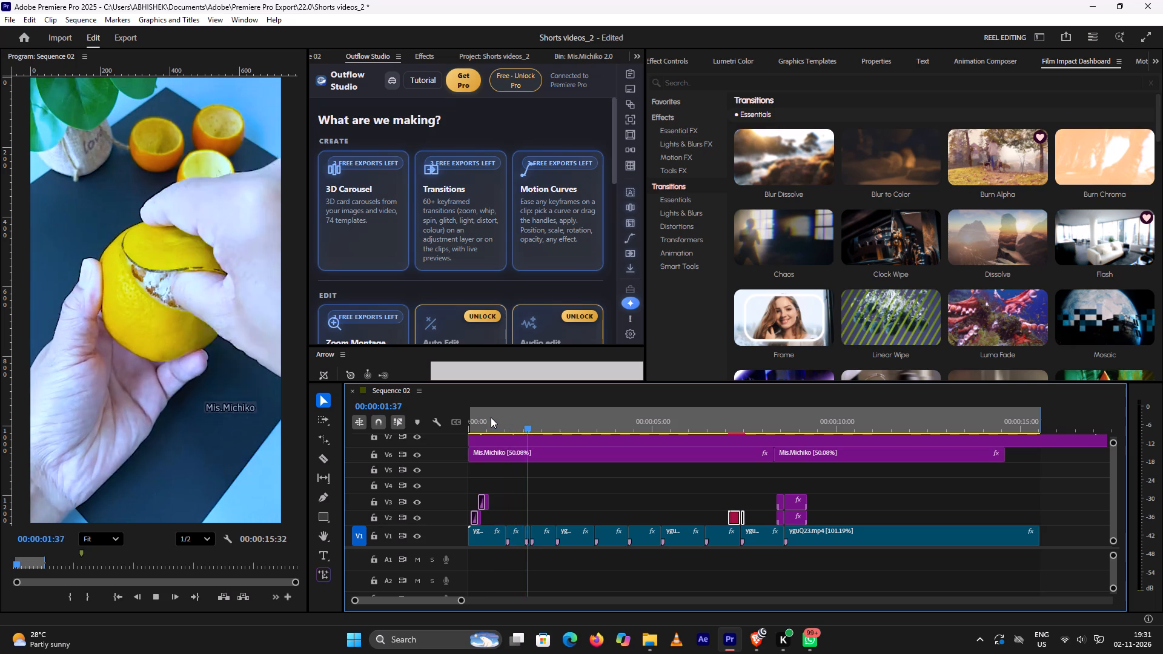
pyautogui.press('space')
pyautogui.click(486, 418)
pyautogui.moveTo(482, 424); pyautogui.dragTo(468, 426)
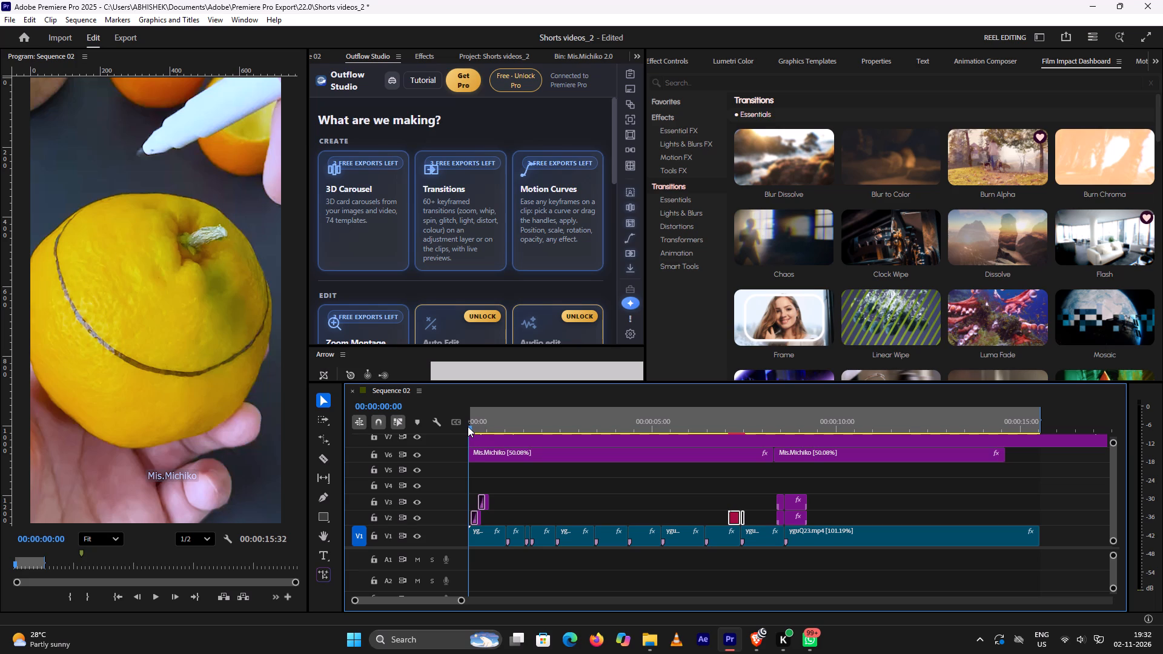
# Replay the teapot transition from just before 00:00:07:06 and on to the pouring shot at 00:00:09:10.
pyautogui.click(712, 418)
pyautogui.press('space')
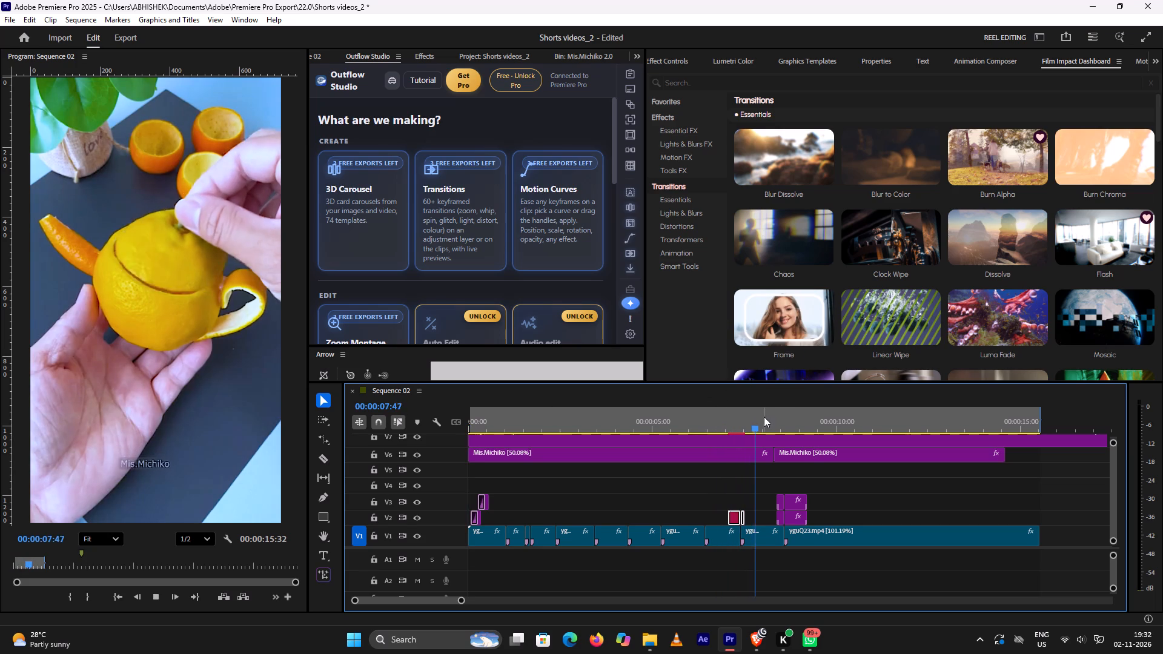
pyautogui.press('space')
pyautogui.click(718, 424)
pyautogui.press('space')
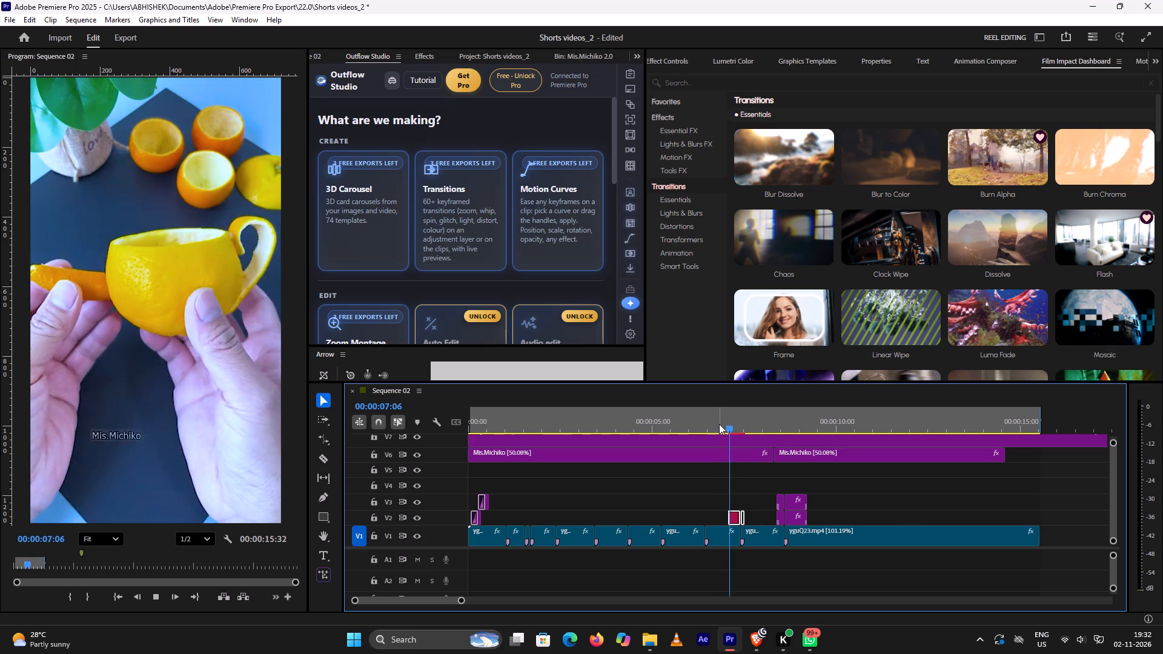
pyautogui.press('space')
pyautogui.press('space')
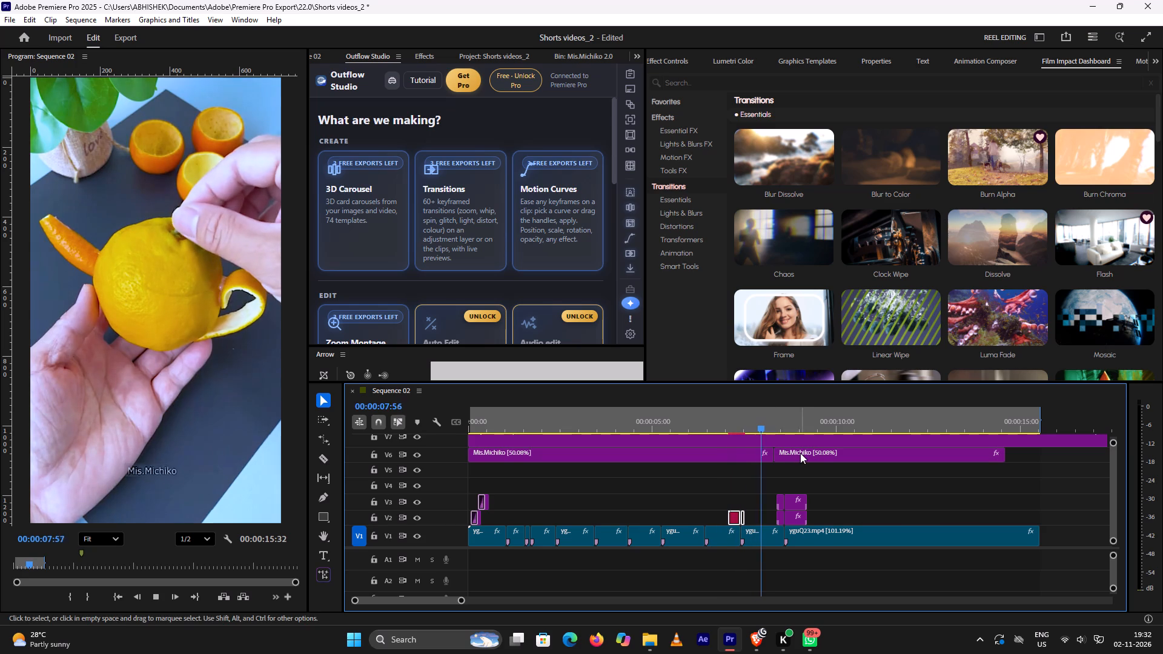
pyautogui.press('space')
# Play the apple short's layered effect up to 00:00:21:57, and the orange-peel opening up to 00:00:01:32, for comparison.
pyautogui.scroll(-3, 846, 486)
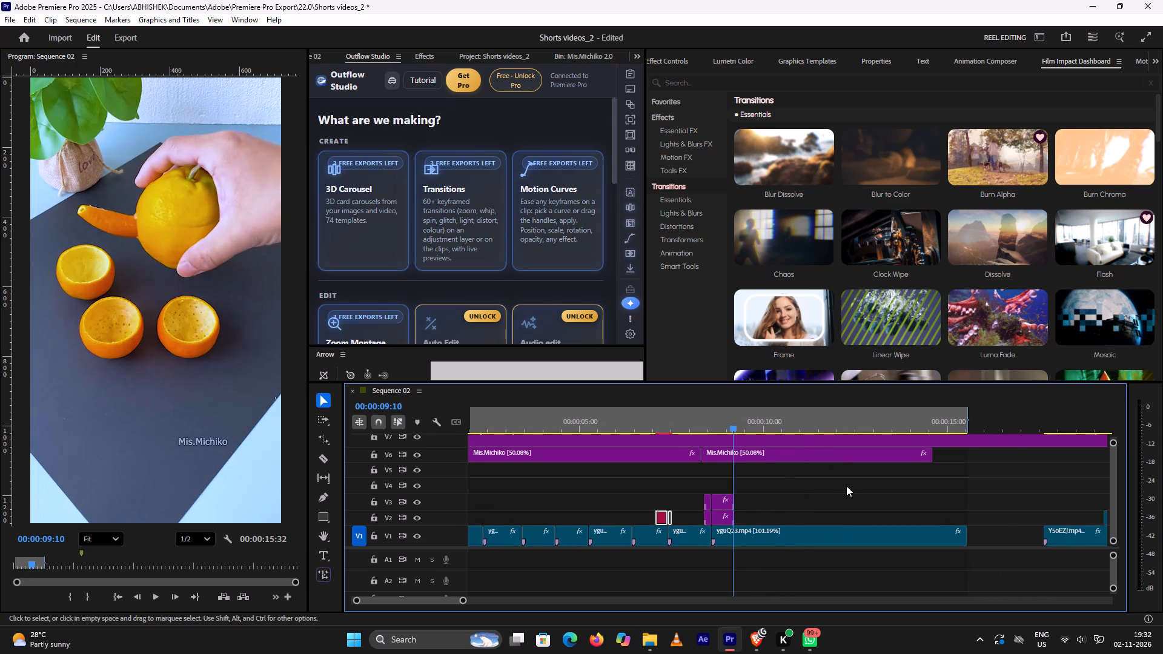
pyautogui.scroll(-13, 846, 486)
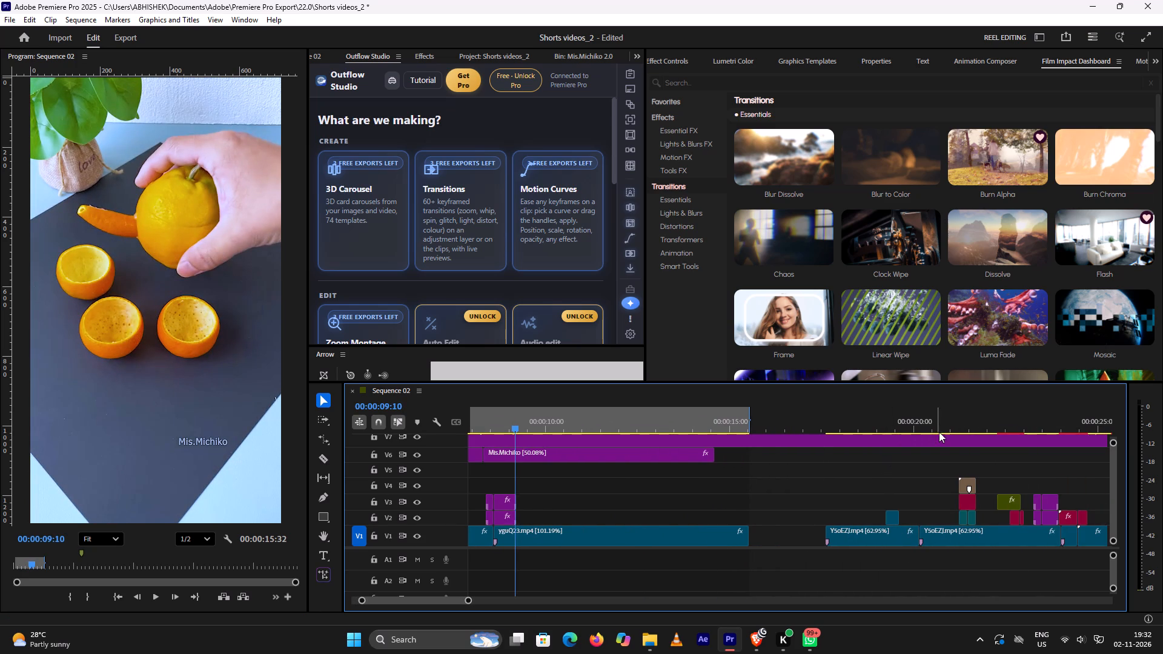
pyautogui.click(958, 426)
pyautogui.press('space')
pyautogui.press('space')
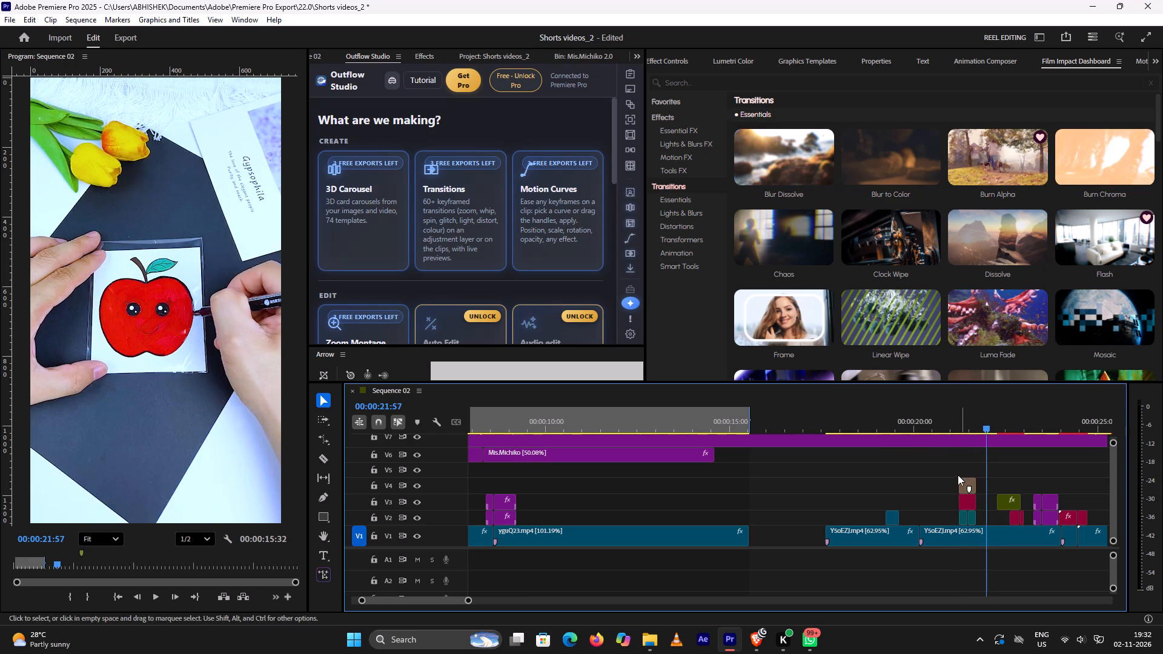
pyautogui.scroll(20, 751, 444)
pyautogui.scroll(5, 751, 444)
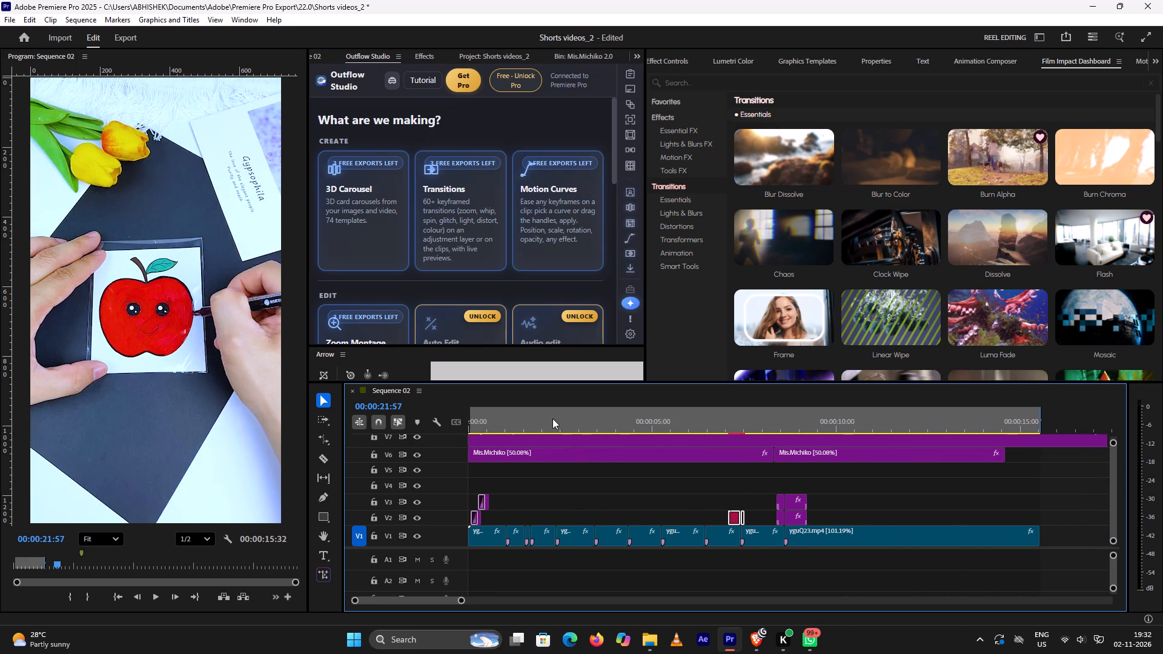
pyautogui.click(483, 421)
pyautogui.press('space')
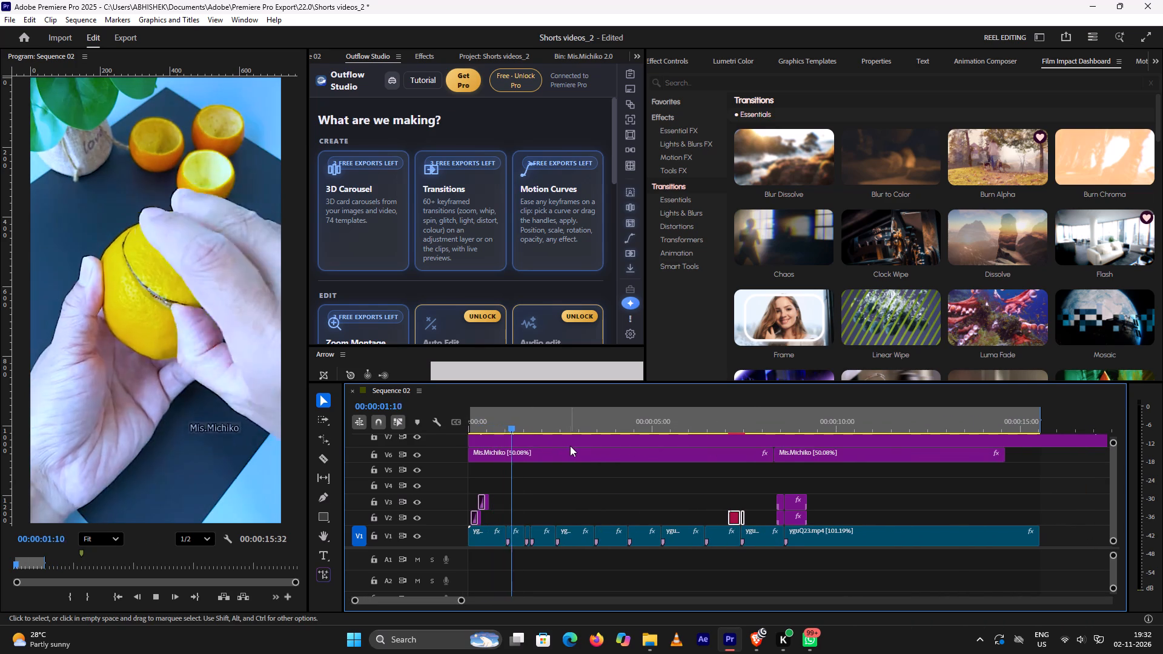
pyautogui.press('space')
# Copy the apple short's V2–V4 effect stack near 00:00:21 onto V2–V4 of the orange-peel short, starting at about 00:00:00:49.
pyautogui.scroll(-20, 864, 420)
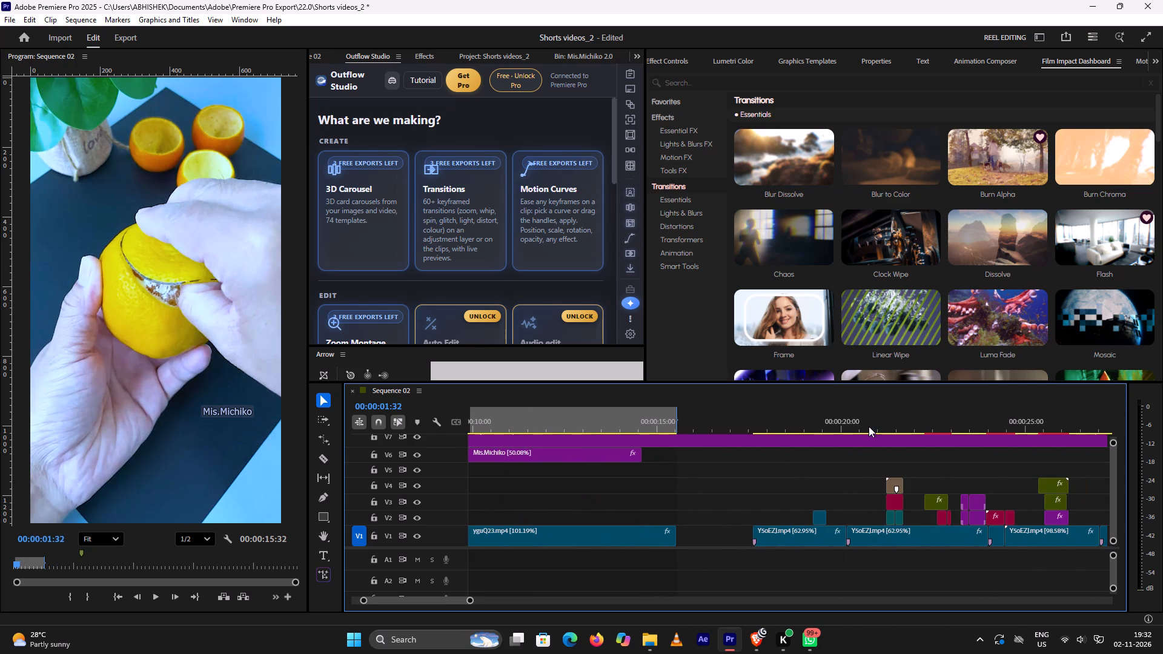
pyautogui.moveTo(890, 457); pyautogui.dragTo(891, 475)
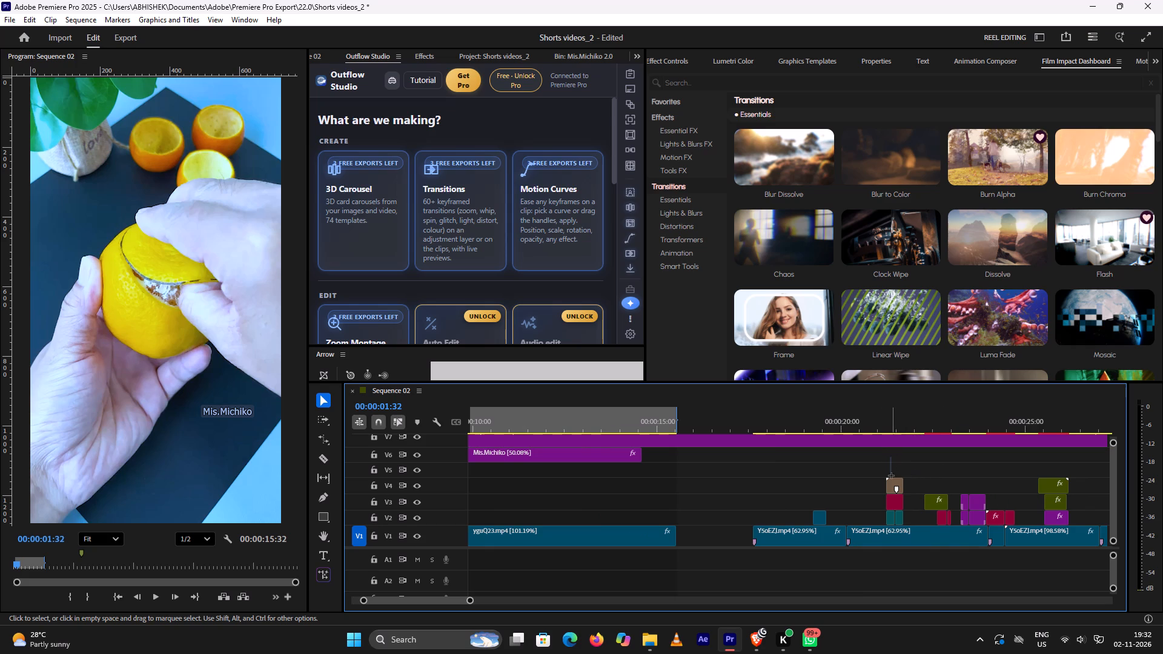
pyautogui.moveTo(891, 475); pyautogui.dragTo(898, 518)
pyautogui.moveTo(897, 486); pyautogui.dragTo(419, 462)
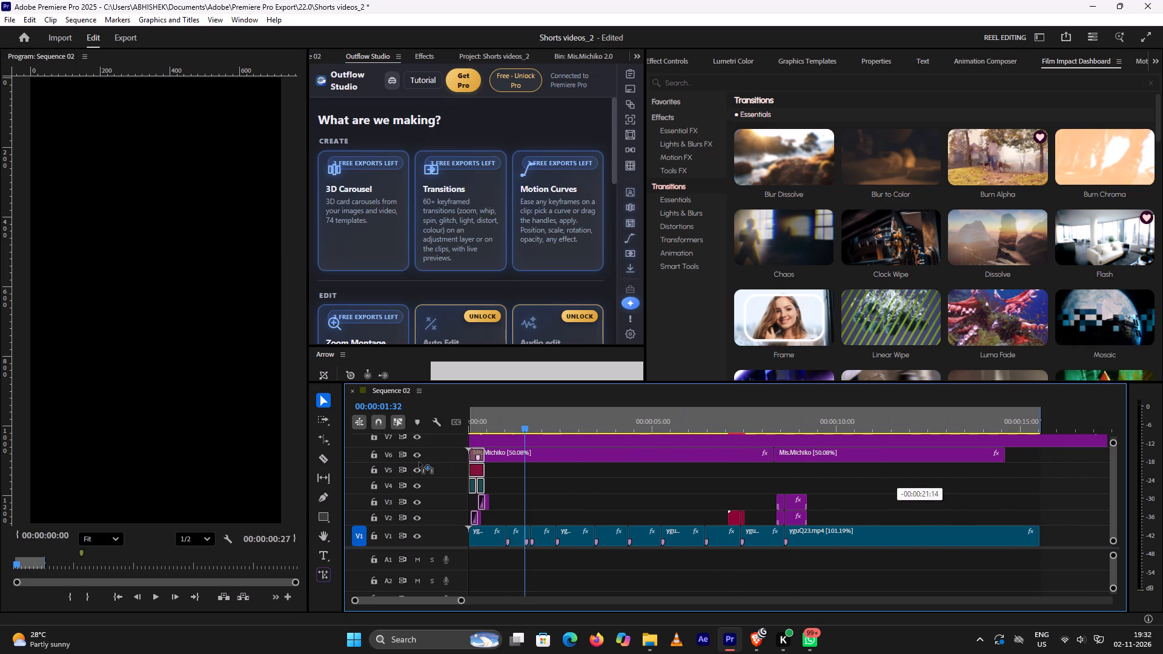
pyautogui.moveTo(419, 462); pyautogui.dragTo(497, 488)
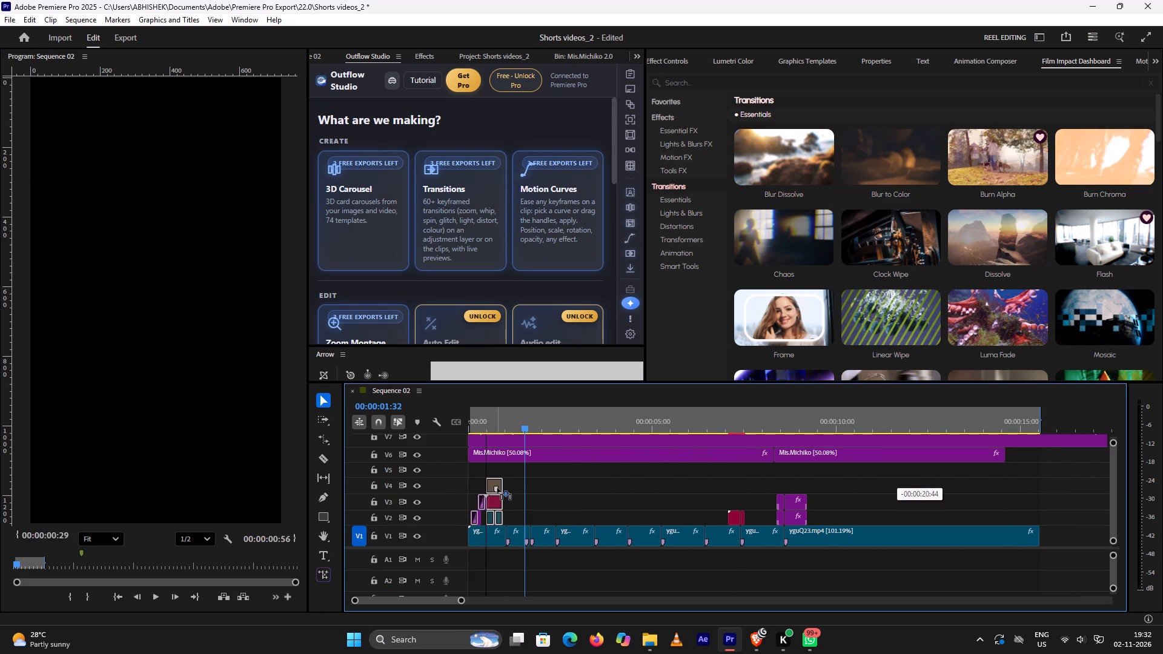
pyautogui.moveTo(497, 488); pyautogui.dragTo(506, 492)
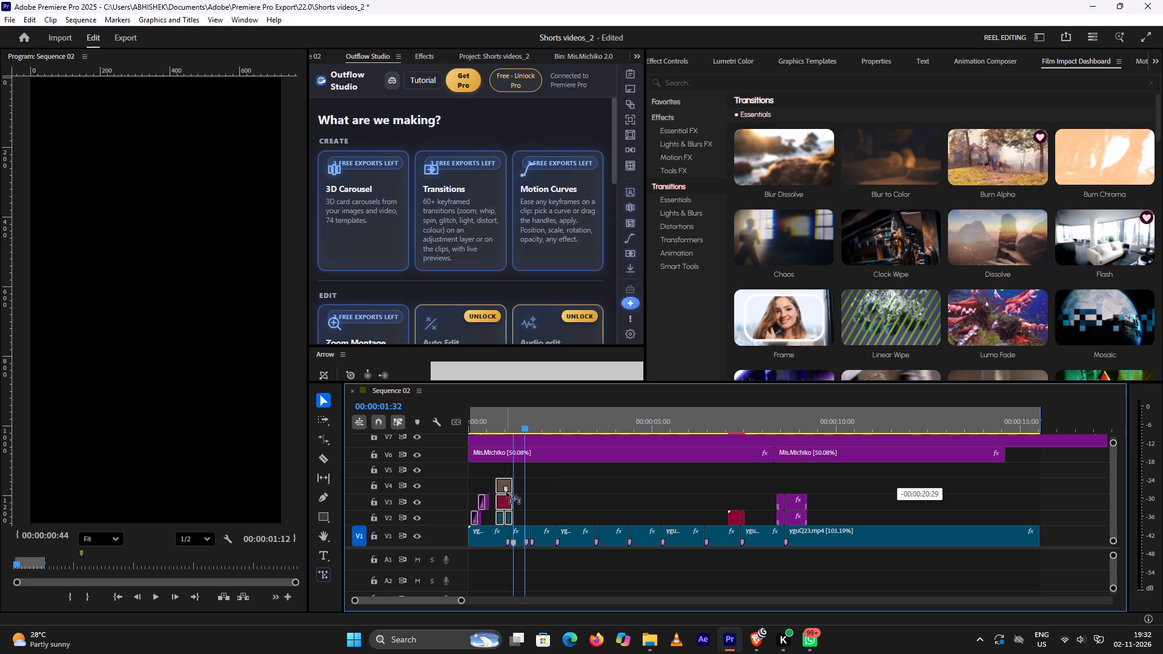
pyautogui.moveTo(506, 492); pyautogui.dragTo(508, 492)
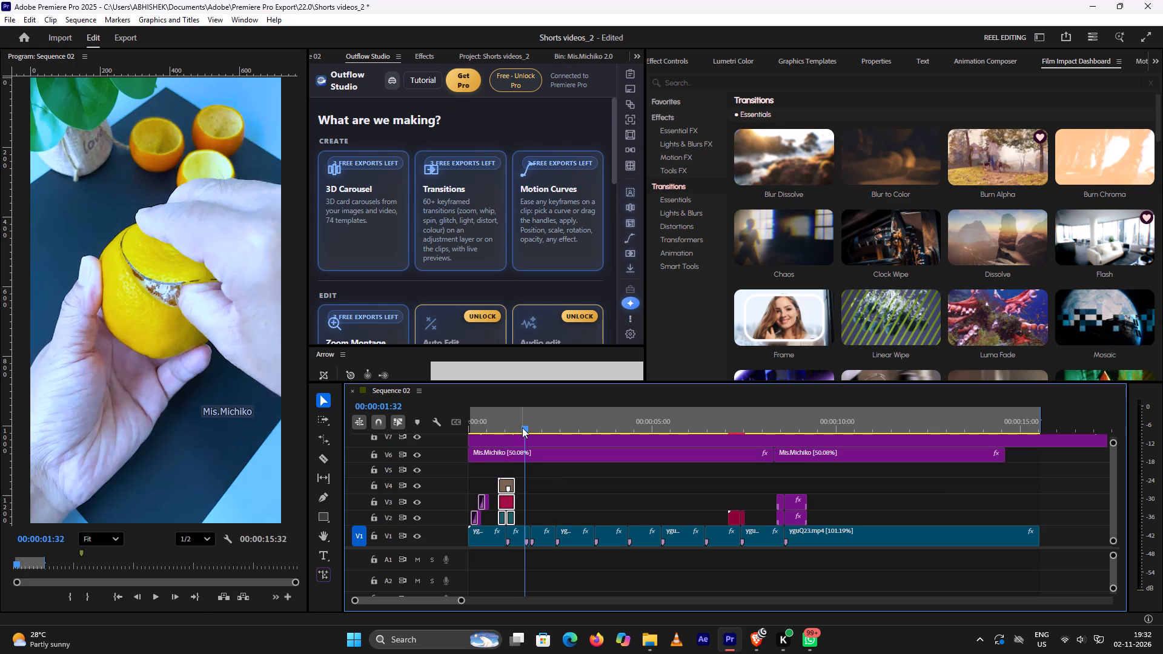
# Play the orange-peel short's opening with the layered effect at 00:00:00:49, continuing to about 00:00:02:34.
pyautogui.moveTo(522, 427); pyautogui.dragTo(440, 423)
pyautogui.press('space')
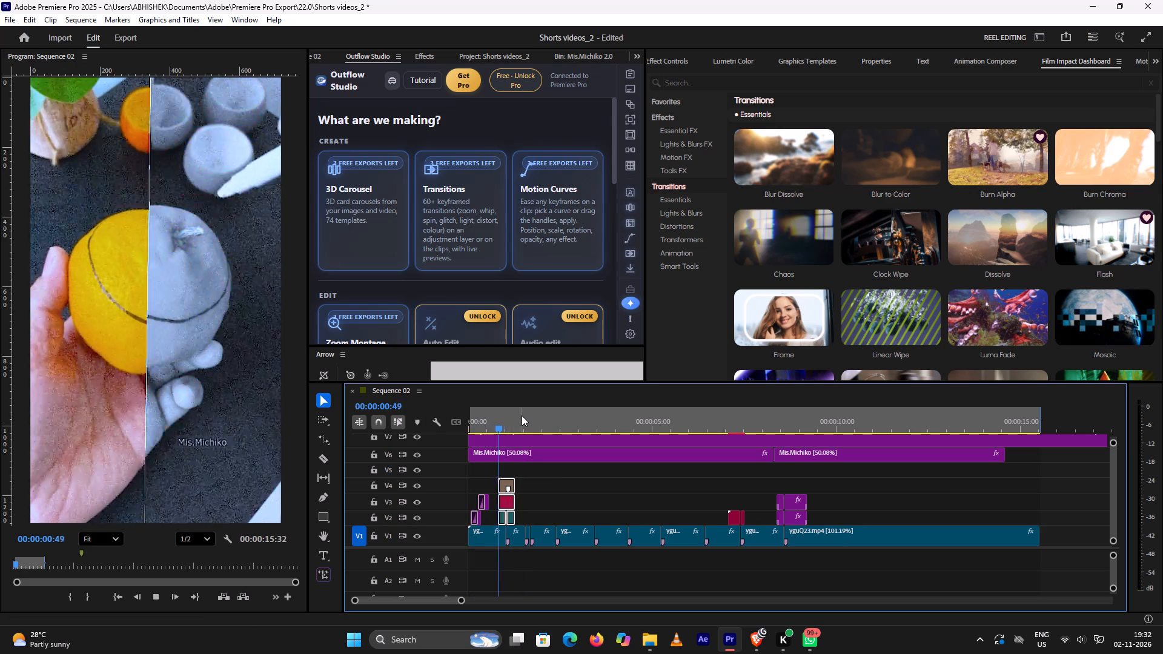
pyautogui.press('space')
pyautogui.press('space')
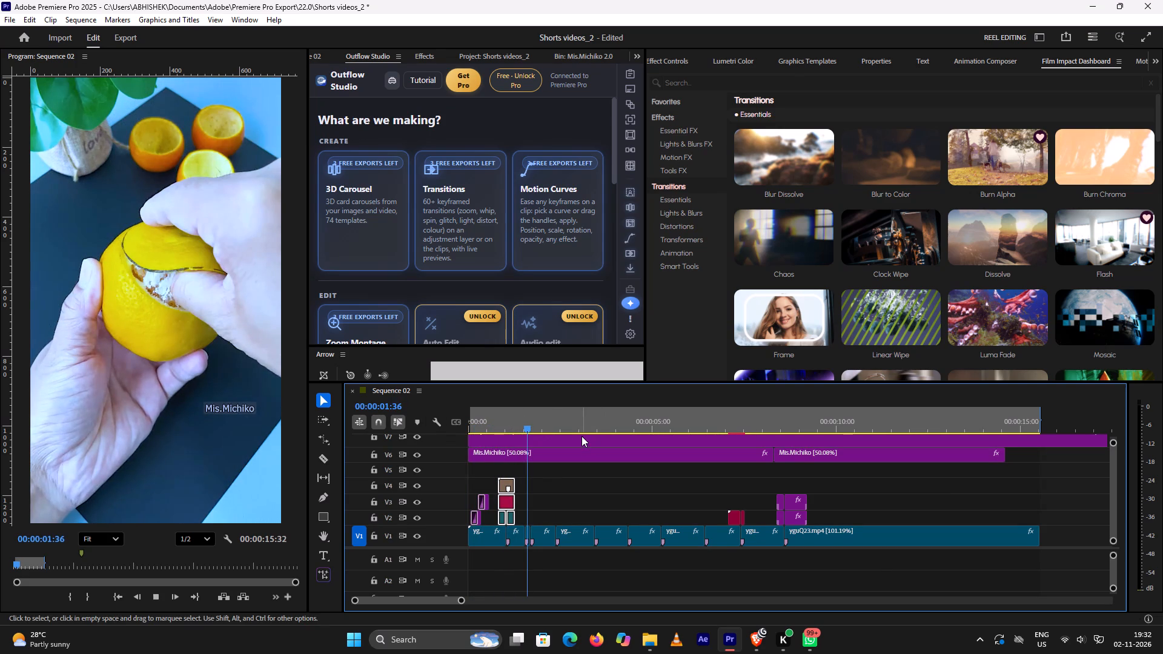
pyautogui.press('space')
pyautogui.keyDown('alt'); pyautogui.scroll(4, 572, 430); pyautogui.keyUp('alt')
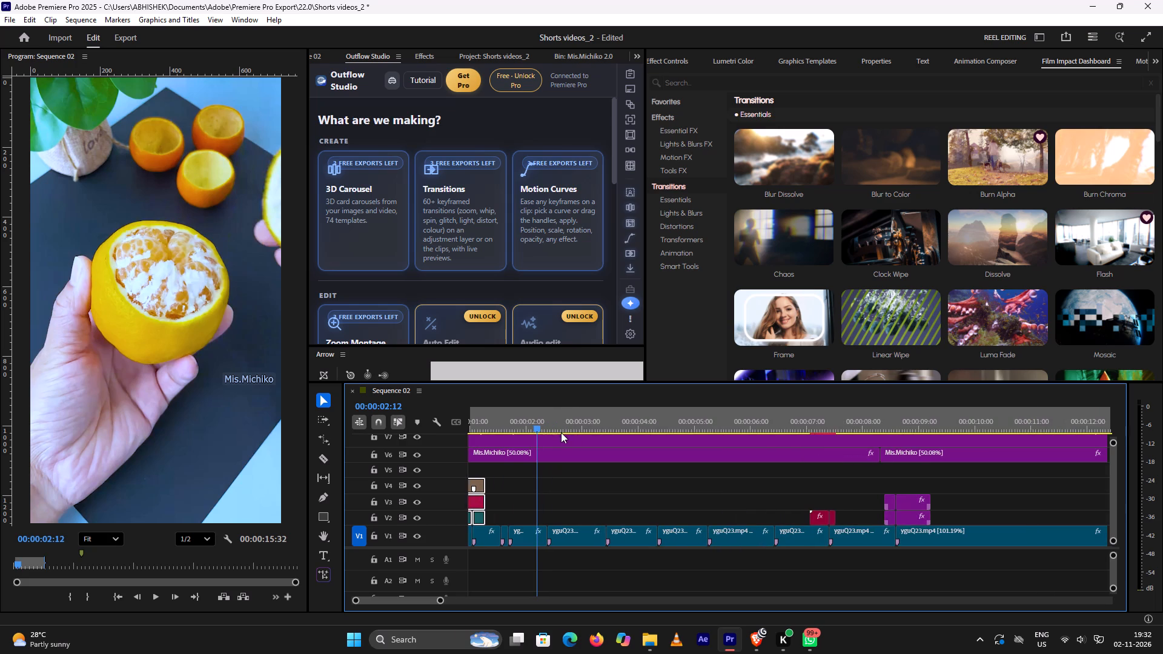
pyautogui.moveTo(539, 426); pyautogui.dragTo(494, 429)
pyautogui.press('space')
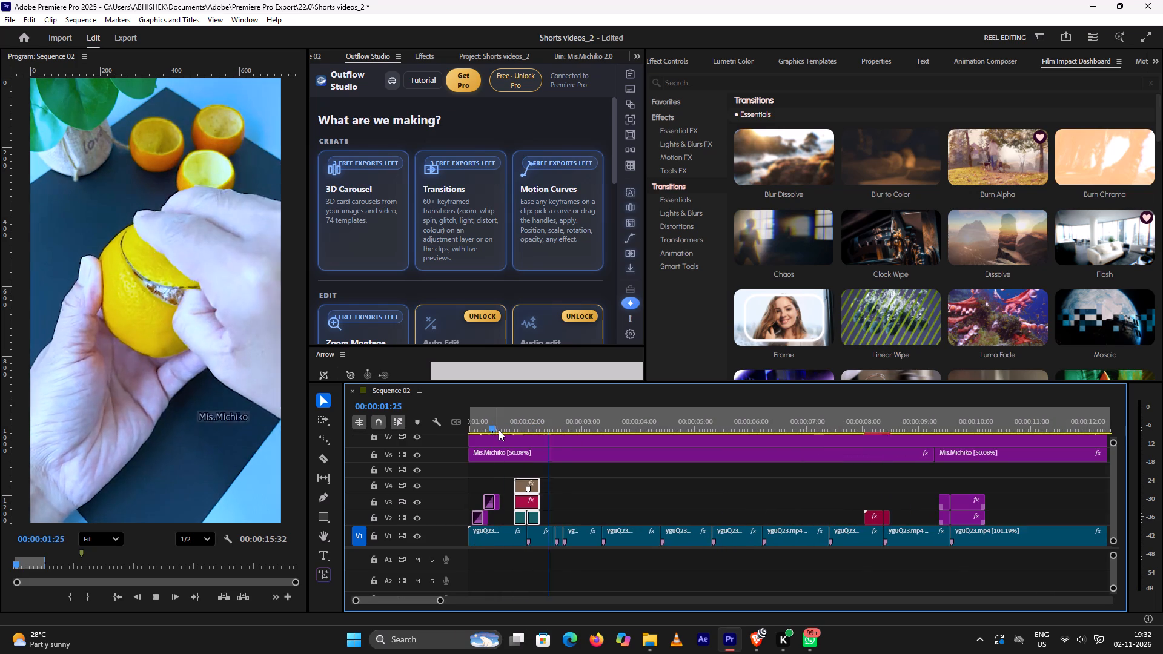
pyautogui.press('space')
pyautogui.press('space')
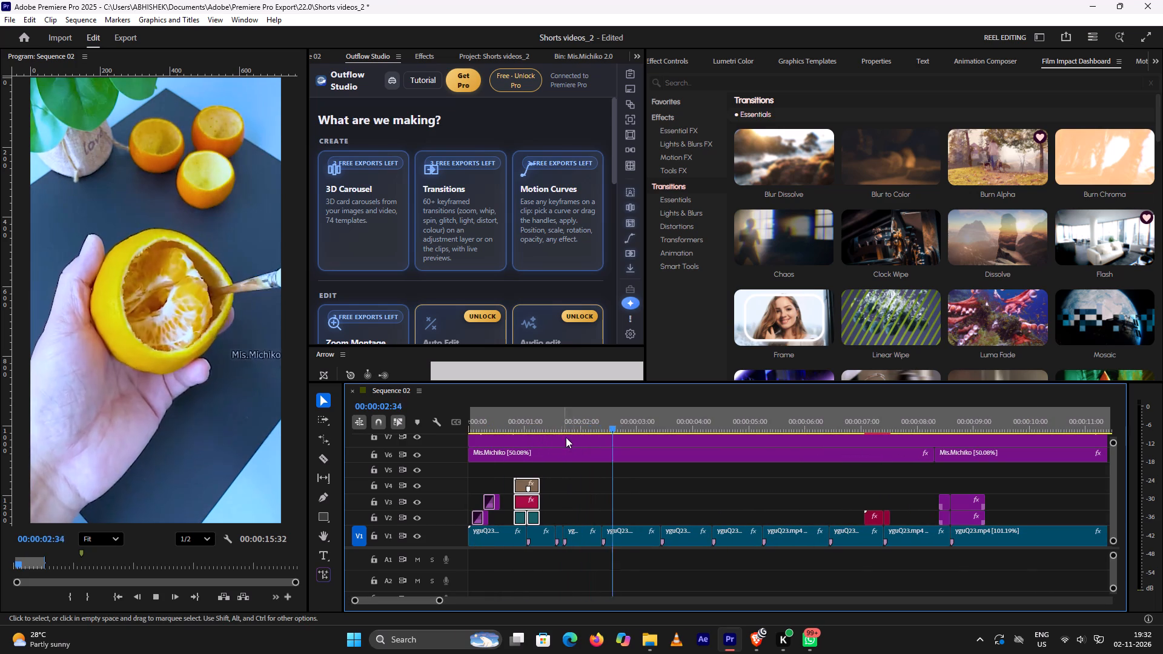
pyautogui.press('space')
# Replay the orange-peel opening from 00:00:00:00 to about 00:00:03:01, checking the cuts between the peeling shots.
pyautogui.moveTo(631, 426); pyautogui.dragTo(439, 421)
pyautogui.press('space')
pyautogui.press('space')
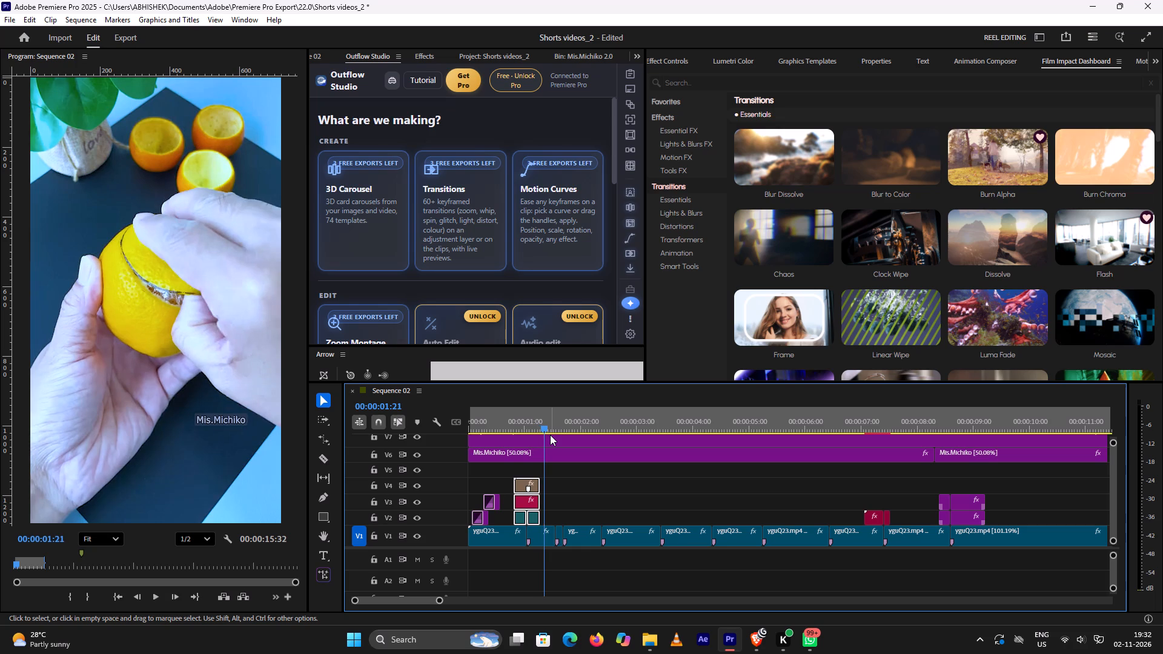
pyautogui.press('space')
pyautogui.press('space')
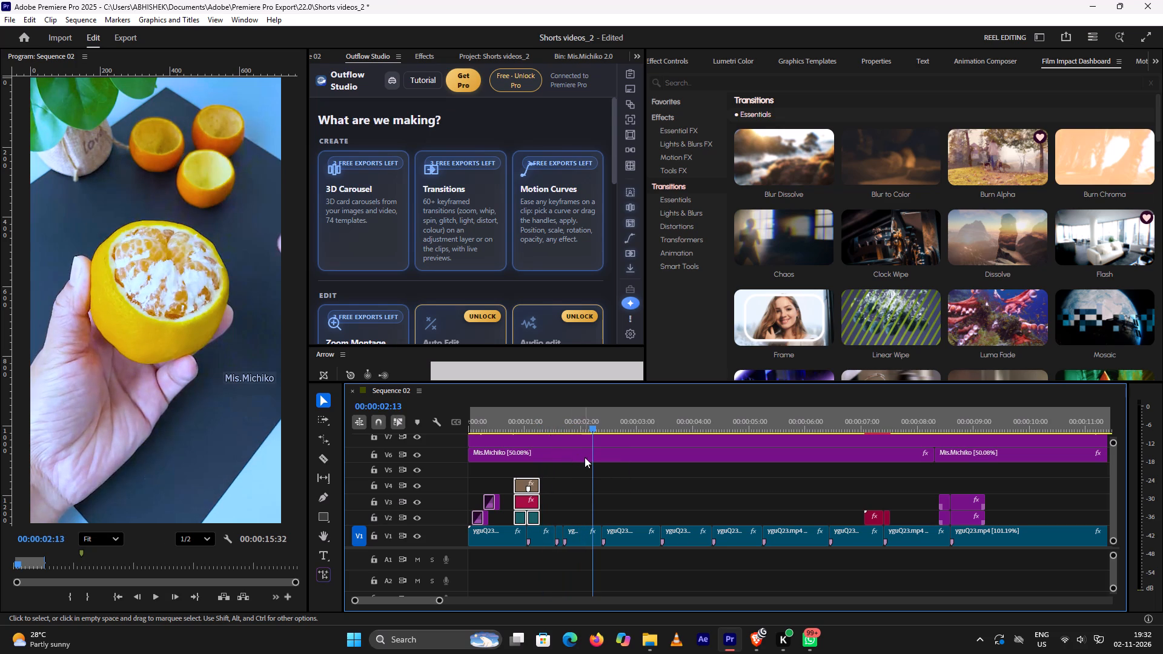
pyautogui.press('space')
pyautogui.press('space')
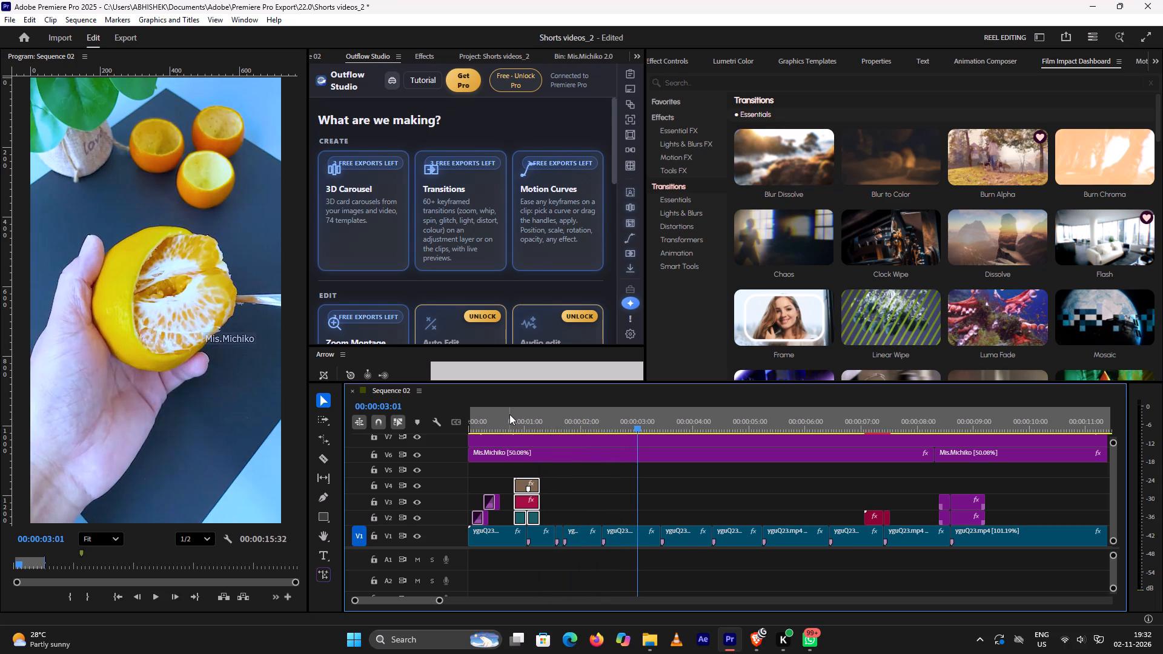
pyautogui.click(509, 414)
pyautogui.press('space')
pyautogui.press('space')
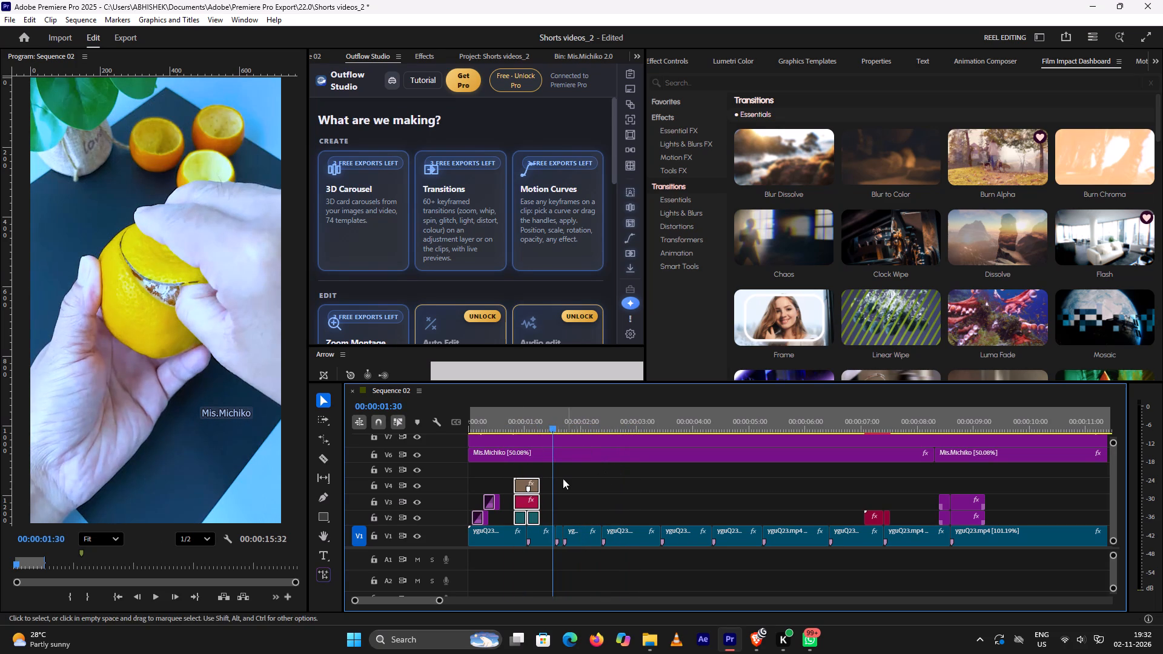
pyautogui.press('space')
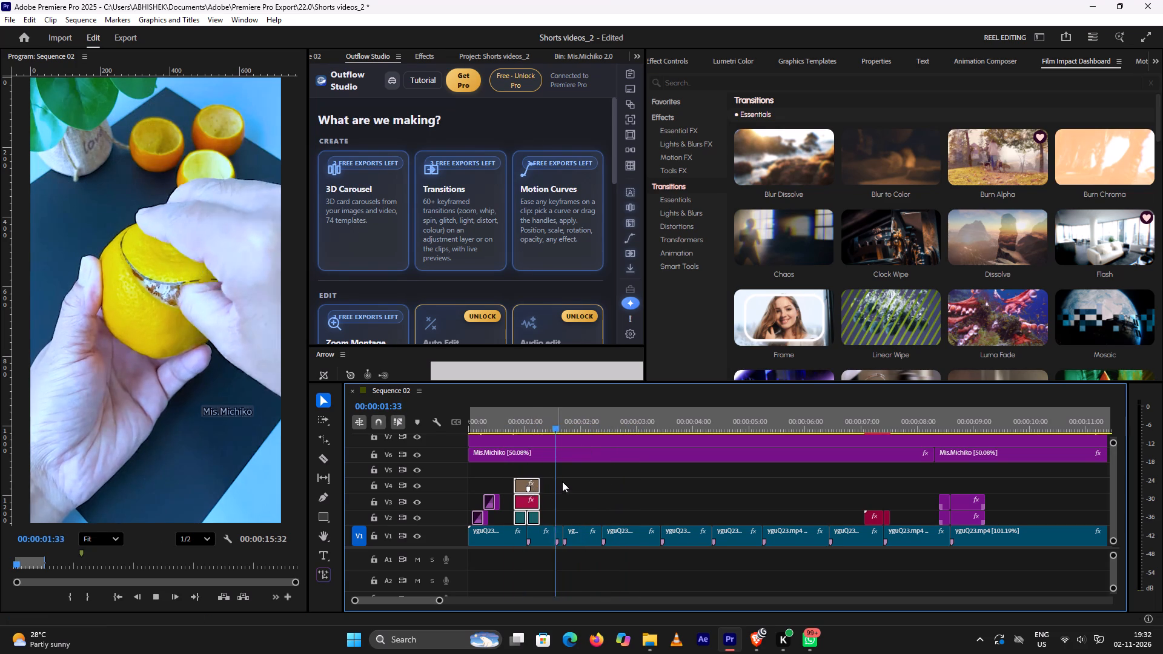
pyautogui.press('space')
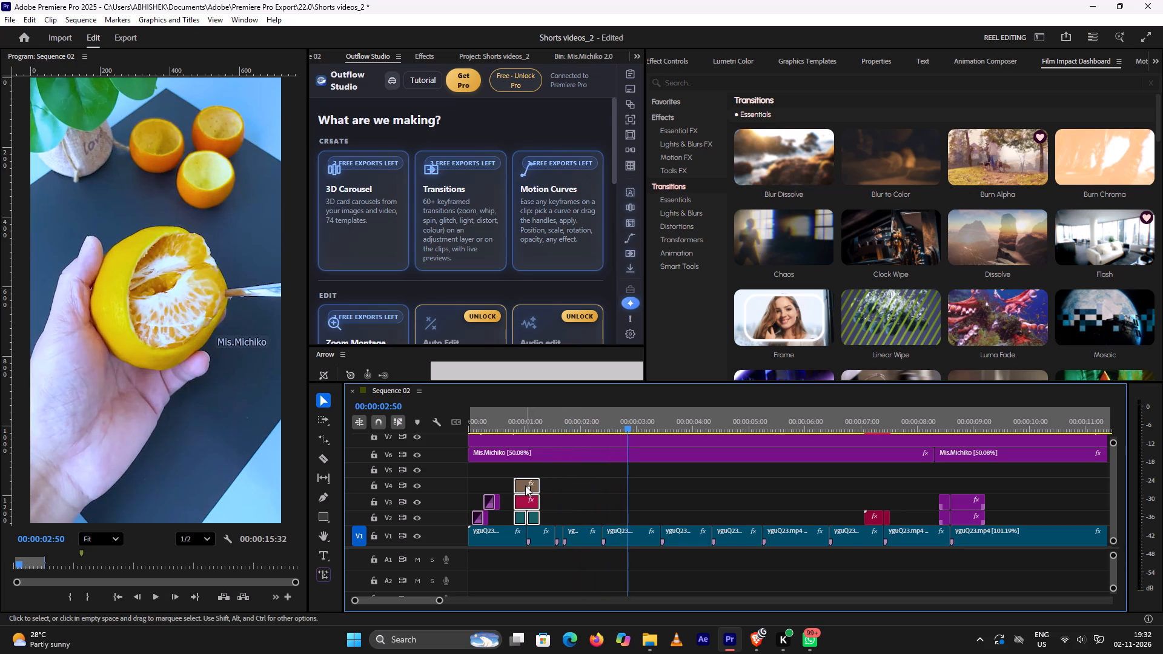
# Move the orange-peel short's V2–V4 effect stack from 00:00:00:49 to start at about 00:00:02:10, spanning the next shot cut.
pyautogui.moveTo(527, 481); pyautogui.dragTo(606, 480)
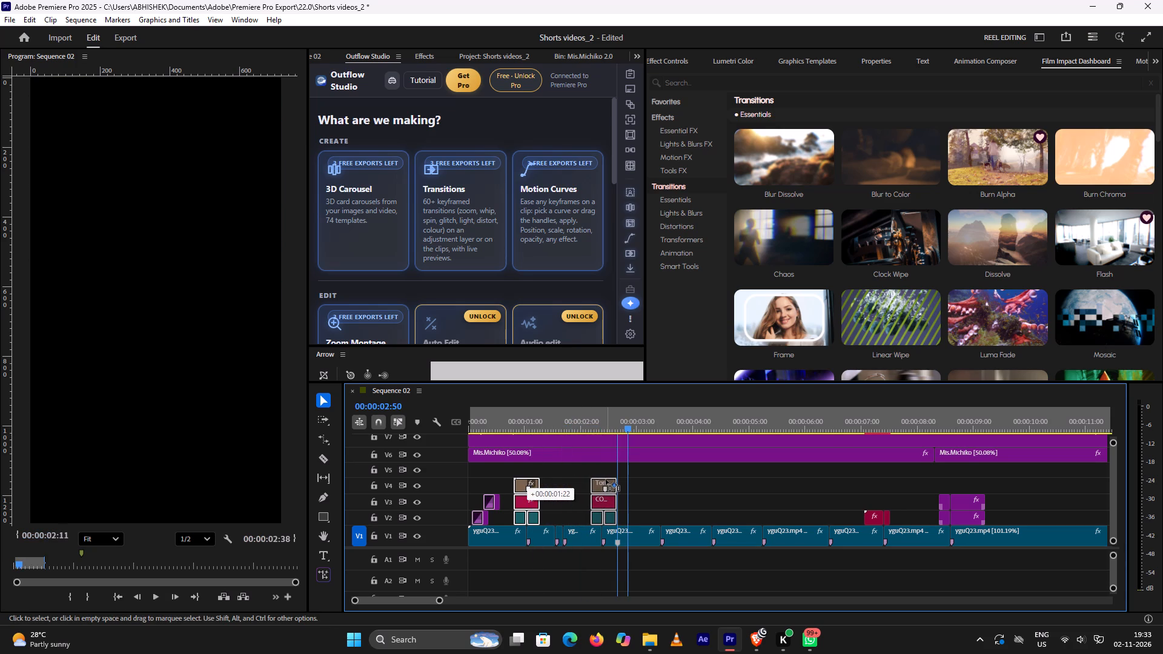
pyautogui.moveTo(606, 480); pyautogui.dragTo(602, 481)
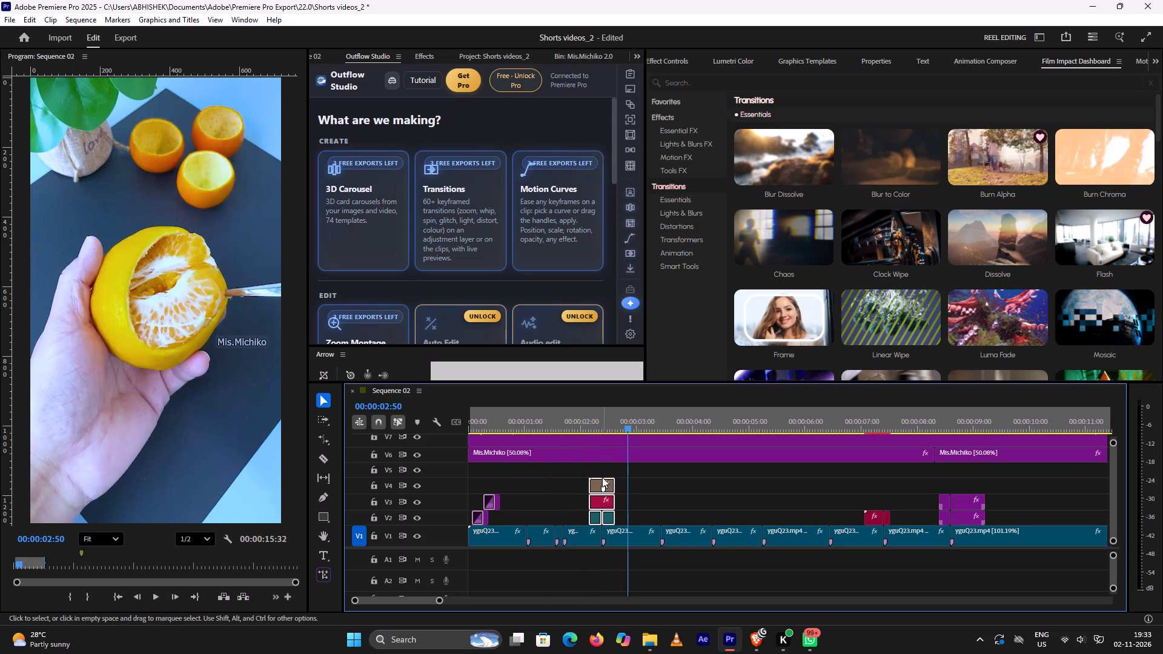
# Play the V2–V4 effect stack repeatedly from about 00:00:02:00, continuing to about 00:00:03:10.
pyautogui.click(584, 415)
pyautogui.press('space')
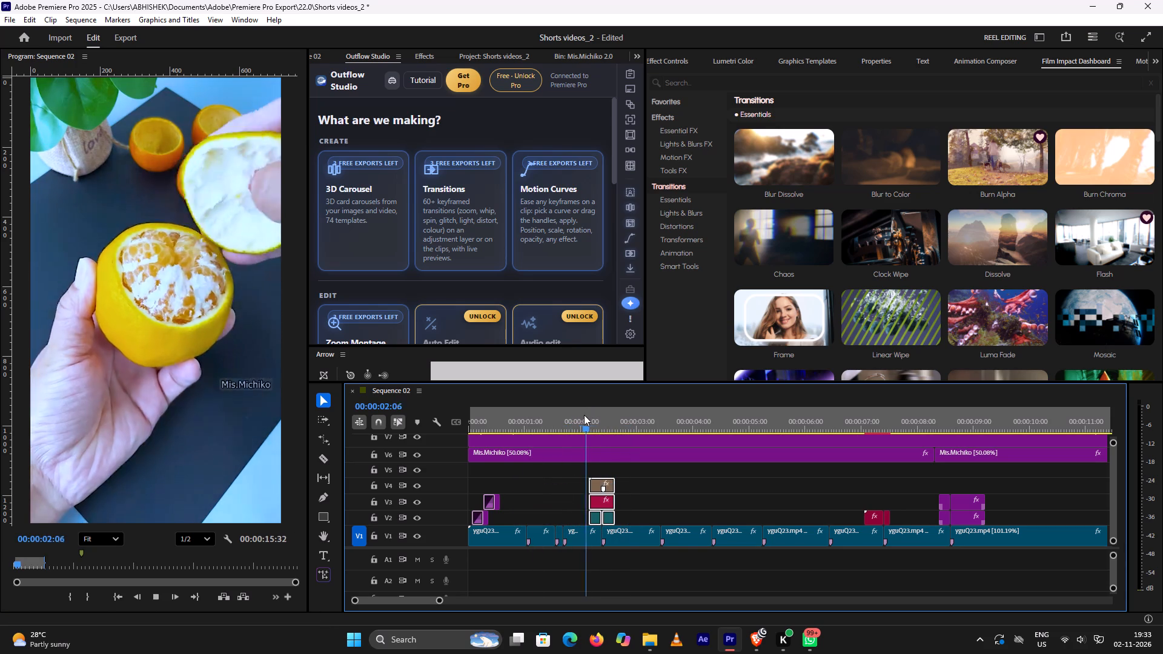
pyautogui.press('space')
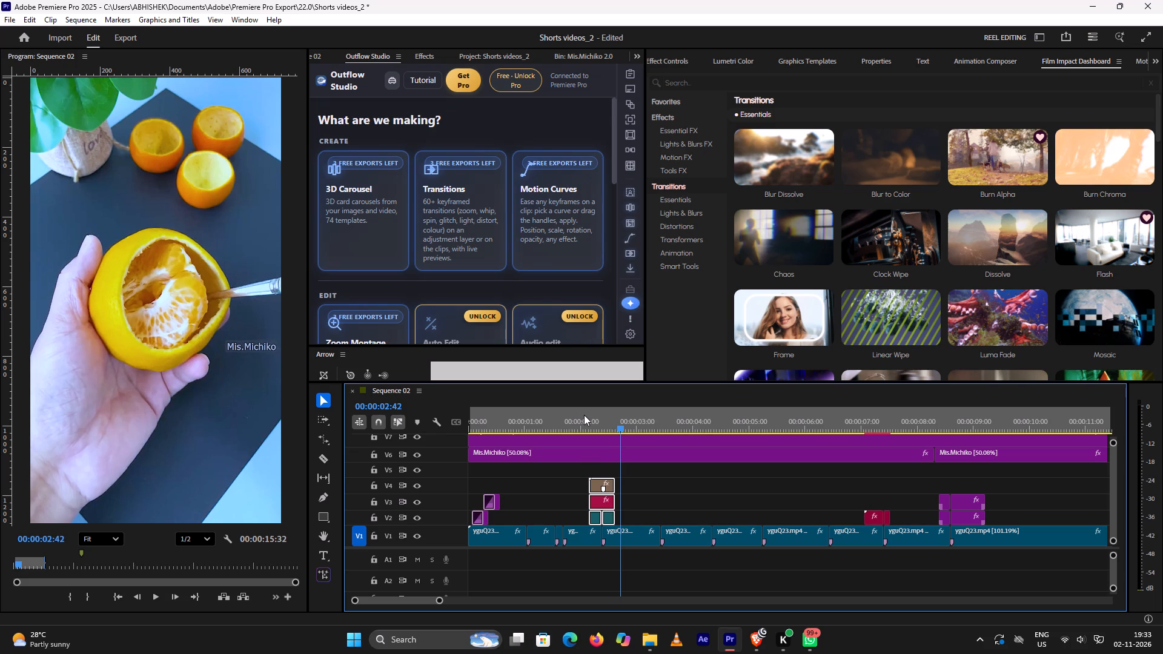
pyautogui.click(581, 416)
pyautogui.press('space')
pyautogui.press('space')
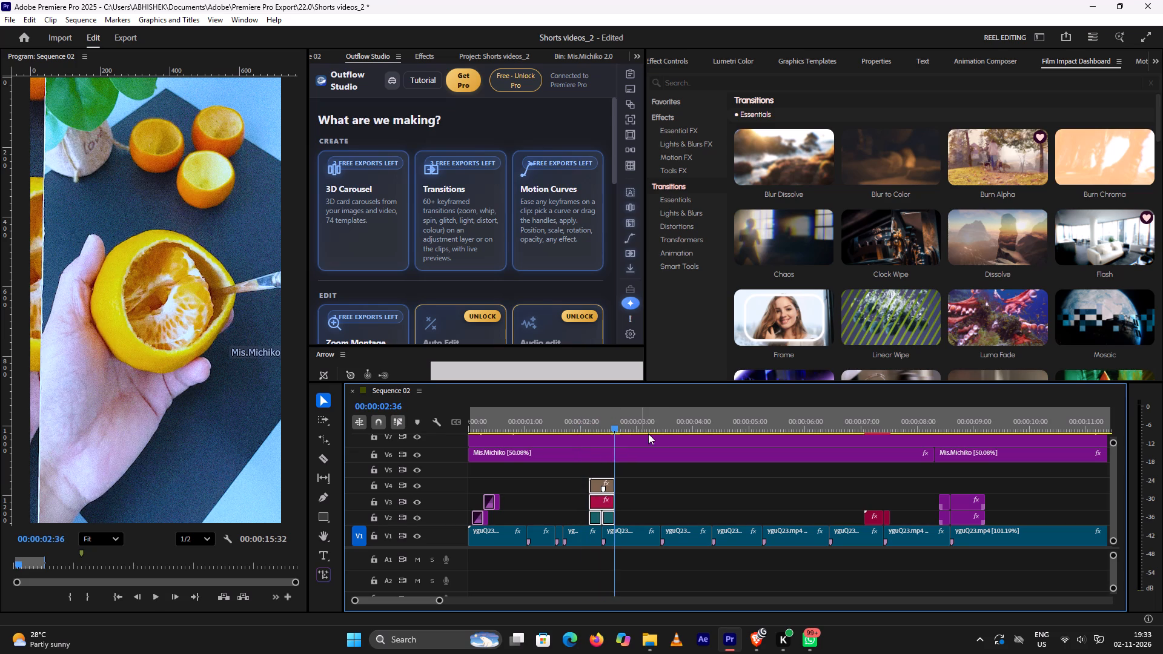
pyautogui.click(574, 423)
pyautogui.press('space')
pyautogui.press('space')
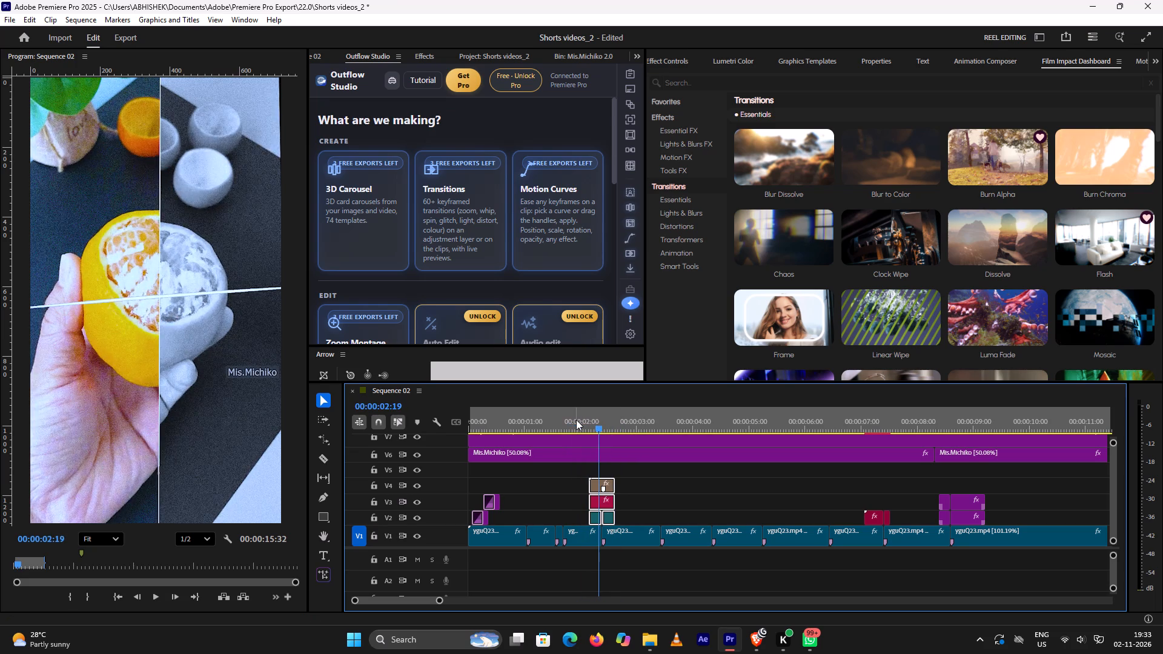
pyautogui.click(576, 420)
pyautogui.press('space')
pyautogui.press('space')
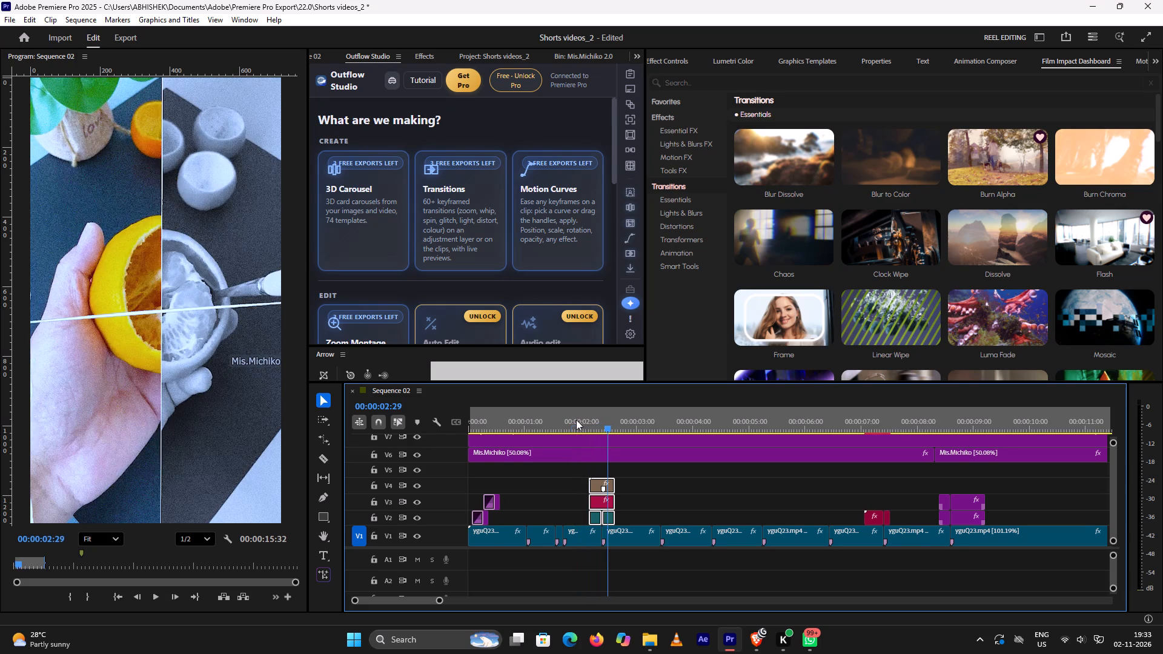
pyautogui.click(576, 420)
pyautogui.press('space')
pyautogui.press('space')
pyautogui.click(577, 420)
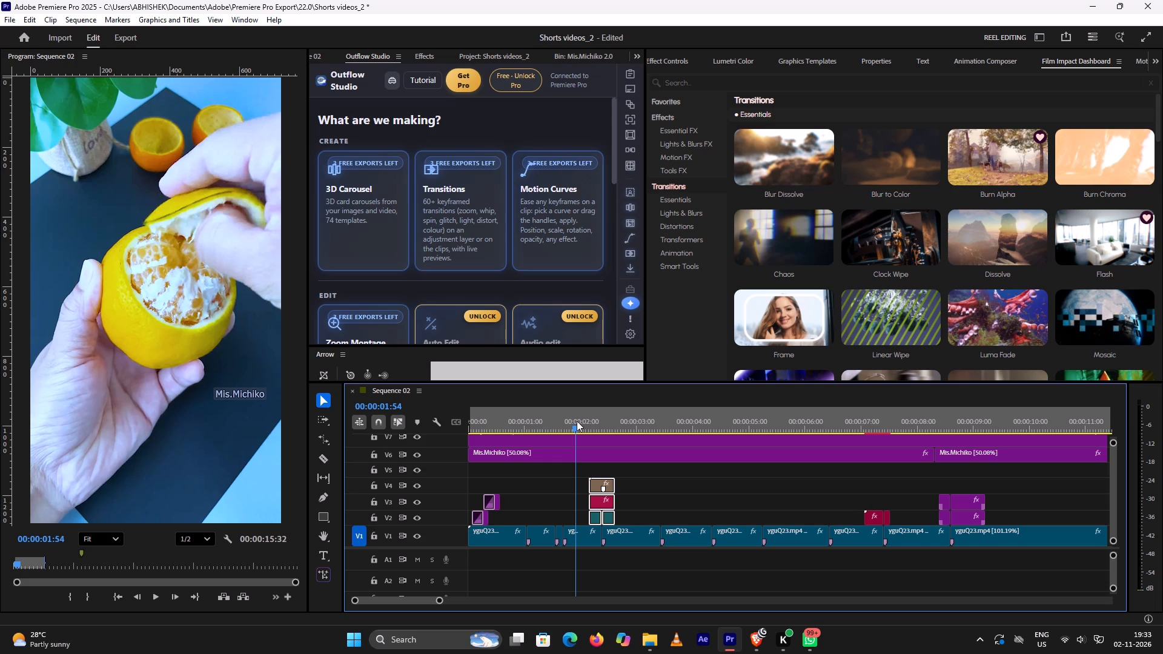
pyautogui.click(577, 421)
pyautogui.press('space')
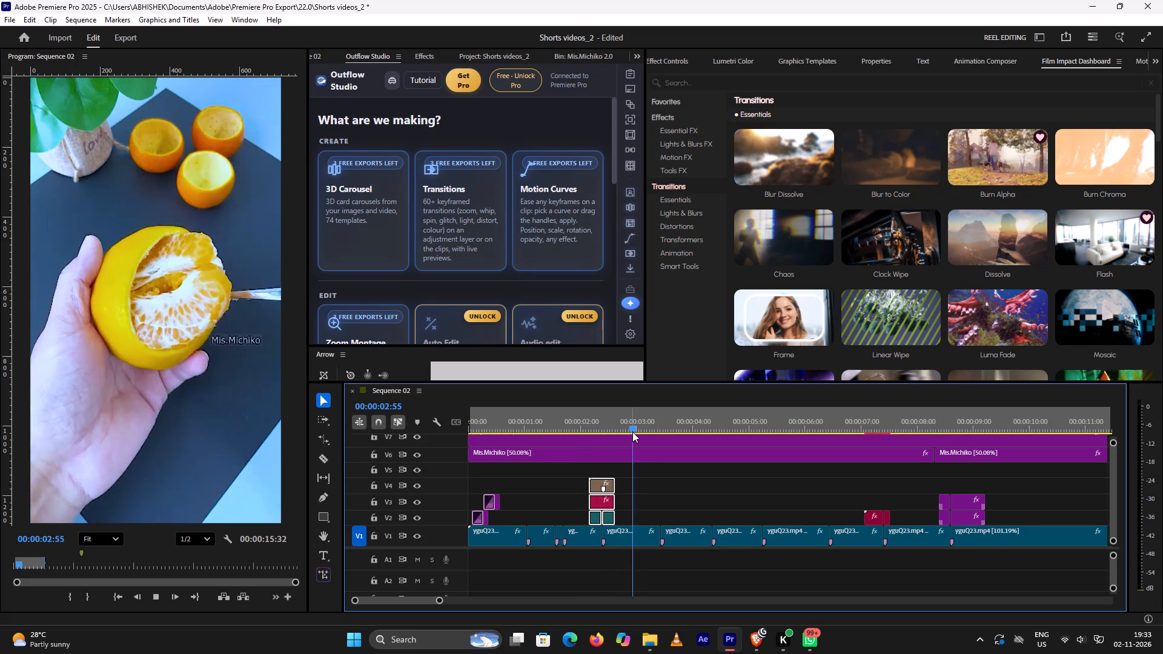
pyautogui.press('space')
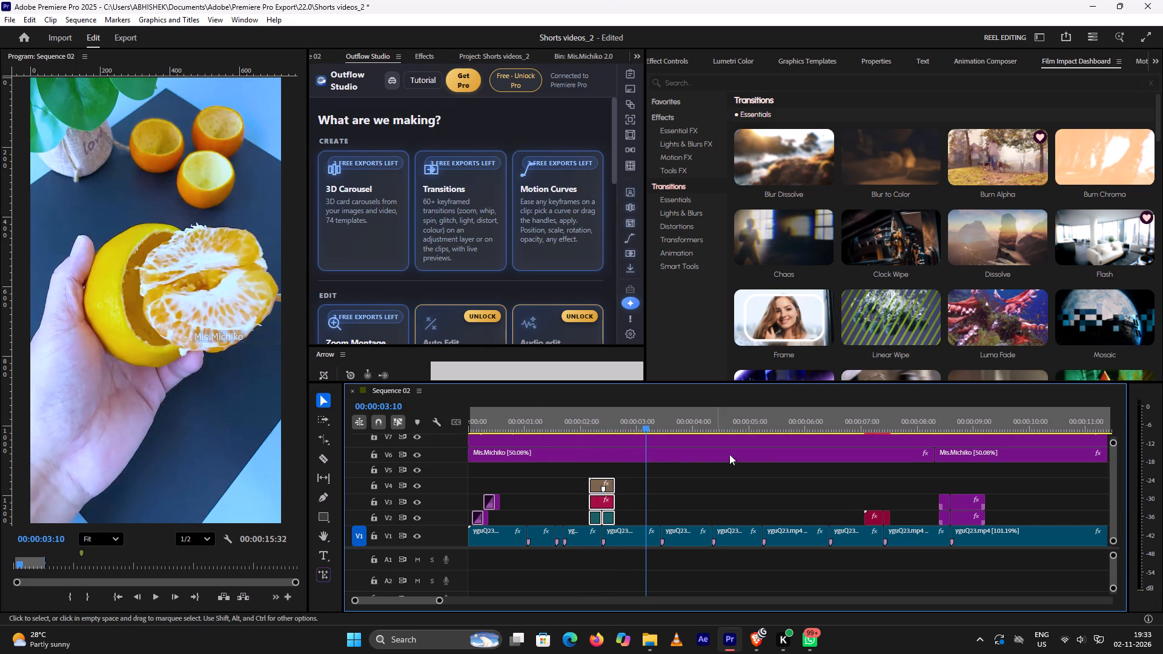
# Play the orange-peel short's teapot section from about 00:00:07:00 to 00:00:09:04.
pyautogui.click(857, 429)
pyautogui.press('space')
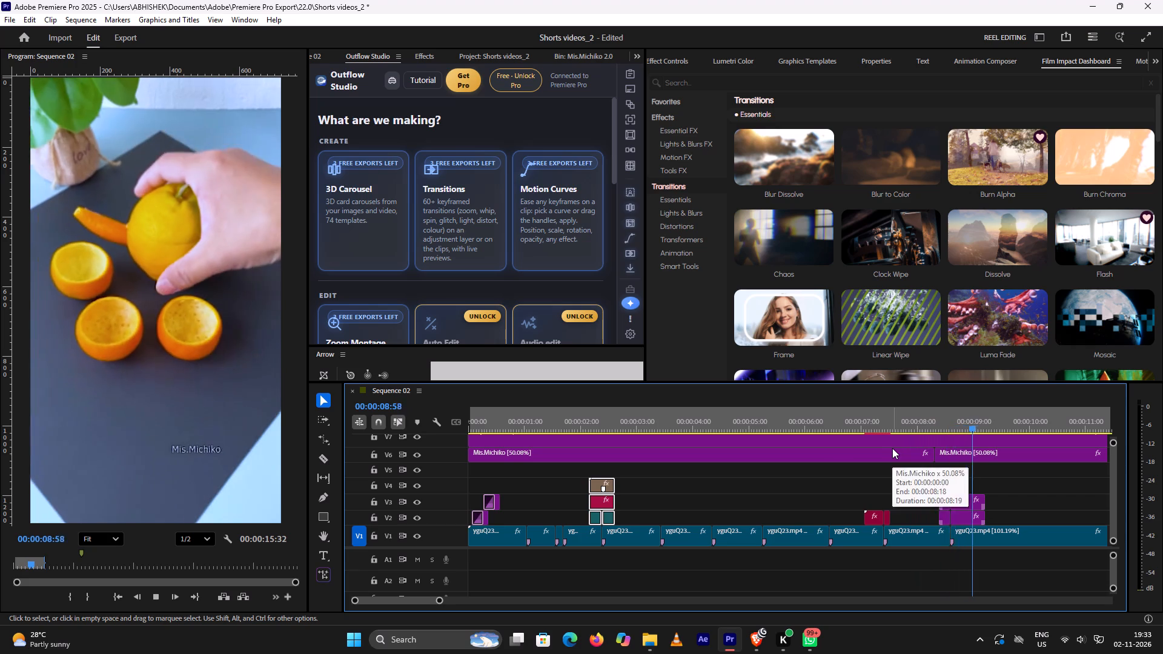
pyautogui.press('space')
# Play the apple short's layered effects from 00:00:22:22 to about 00:00:26:36 and replay the section to 00:00:25:58.
pyautogui.scroll(-18, 893, 450)
pyautogui.scroll(-4, 891, 455)
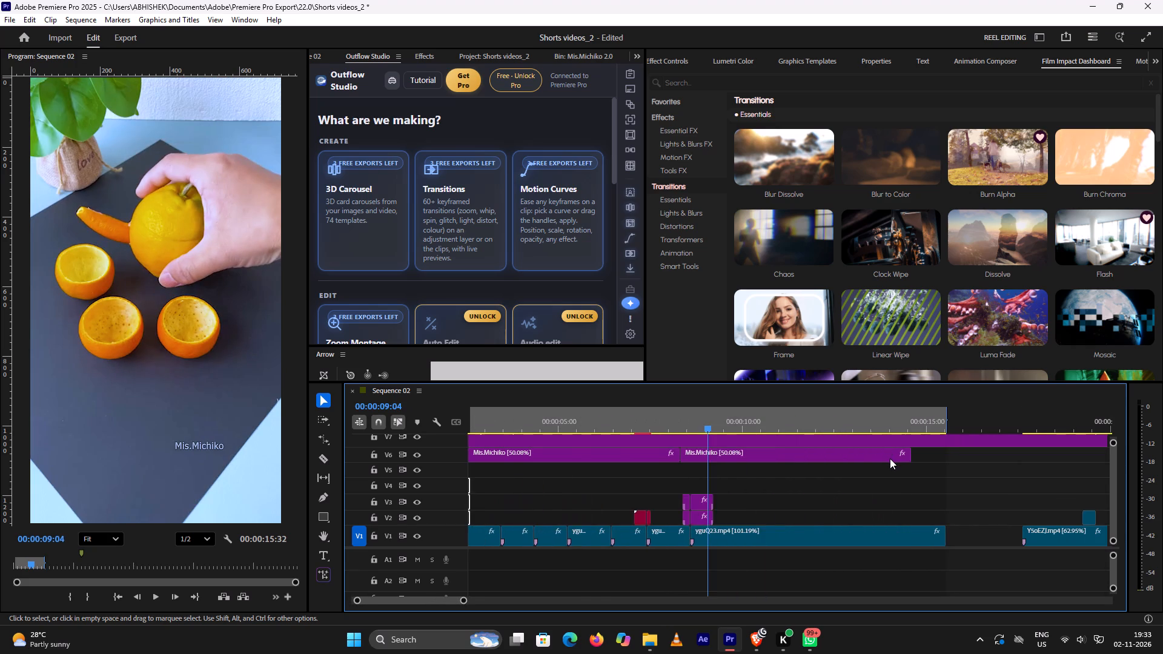
pyautogui.scroll(-17, 889, 460)
pyautogui.click(890, 432)
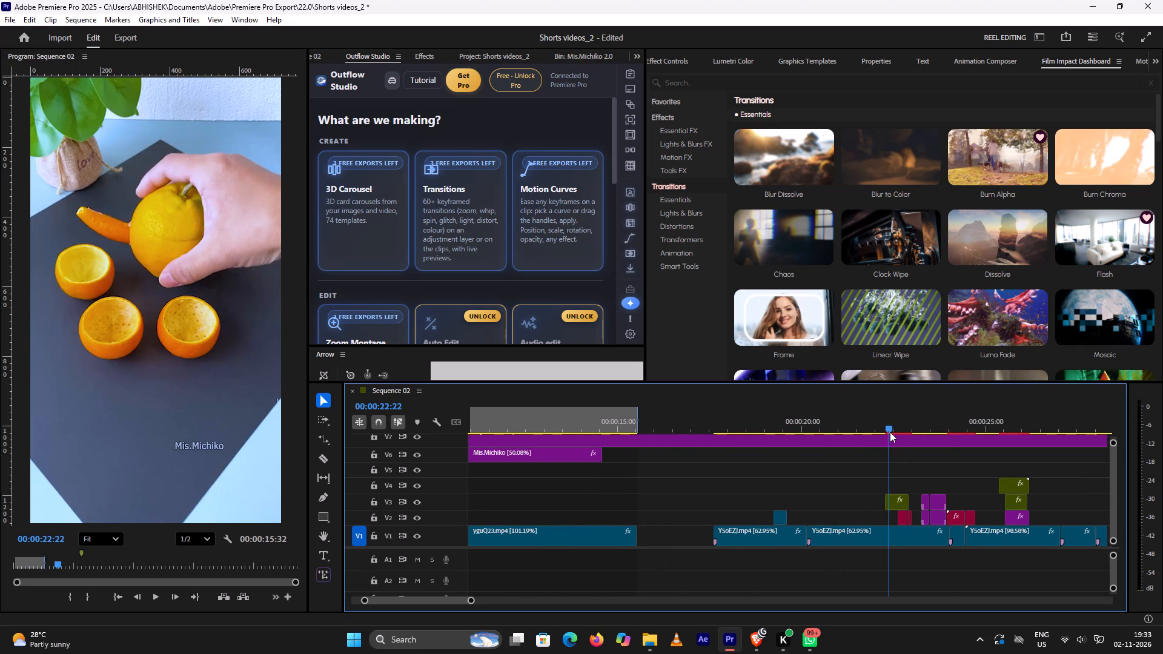
pyautogui.press('space')
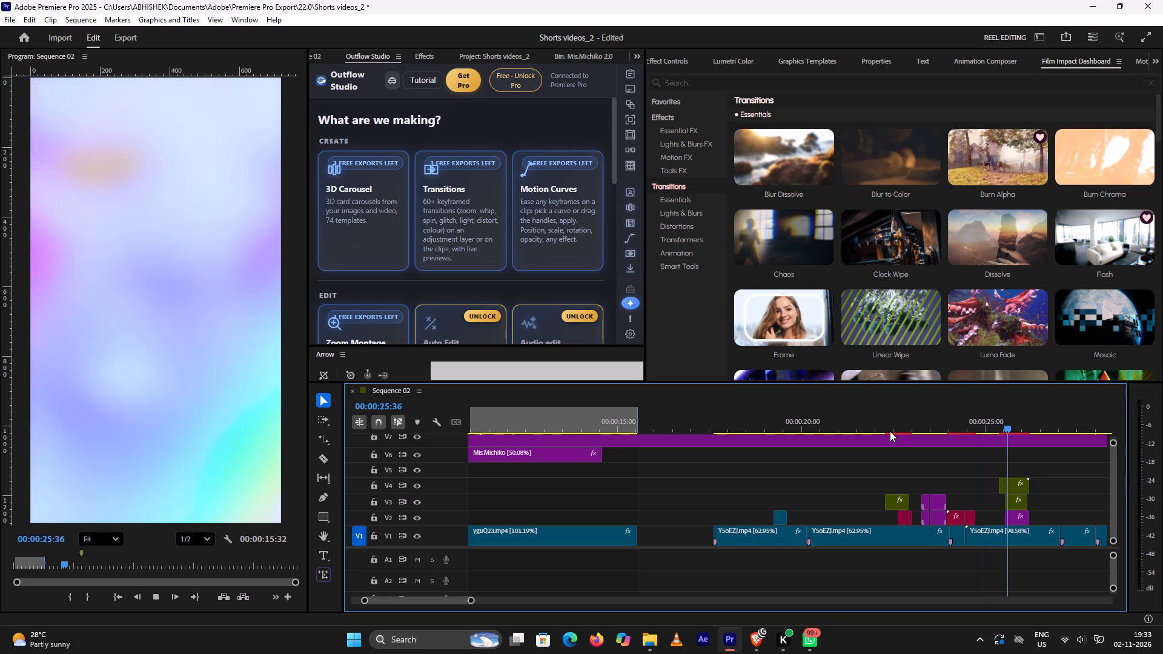
pyautogui.press('space')
pyautogui.click(912, 424)
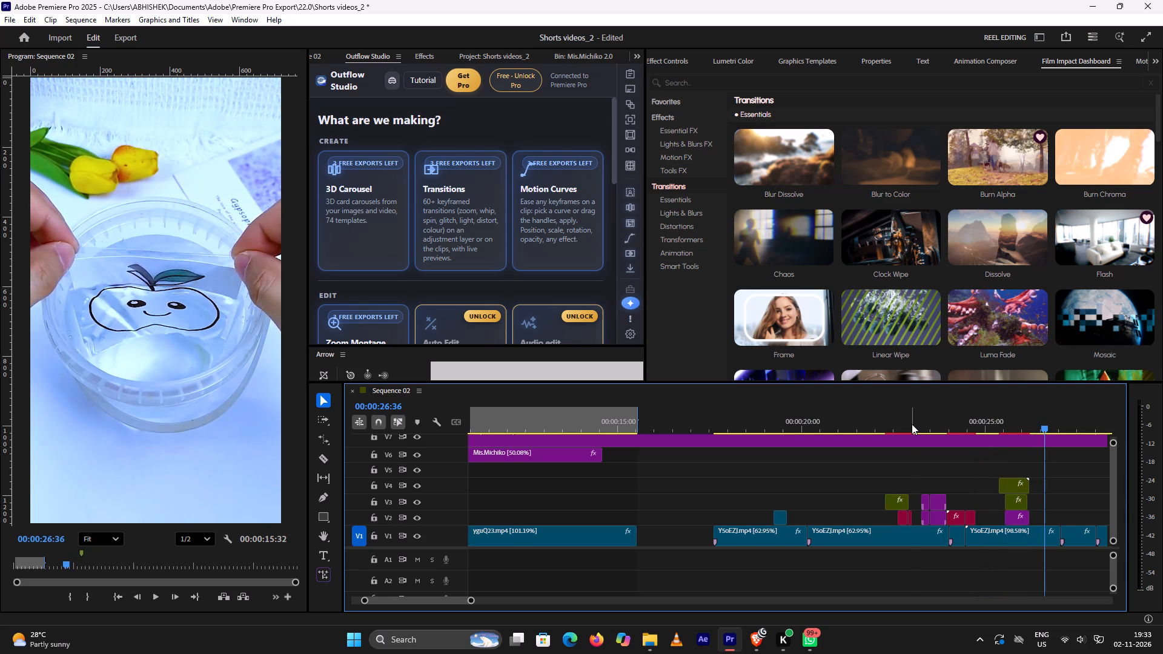
pyautogui.press('space')
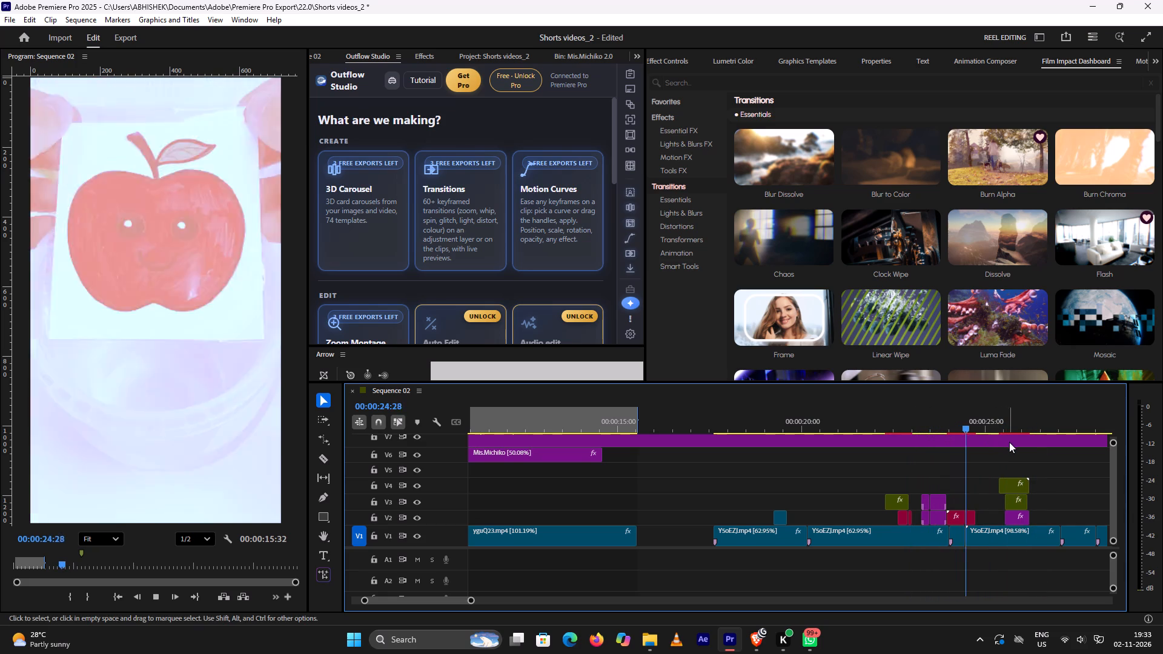
pyautogui.press('space')
# Place the apple short's V2–V4 leak and blur stack from near 00:00:25:30 at the orange-peel short's end, starting at about 00:00:15:05.
pyautogui.moveTo(998, 457); pyautogui.dragTo(1000, 465)
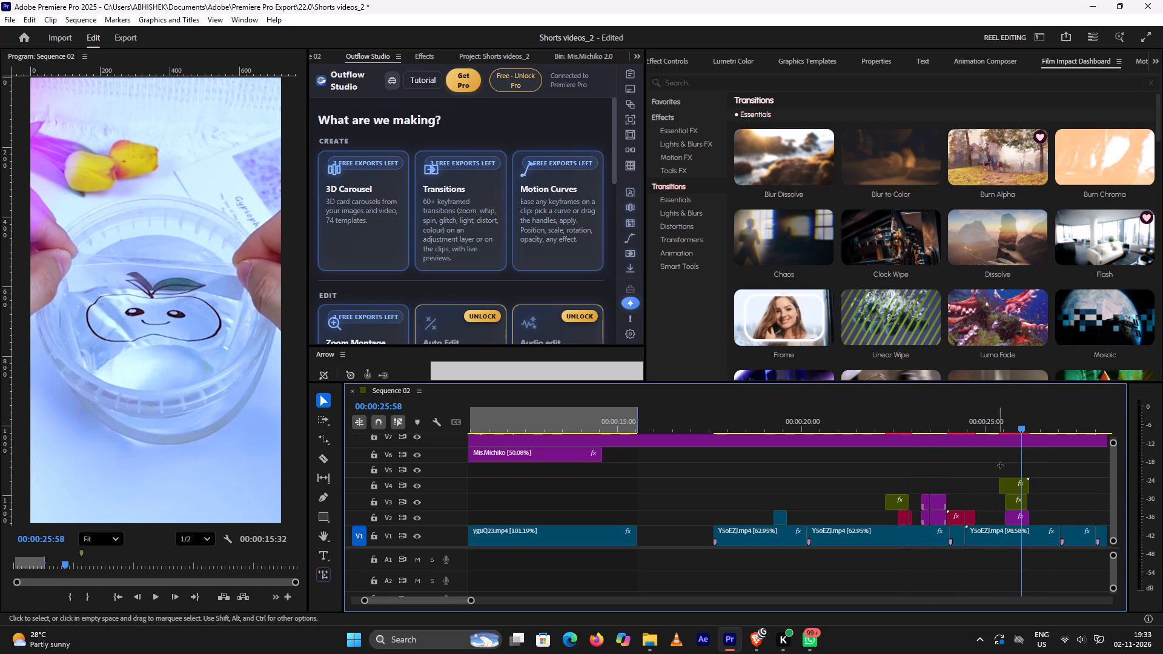
pyautogui.moveTo(1000, 465); pyautogui.dragTo(1023, 524)
pyautogui.moveTo(1013, 484); pyautogui.dragTo(591, 475)
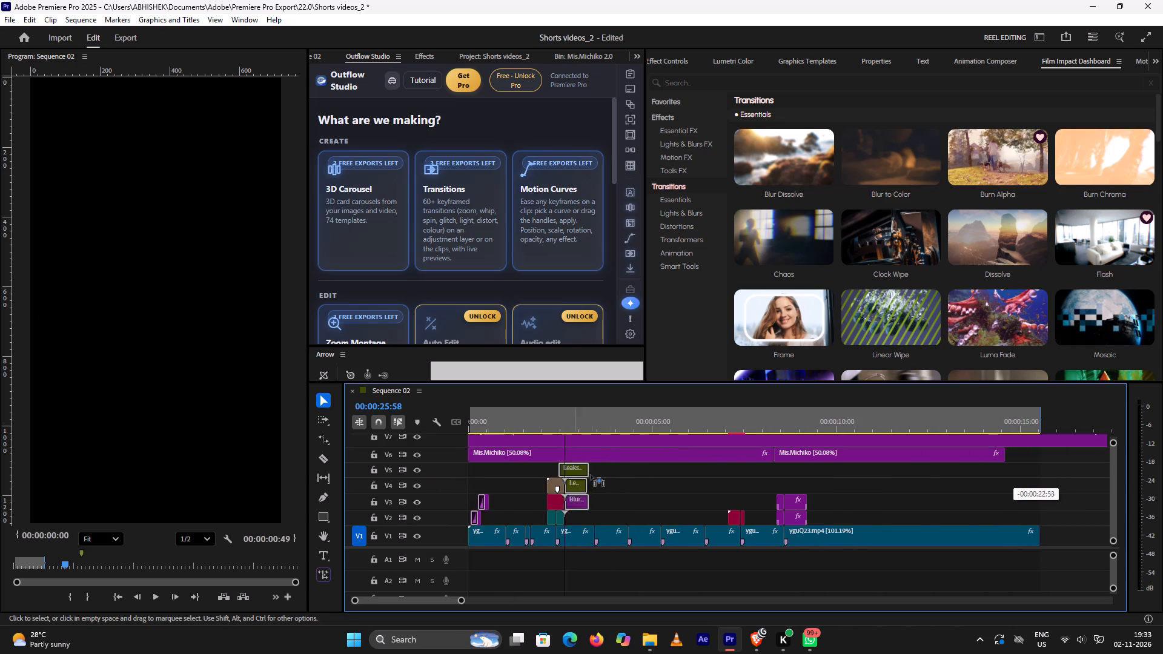
pyautogui.moveTo(591, 475); pyautogui.dragTo(1027, 496)
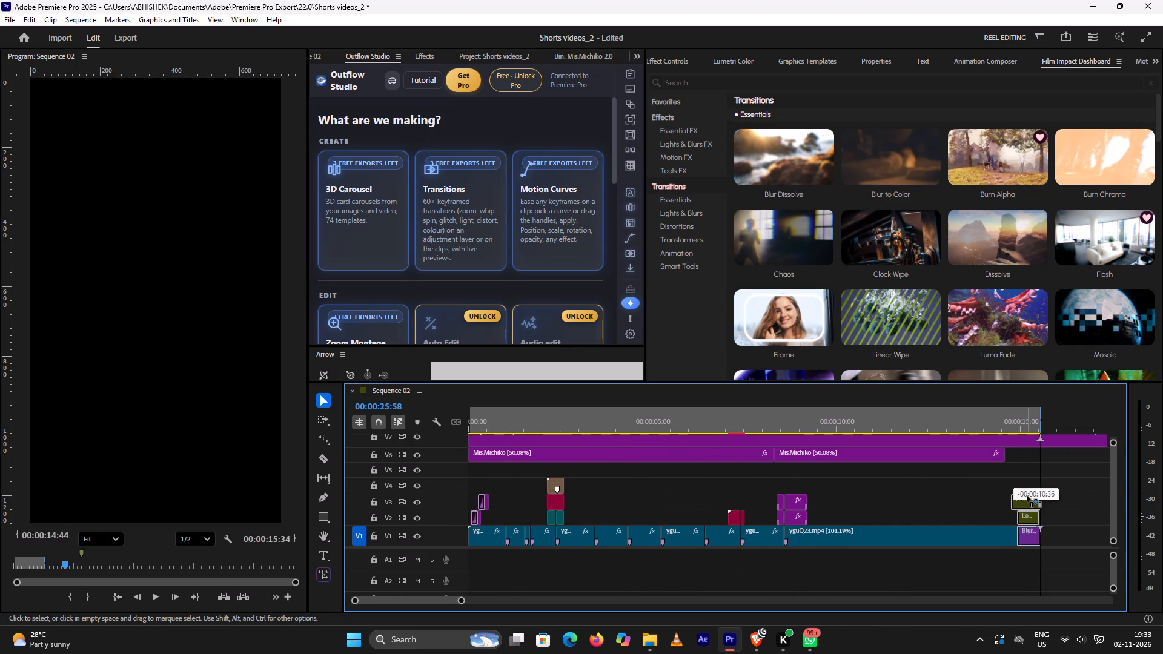
pyautogui.moveTo(1027, 496); pyautogui.dragTo(1038, 489)
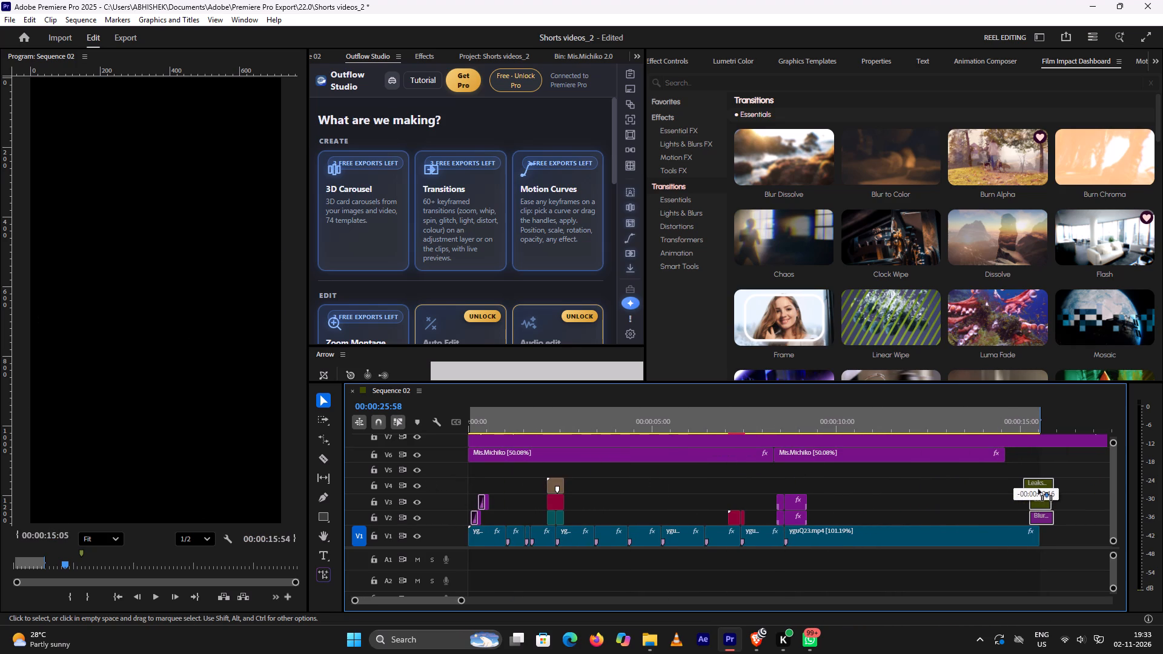
pyautogui.moveTo(1038, 489); pyautogui.dragTo(1039, 489)
# Play the orange-peel short's ending with the leak and blur stack, from about 00:00:14:51 to 00:00:15:50.
pyautogui.click(1016, 428)
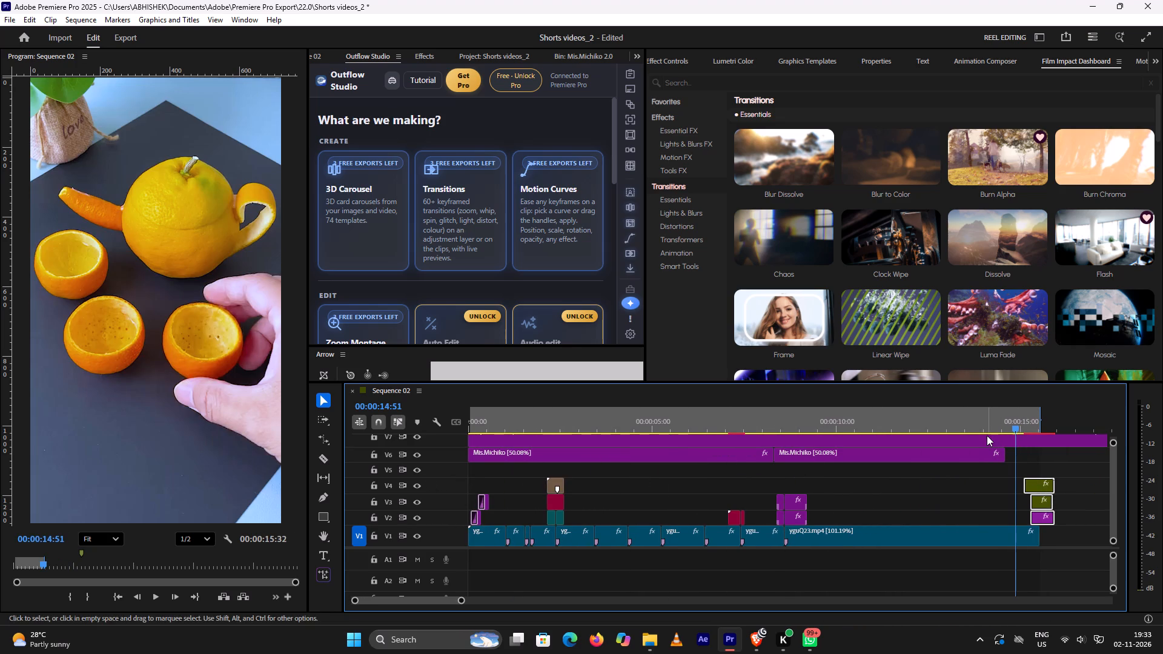
pyautogui.press('space')
pyautogui.press('space')
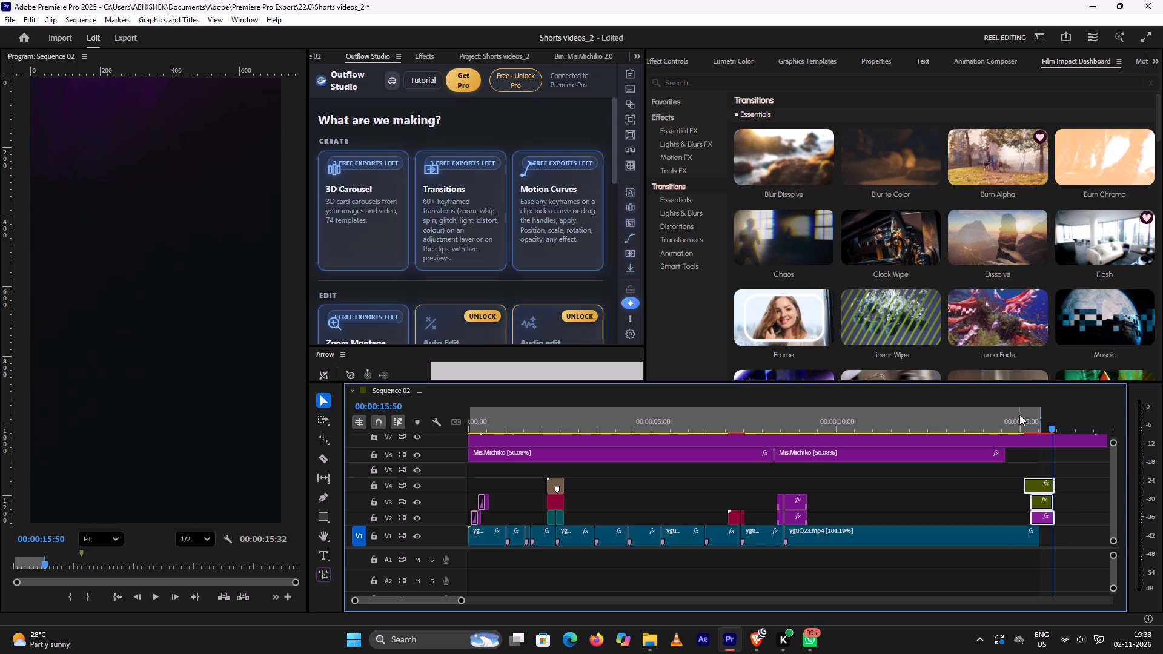
pyautogui.click(1016, 415)
pyautogui.press('space')
pyautogui.press('space')
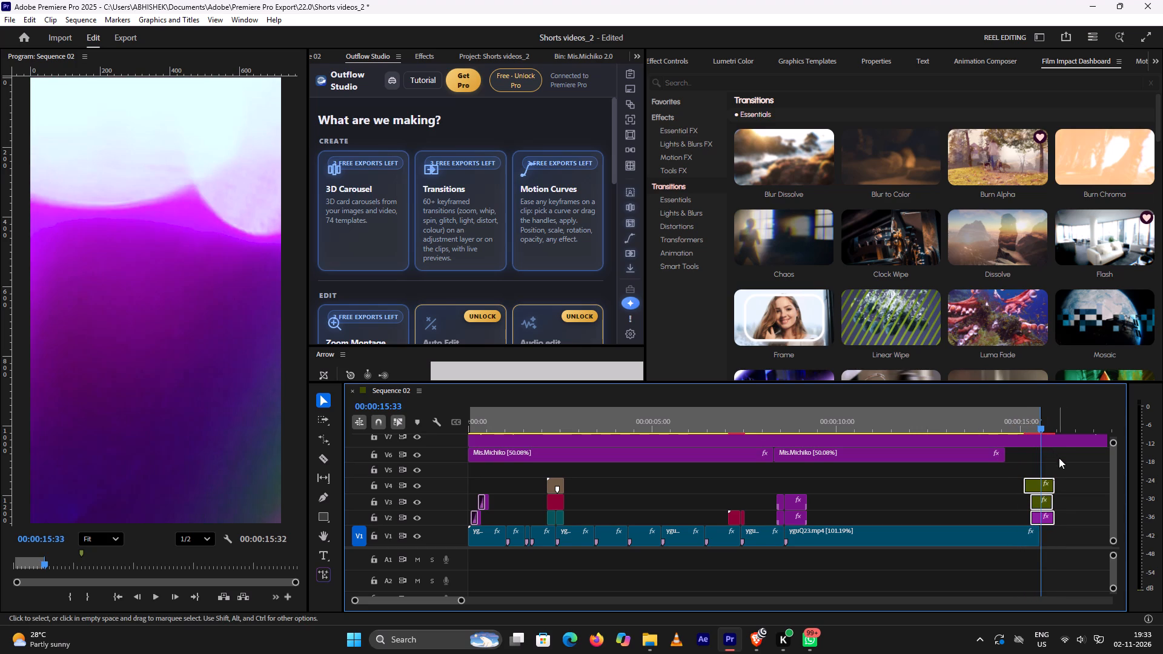
# Fine-position the V2–V4 leak and blur stack at the orange-peel short's end, starting at about 00:00:15:06.
pyautogui.keyDown('alt'); pyautogui.scroll(8, 1074, 466); pyautogui.keyUp('alt')
pyautogui.moveTo(1004, 484); pyautogui.dragTo(1010, 483)
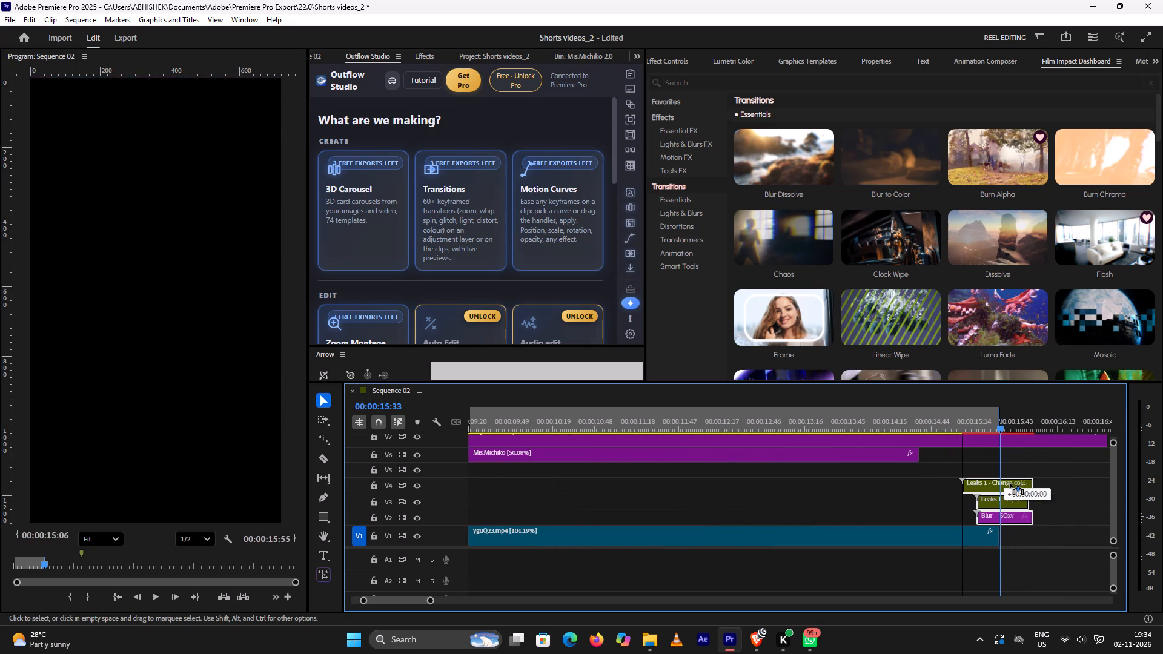
pyautogui.moveTo(1010, 483); pyautogui.dragTo(1010, 483)
# Replay the orange-peel short's ending with the leak and blur stack, from about 00:00:15:10 to 00:00:16:04.
pyautogui.click(967, 418)
pyautogui.press('space')
pyautogui.press('space')
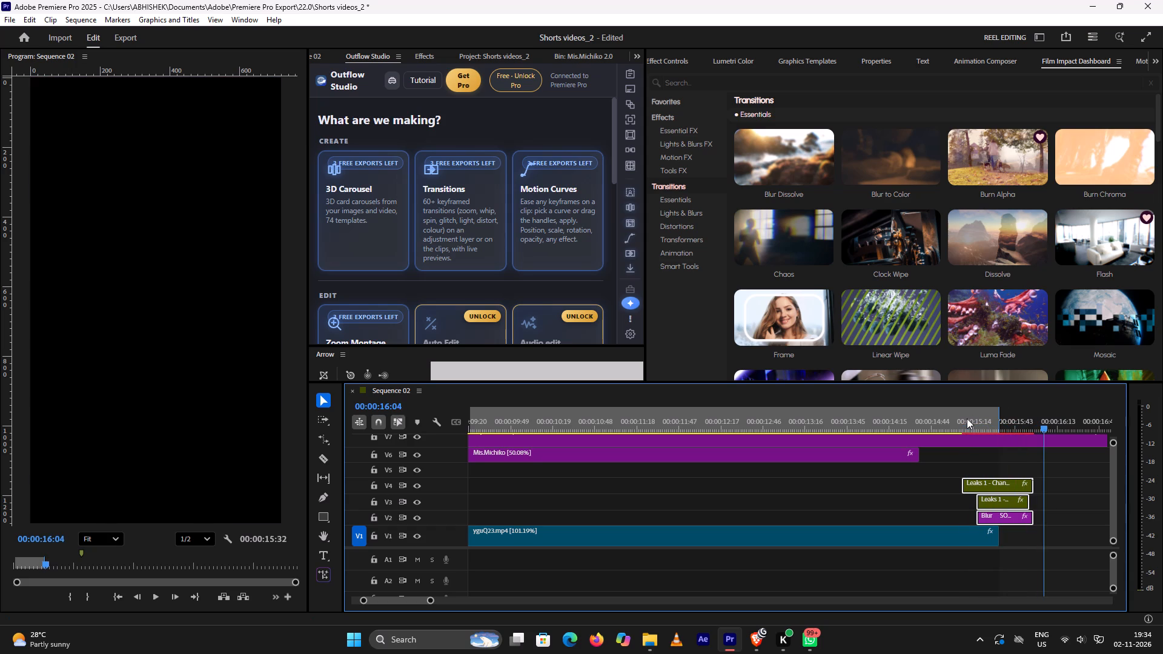
pyautogui.click(964, 418)
pyautogui.press('space')
pyautogui.press('space')
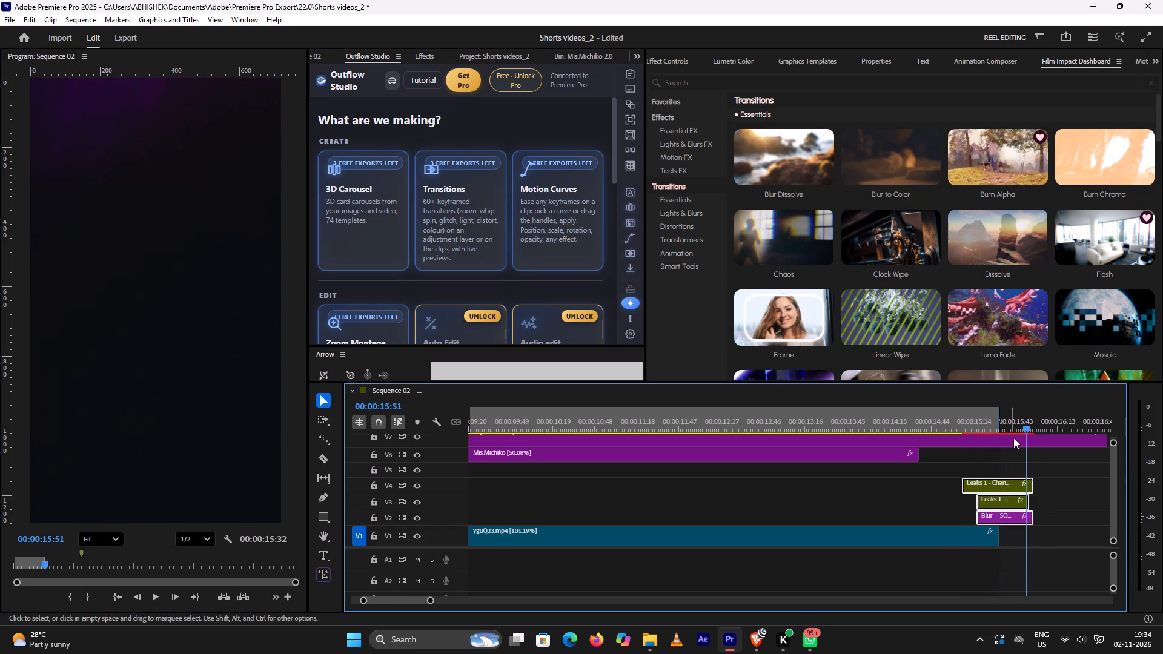
pyautogui.moveTo(1028, 427); pyautogui.dragTo(1003, 431)
# Play the apple short's layered effects from about 00:00:22:21 to 00:00:23:45.
pyautogui.keyDown('alt'); pyautogui.scroll(-10, 996, 454); pyautogui.keyUp('alt')
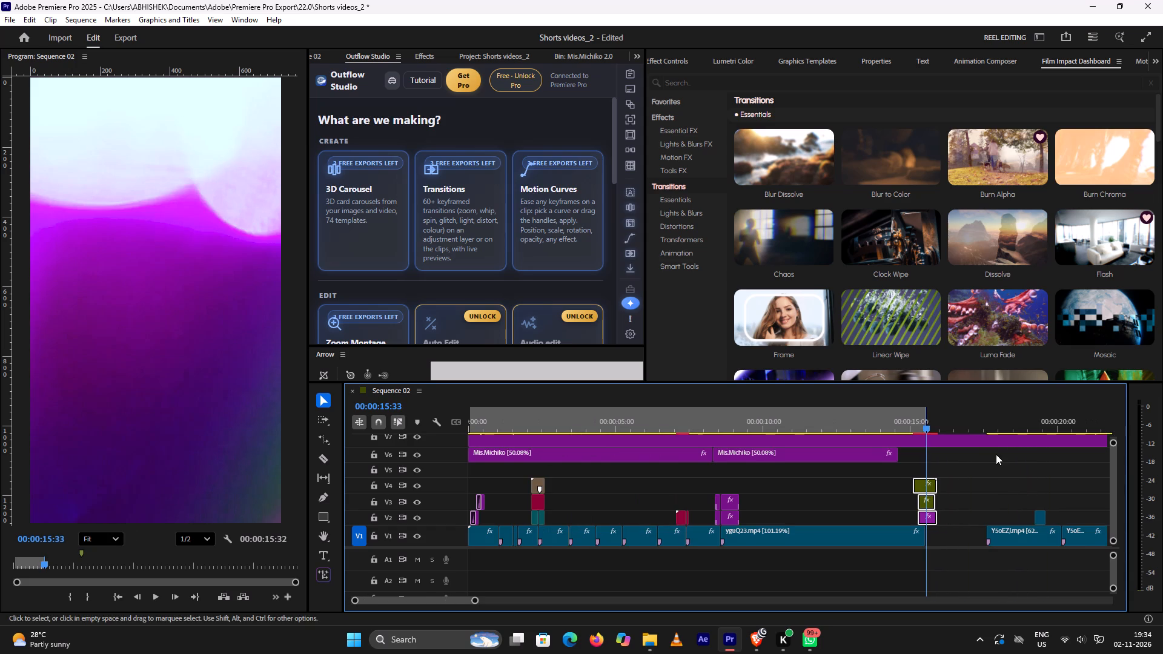
pyautogui.scroll(-11, 982, 442)
pyautogui.click(928, 423)
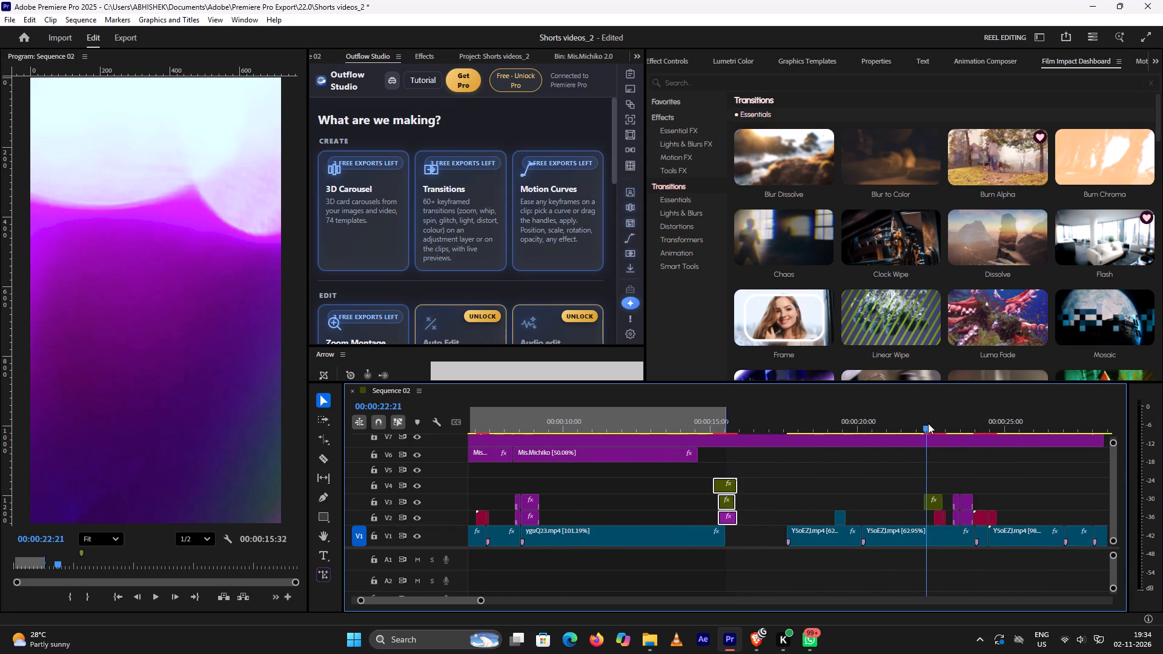
pyautogui.press('space')
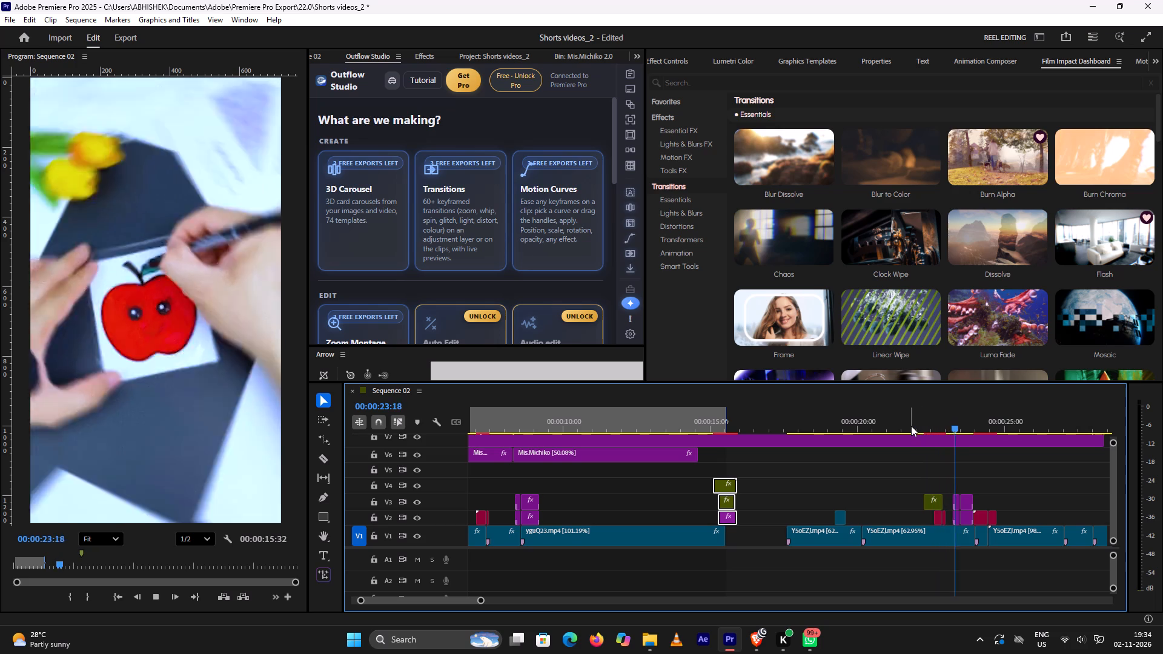
pyautogui.press('space')
pyautogui.click(911, 426)
pyautogui.press('space')
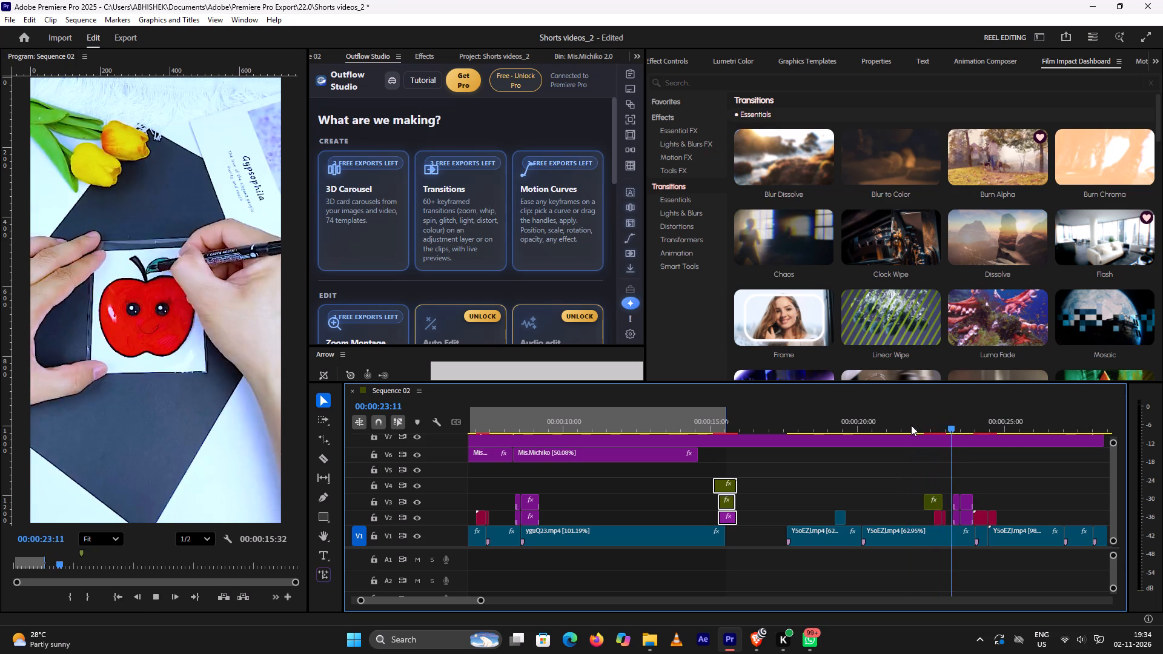
pyautogui.press('space')
# Play the orange-peel short's opening from its start to about 00:00:02:16.
pyautogui.scroll(11, 754, 461)
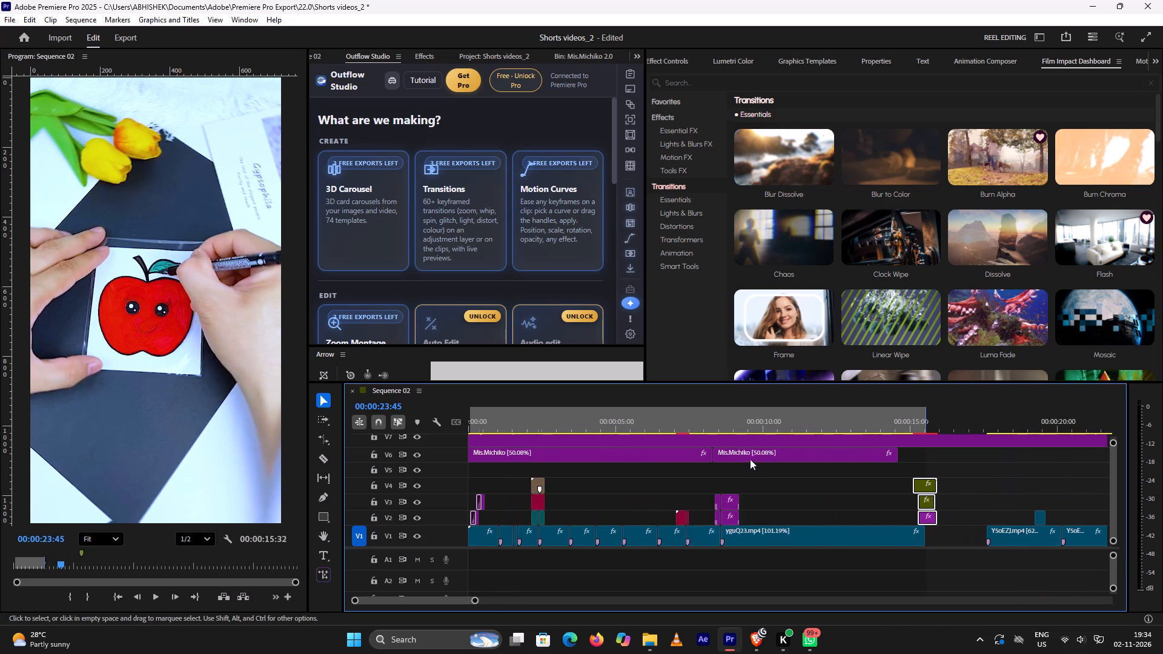
pyautogui.scroll(6, 750, 459)
pyautogui.click(543, 417)
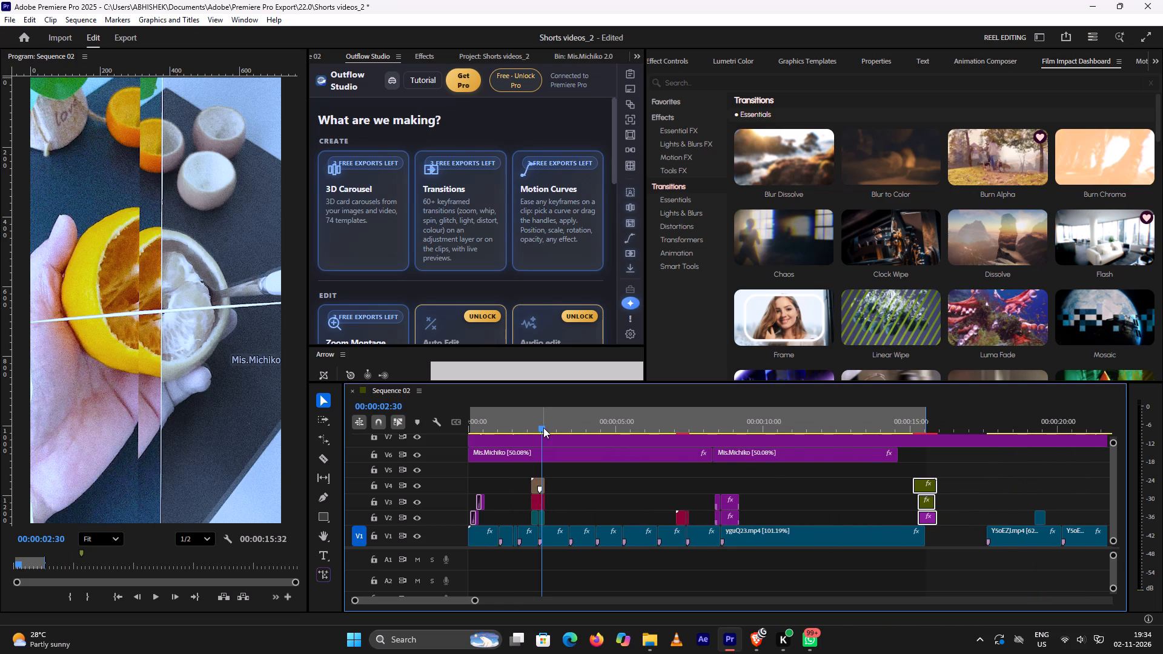
pyautogui.moveTo(542, 428); pyautogui.dragTo(441, 427)
pyautogui.press('space')
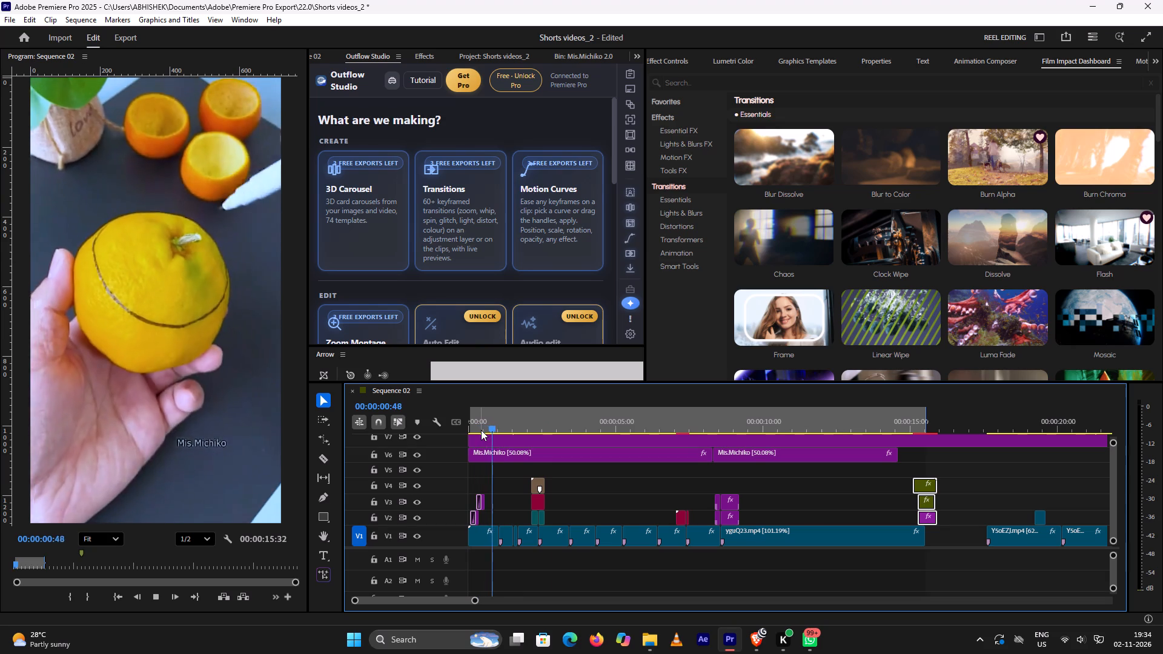
pyautogui.press('space')
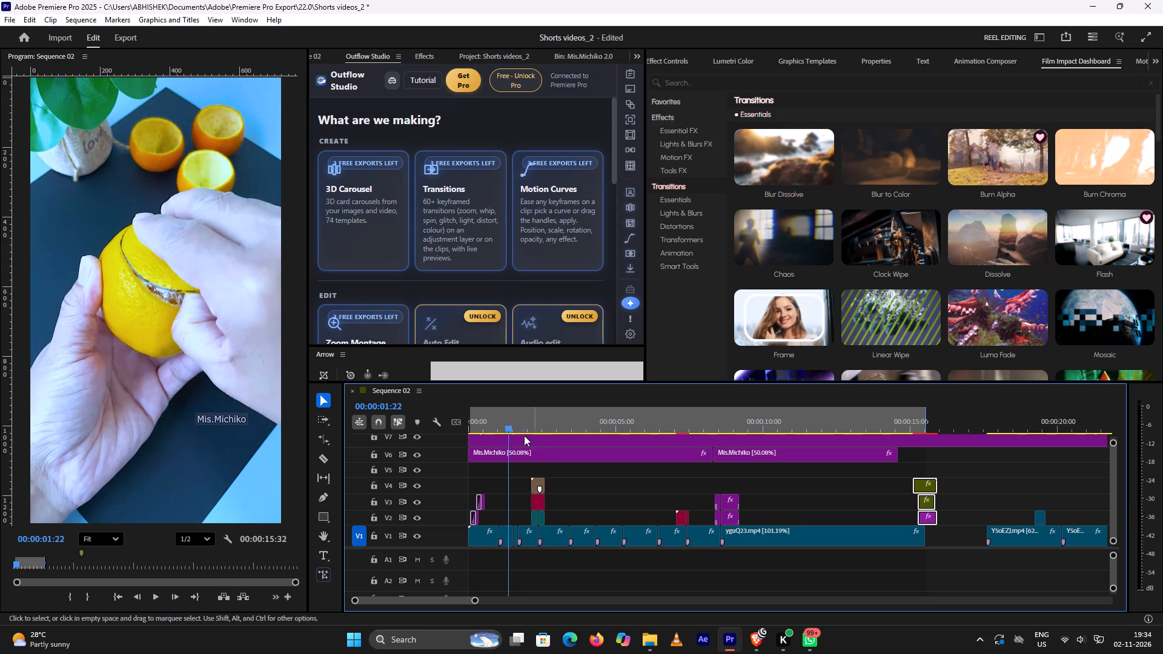
pyautogui.click(497, 424)
pyautogui.press('space')
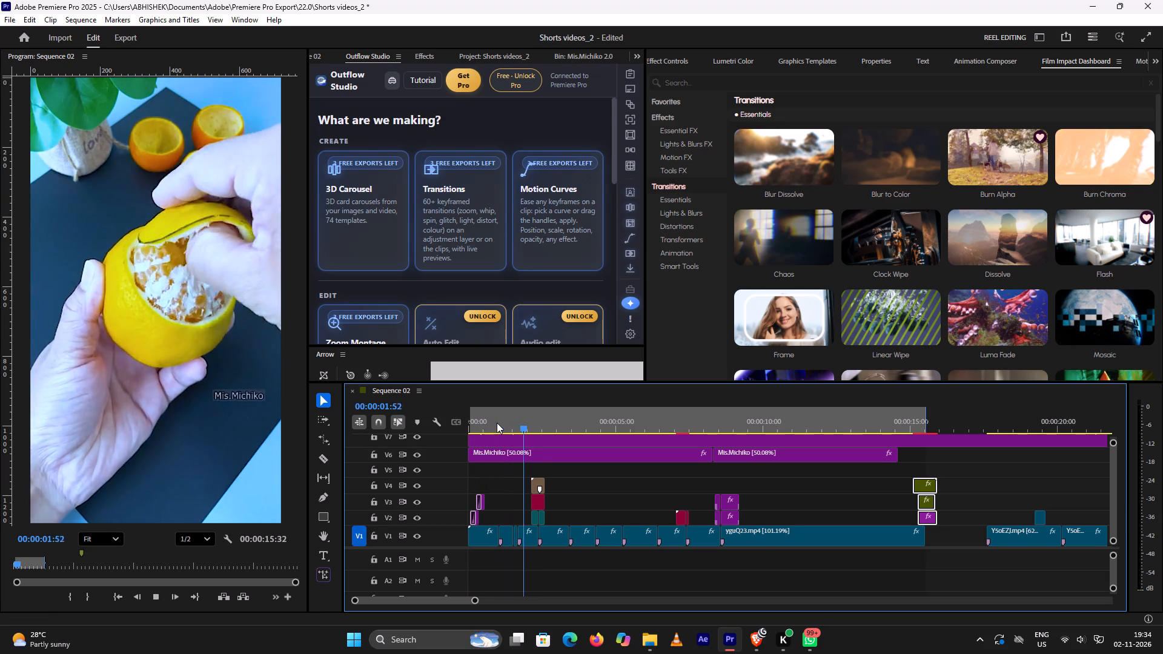
pyautogui.press('space')
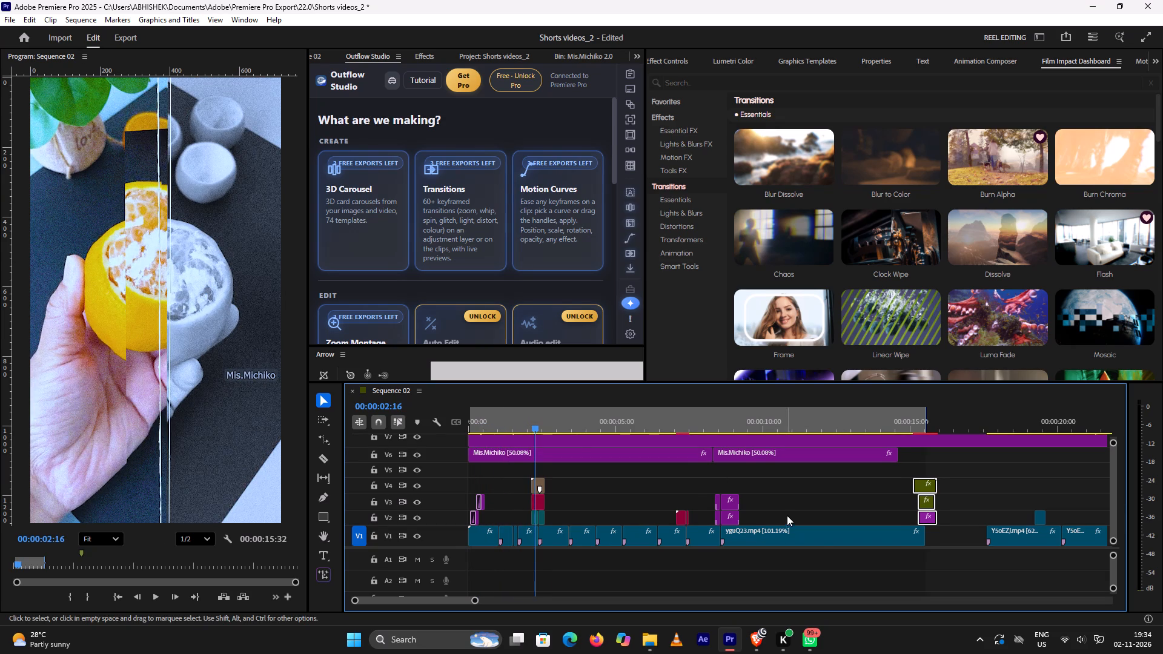
# Move the teal V2 effect clip over the apple short's first clip to the orange-peel short's V2, starting at about 00:00:00:49.
pyautogui.scroll(-7, 792, 511)
pyautogui.moveTo(913, 521); pyautogui.dragTo(480, 507)
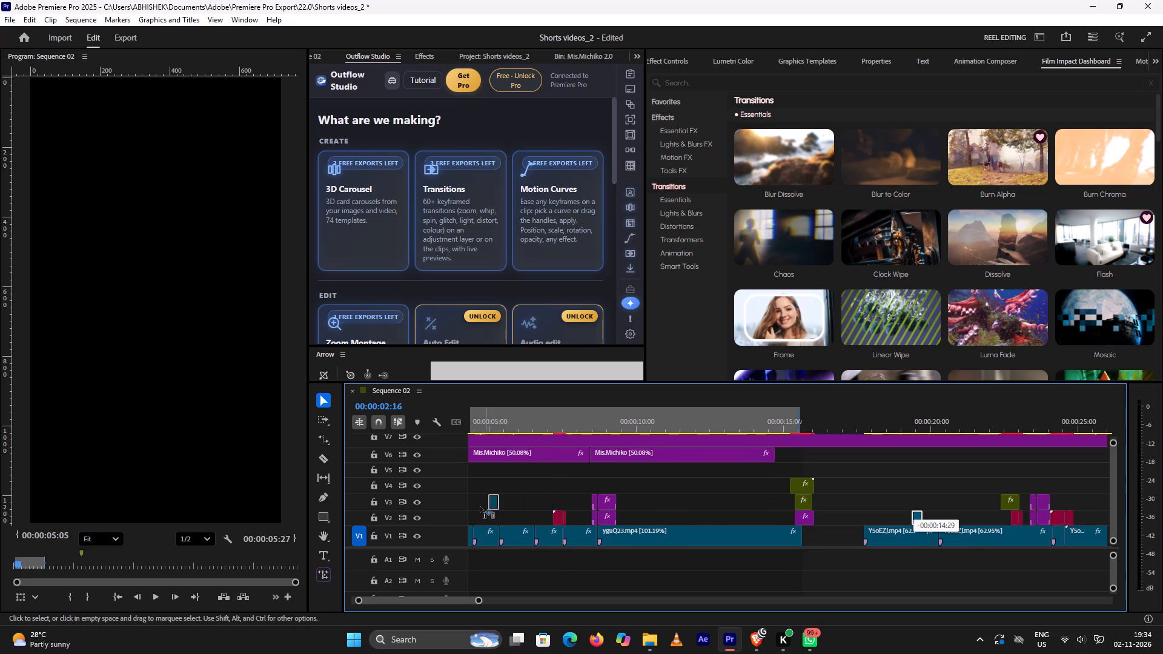
pyautogui.moveTo(480, 507); pyautogui.dragTo(507, 515)
pyautogui.keyDown('alt'); pyautogui.scroll(12, 540, 512); pyautogui.keyUp('alt')
pyautogui.scroll(6, 583, 511)
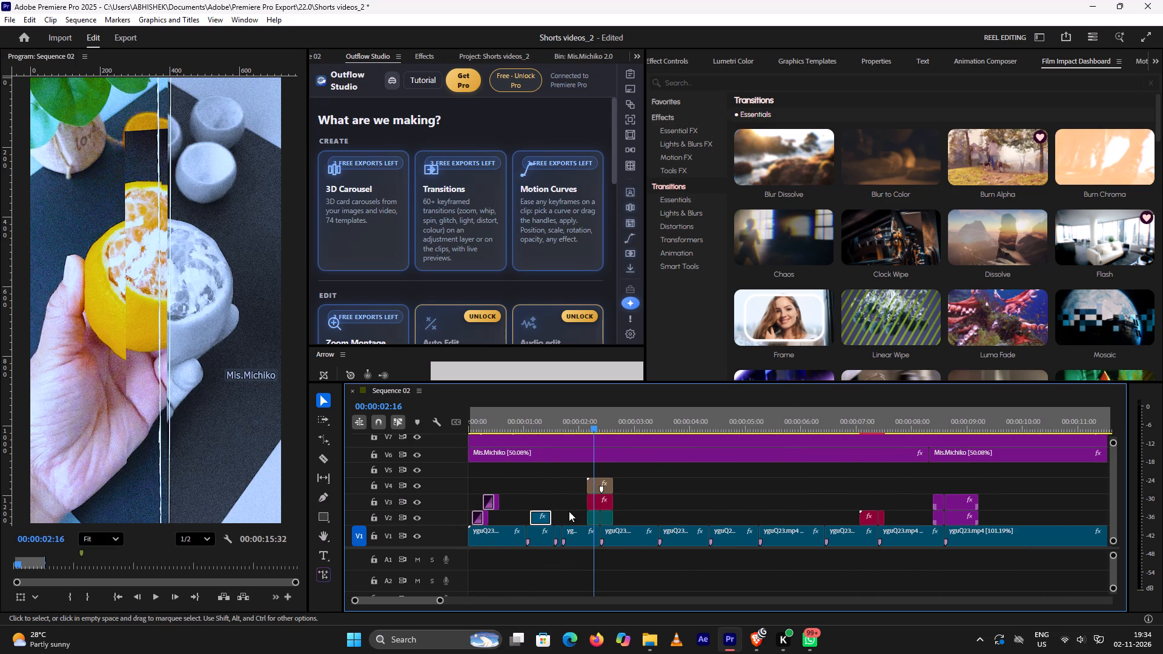
pyautogui.keyDown('alt'); pyautogui.scroll(5, 558, 511); pyautogui.keyUp('alt')
pyautogui.moveTo(528, 517); pyautogui.dragTo(508, 518)
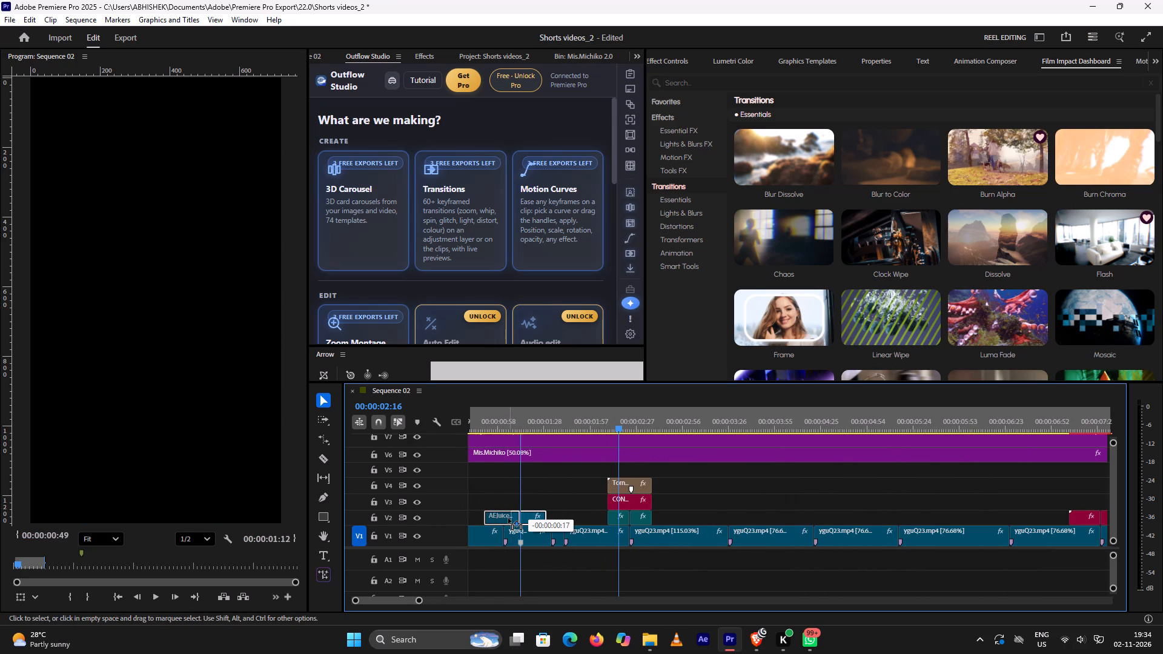
pyautogui.moveTo(508, 518); pyautogui.dragTo(508, 519)
# Replay the orange-peel short's opening with the relocated V2 effect clip, from its start to about 00:00:03:53.
pyautogui.click(494, 417)
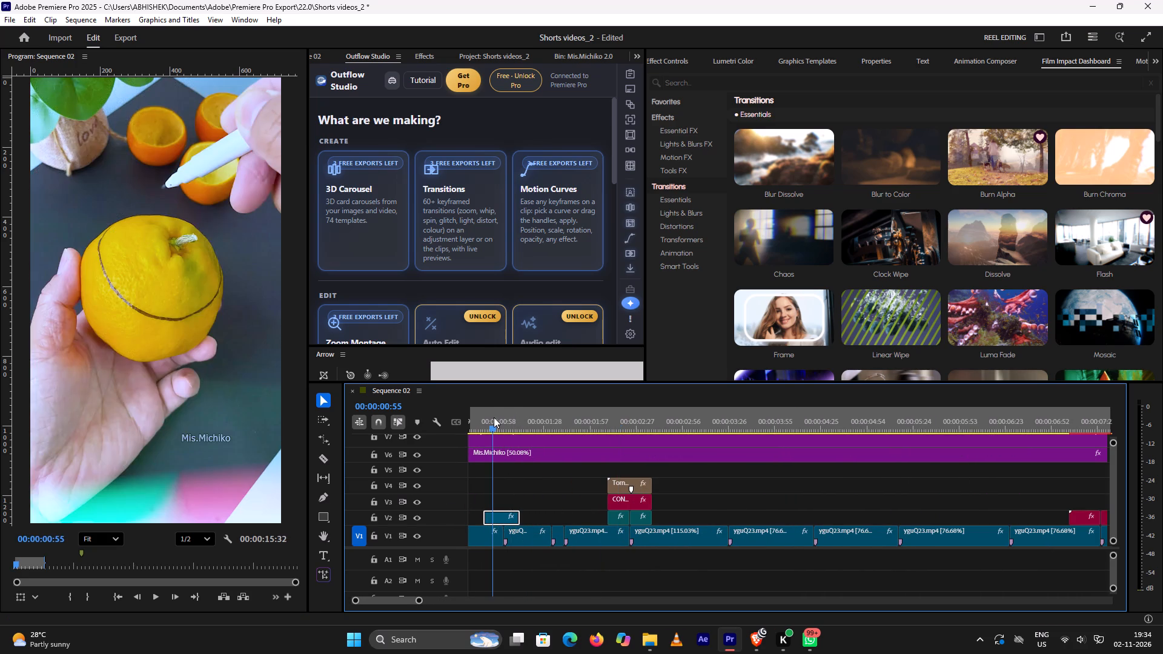
pyautogui.press('space')
pyautogui.press('space')
pyautogui.click(494, 417)
pyautogui.press('space')
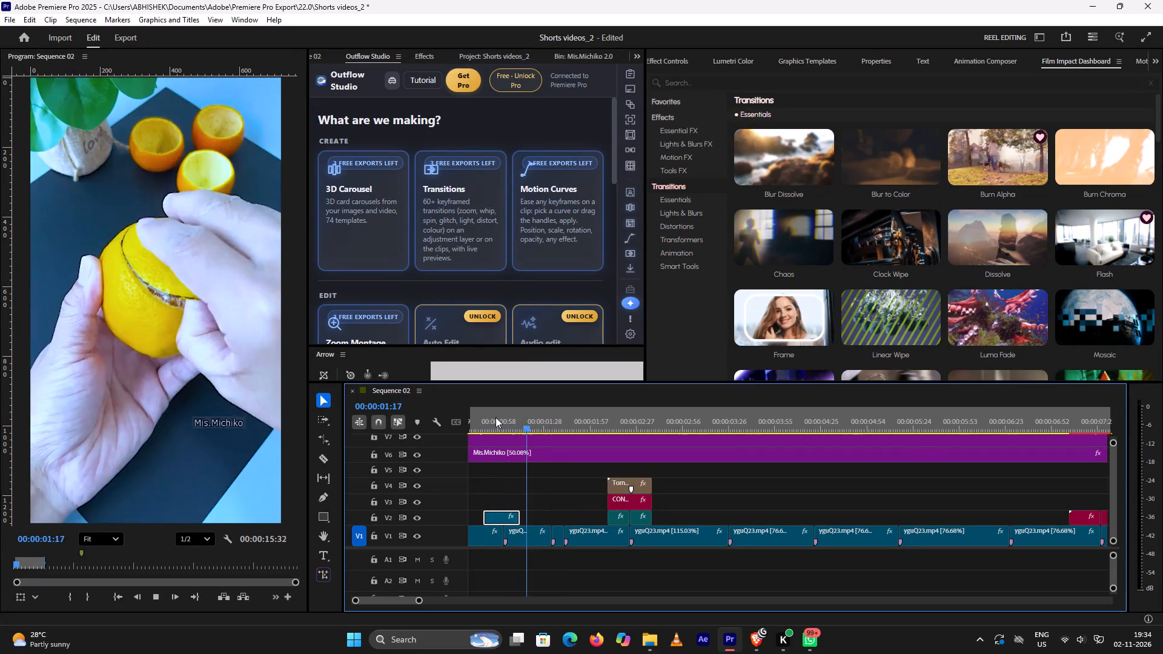
pyautogui.press('space')
pyautogui.keyDown('alt'); pyautogui.scroll(-8, 562, 435); pyautogui.keyUp('alt')
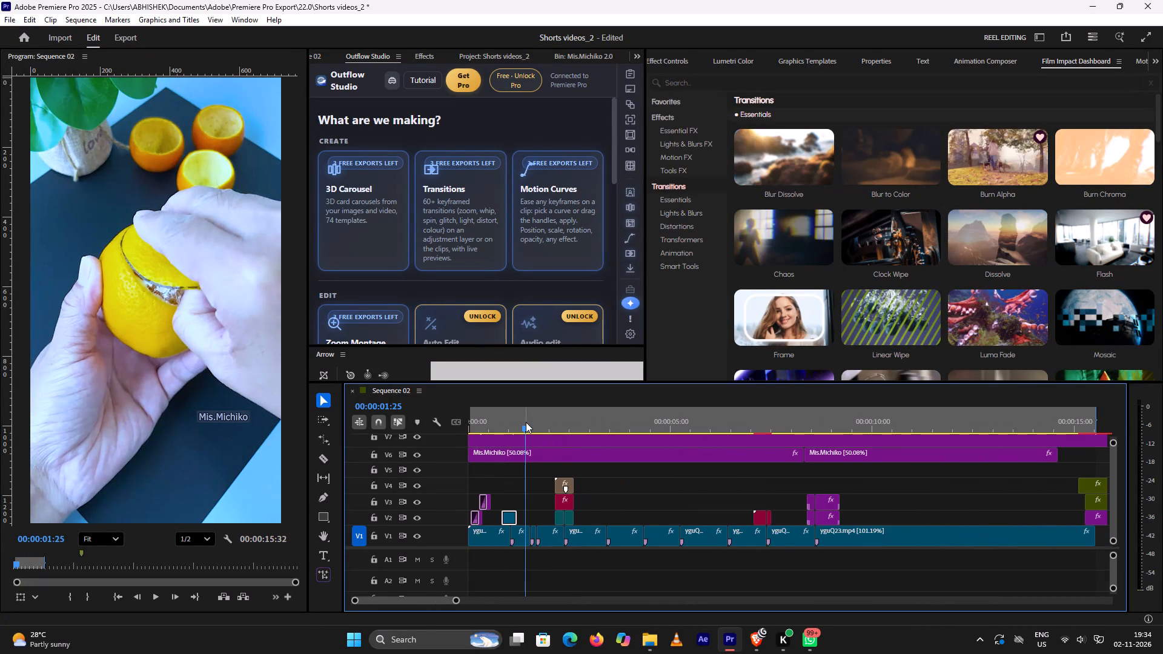
pyautogui.moveTo(525, 429); pyautogui.dragTo(437, 431)
pyautogui.press('space')
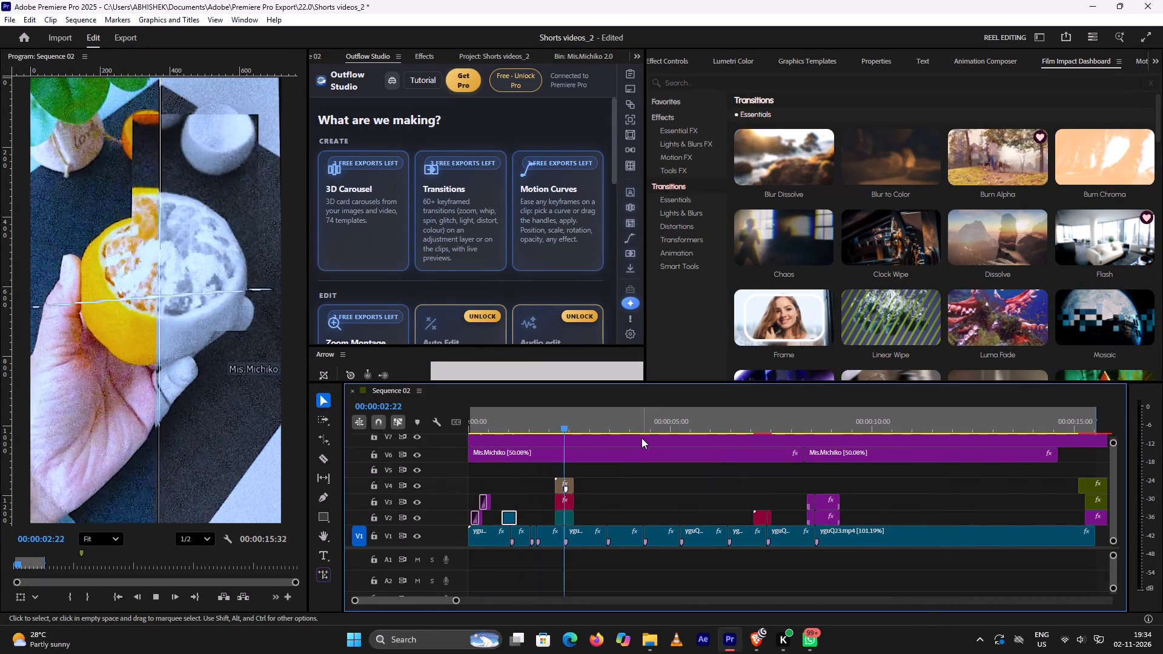
pyautogui.press('space')
pyautogui.press('space')
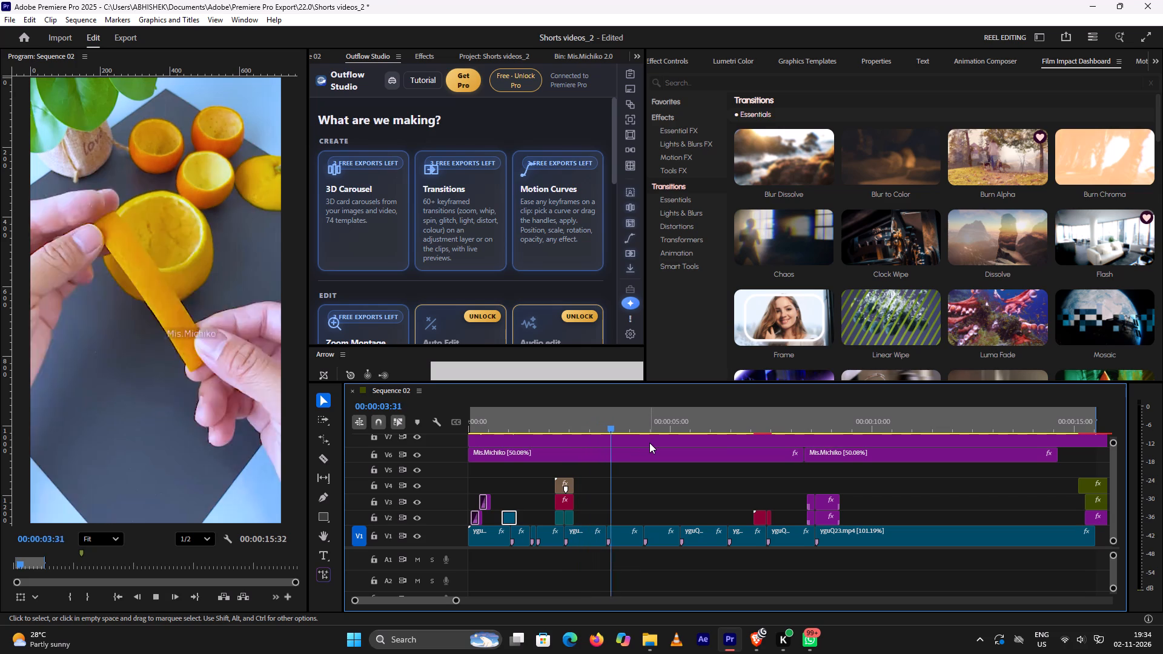
pyautogui.press('space')
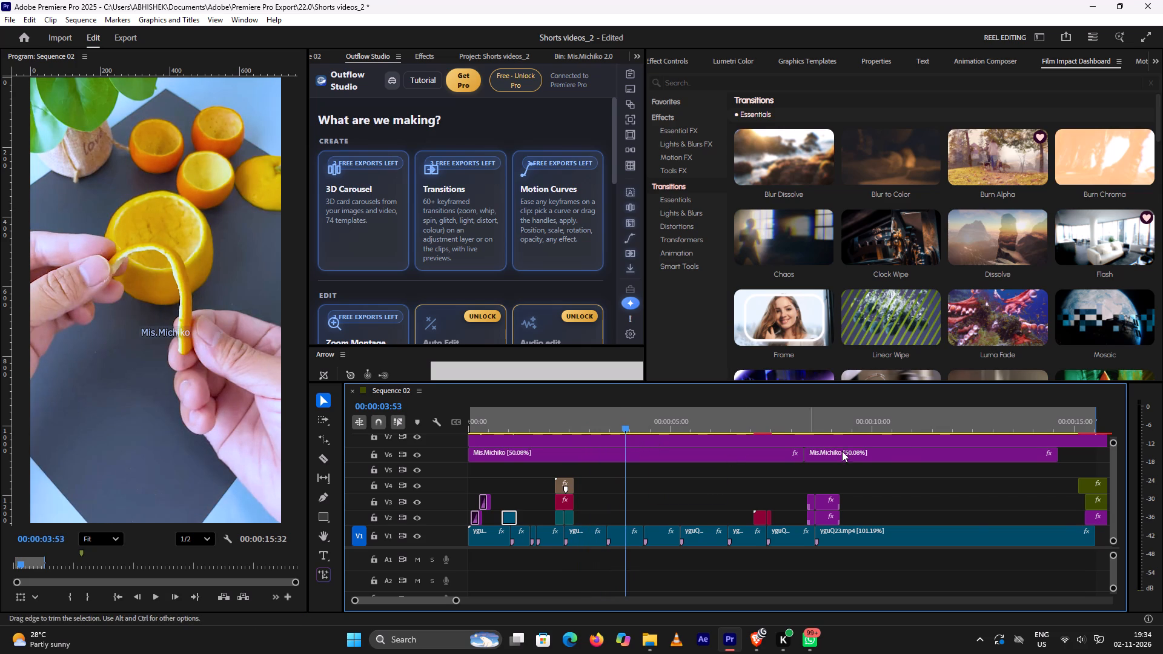
# Play the apple short's layered transitions from about 00:00:22:14 to 00:00:24:49.
pyautogui.scroll(-16, 908, 451)
pyautogui.scroll(-6, 993, 461)
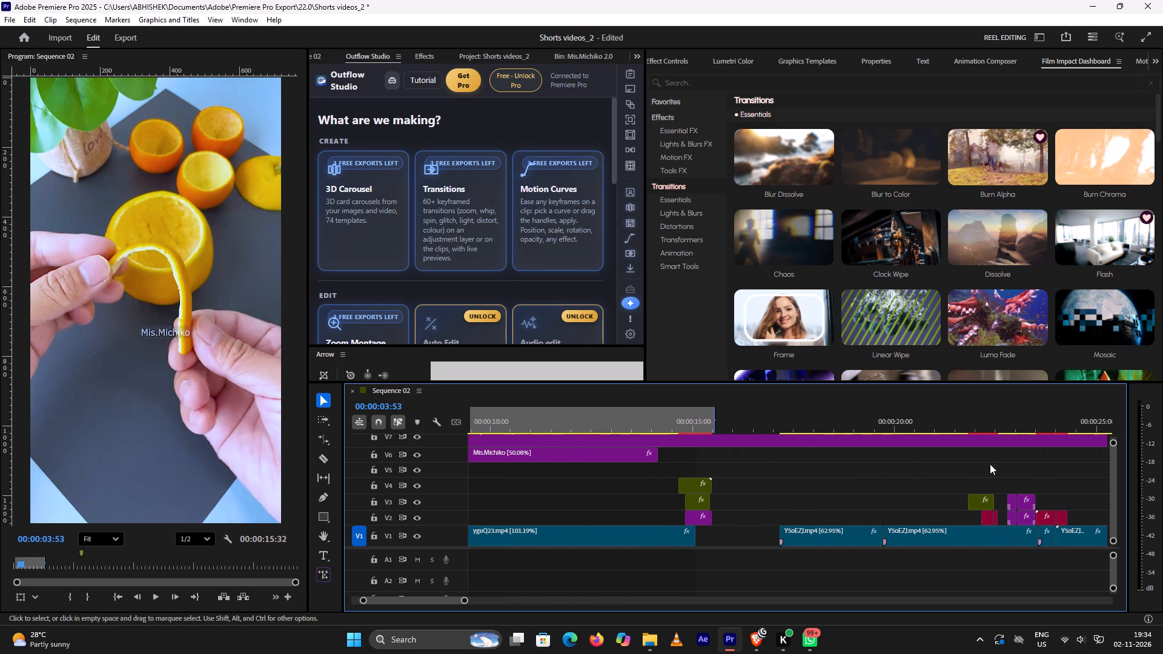
pyautogui.click(963, 426)
pyautogui.press('space')
pyautogui.press('space')
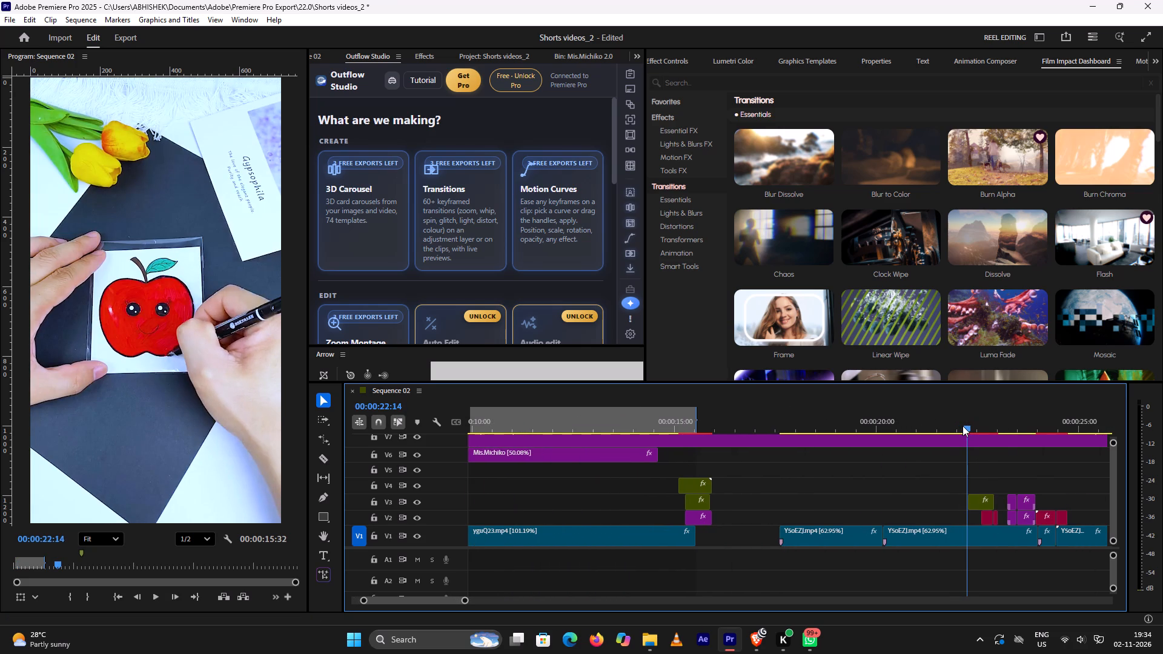
pyautogui.press('space')
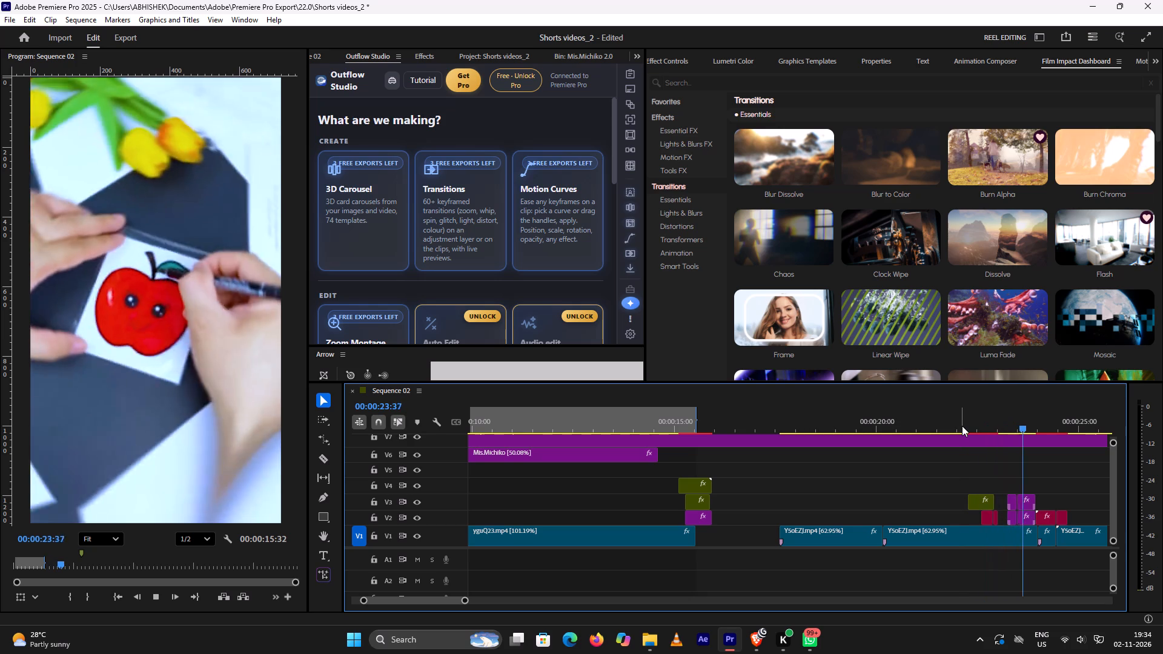
pyautogui.press('space')
pyautogui.scroll(-6, 999, 442)
pyautogui.press('space')
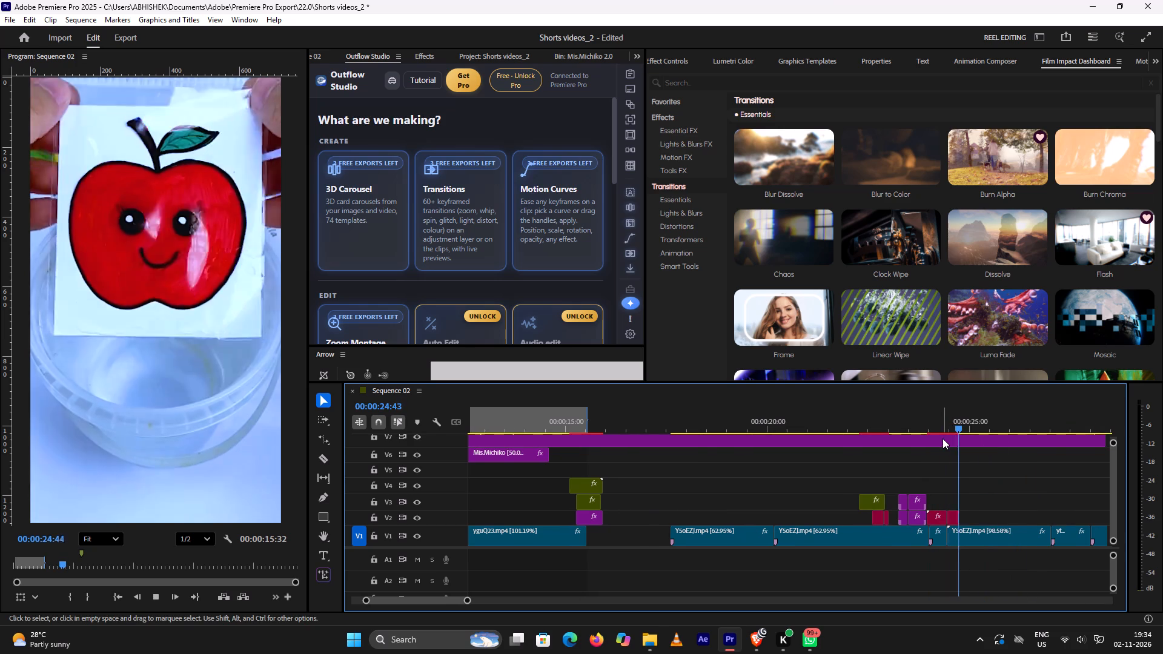
pyautogui.scroll(-3, 943, 438)
pyautogui.press('space')
pyautogui.scroll(-3, 918, 482)
# Play the orange-peel short's peel-strip section from about 00:00:03:00 to 00:00:04:58 and examine its cuts.
pyautogui.scroll(9, 916, 480)
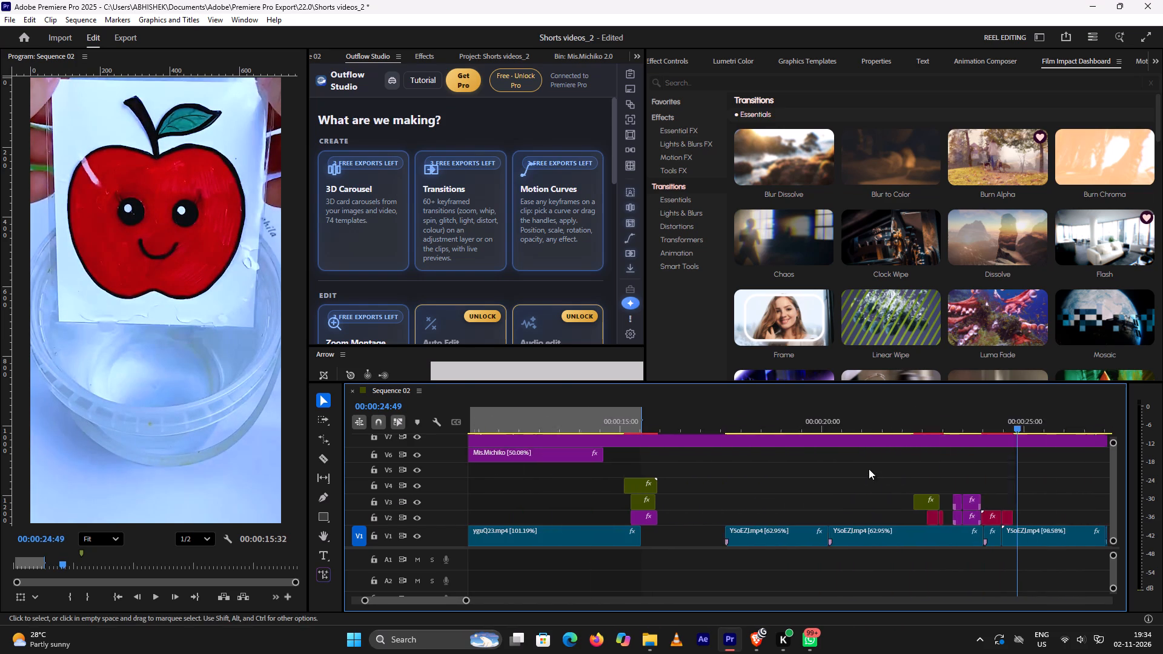
pyautogui.scroll(9, 869, 469)
pyautogui.scroll(6, 746, 464)
pyautogui.keyDown('alt'); pyautogui.scroll(-5, 729, 460); pyautogui.keyUp('alt')
pyautogui.scroll(5, 729, 460)
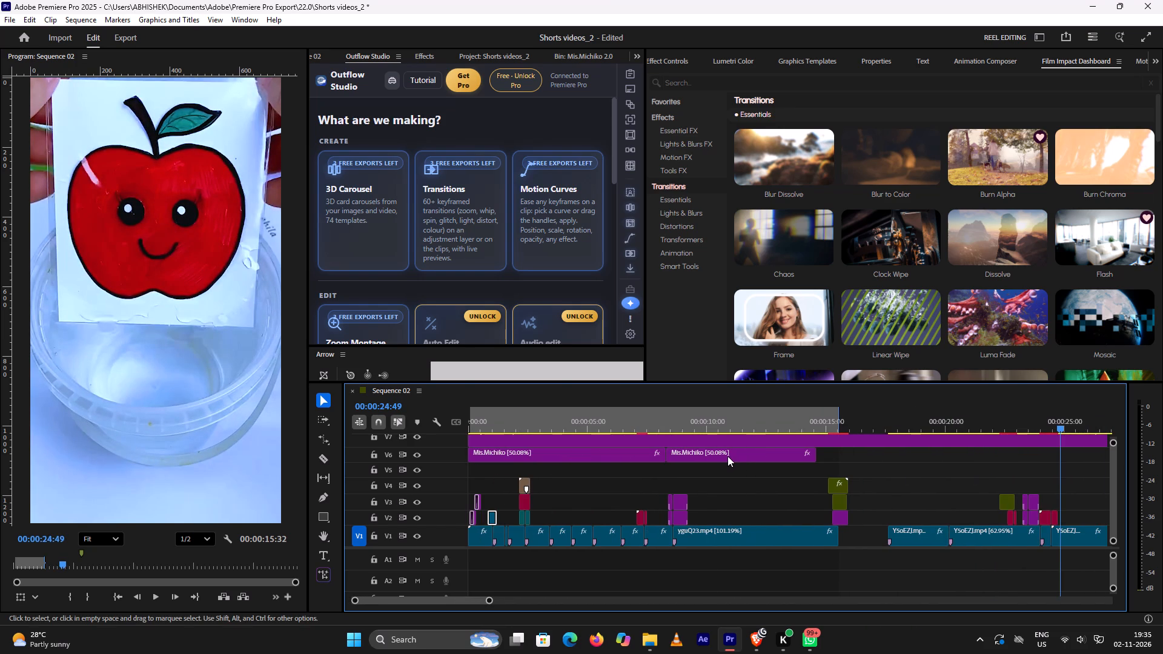
pyautogui.scroll(6, 726, 457)
pyautogui.click(547, 426)
pyautogui.press('space')
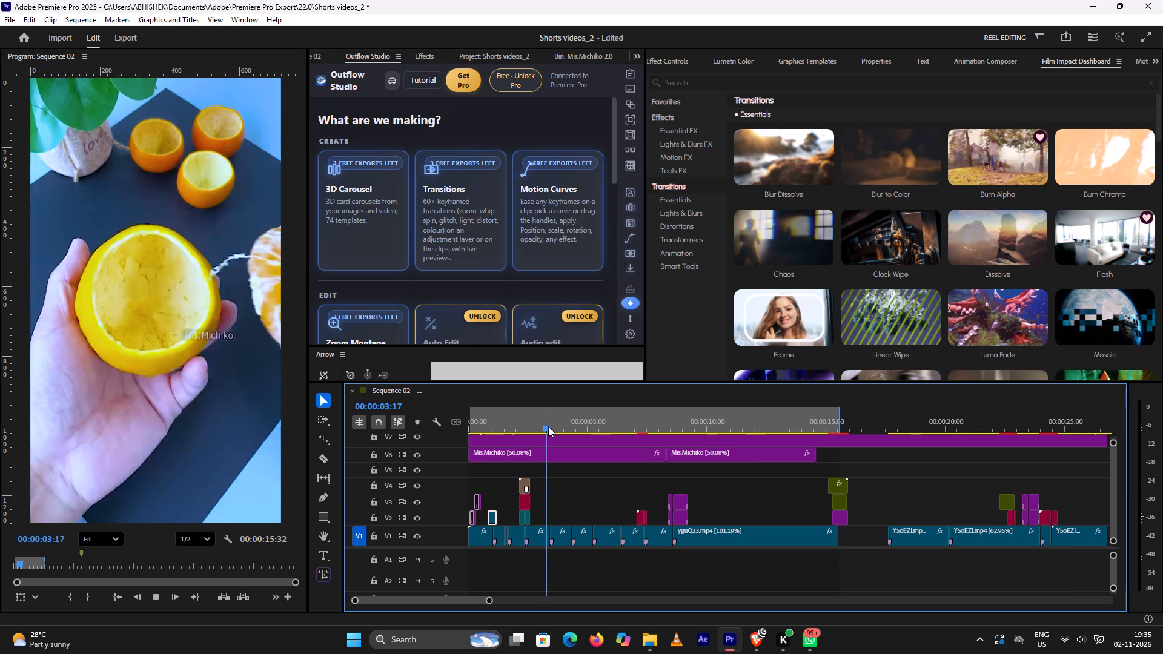
pyautogui.press('space')
pyautogui.click(540, 422)
pyautogui.press('space')
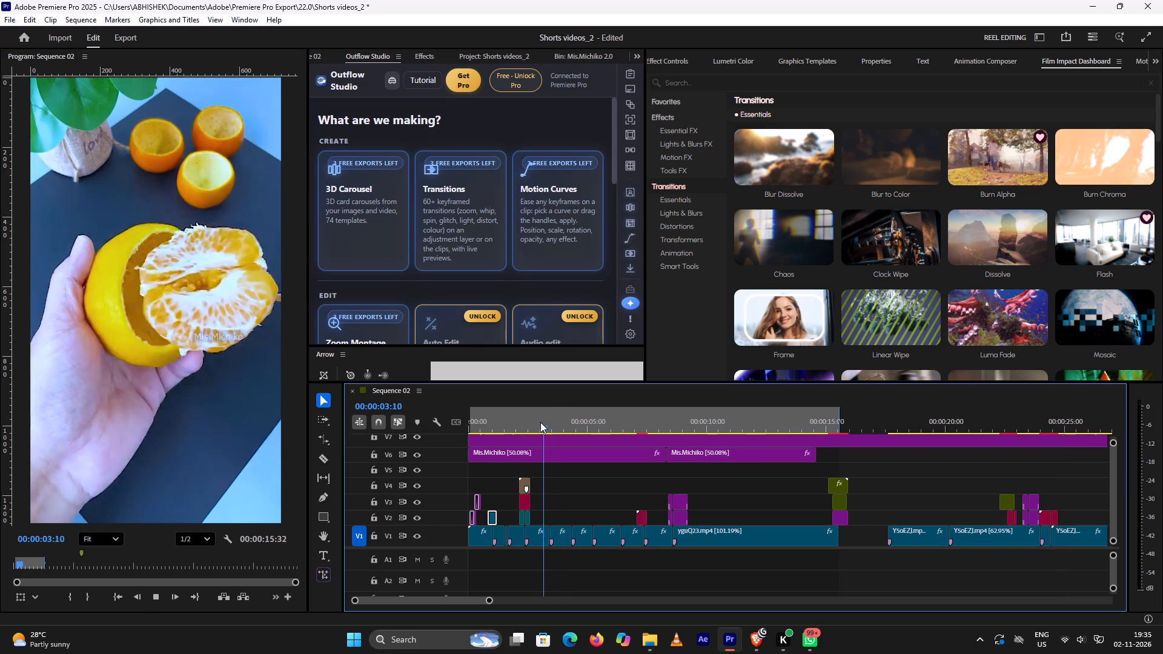
pyautogui.press('space')
pyautogui.press('space')
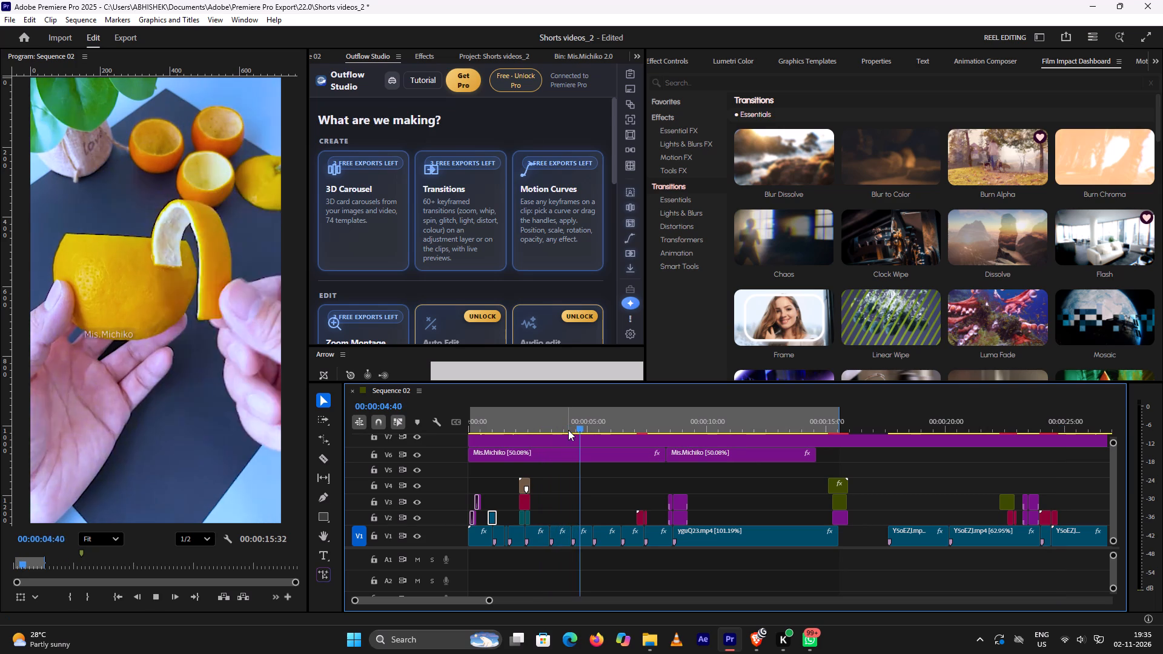
pyautogui.press('space')
# Move the purple V2–V3 transition pair from the donut short at about 00:00:35:00 to the orange-peel short at about 00:00:04:42.
pyautogui.scroll(-16, 732, 465)
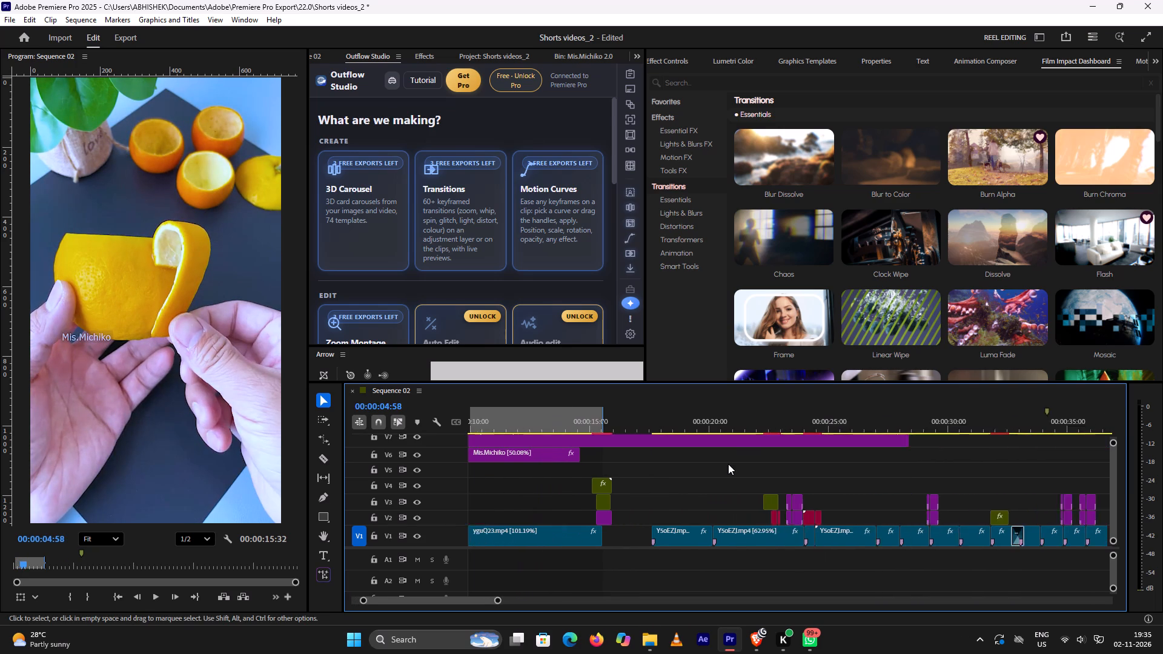
pyautogui.scroll(-11, 728, 464)
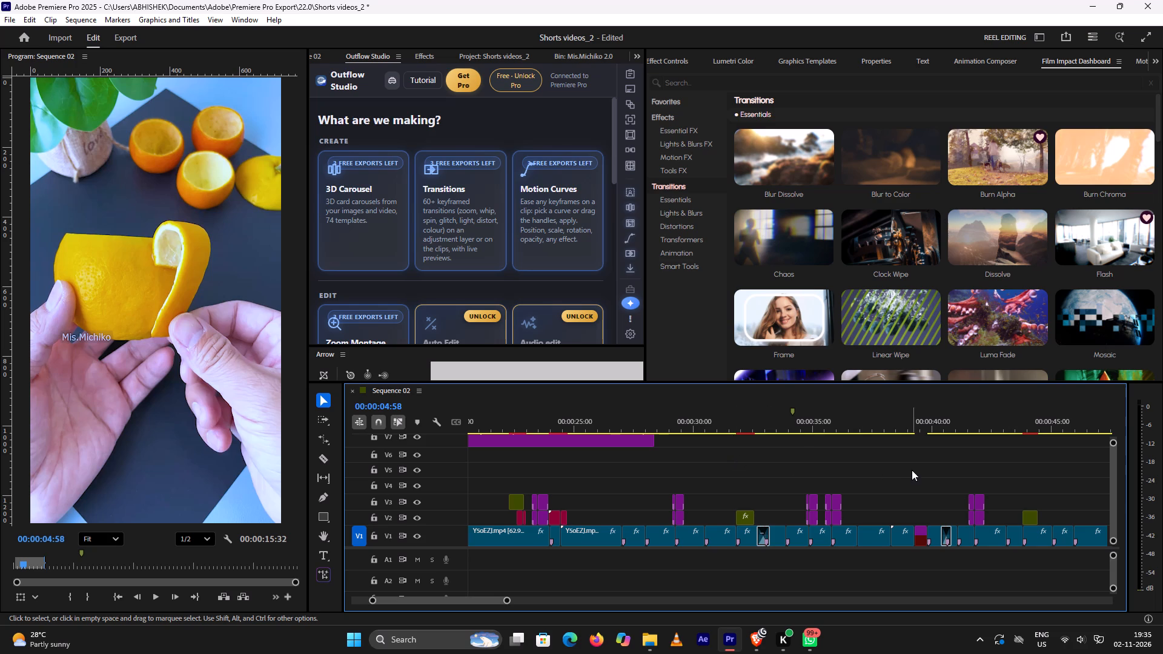
pyautogui.click(807, 413)
pyautogui.press('space')
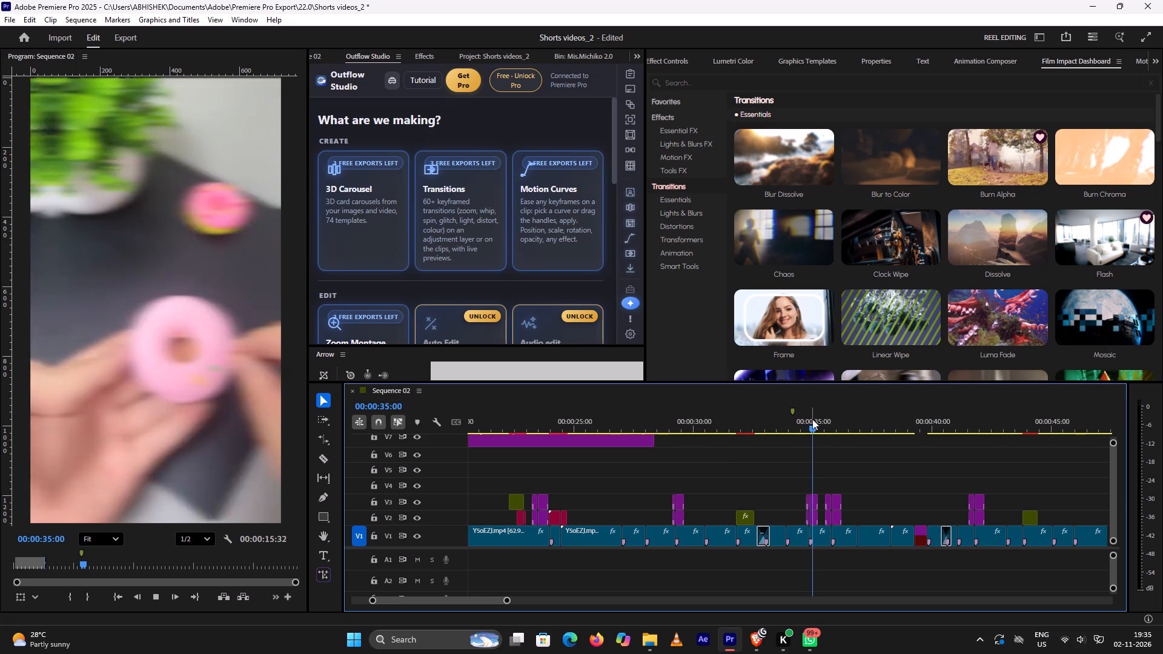
pyautogui.press('space')
pyautogui.moveTo(792, 472); pyautogui.dragTo(812, 514)
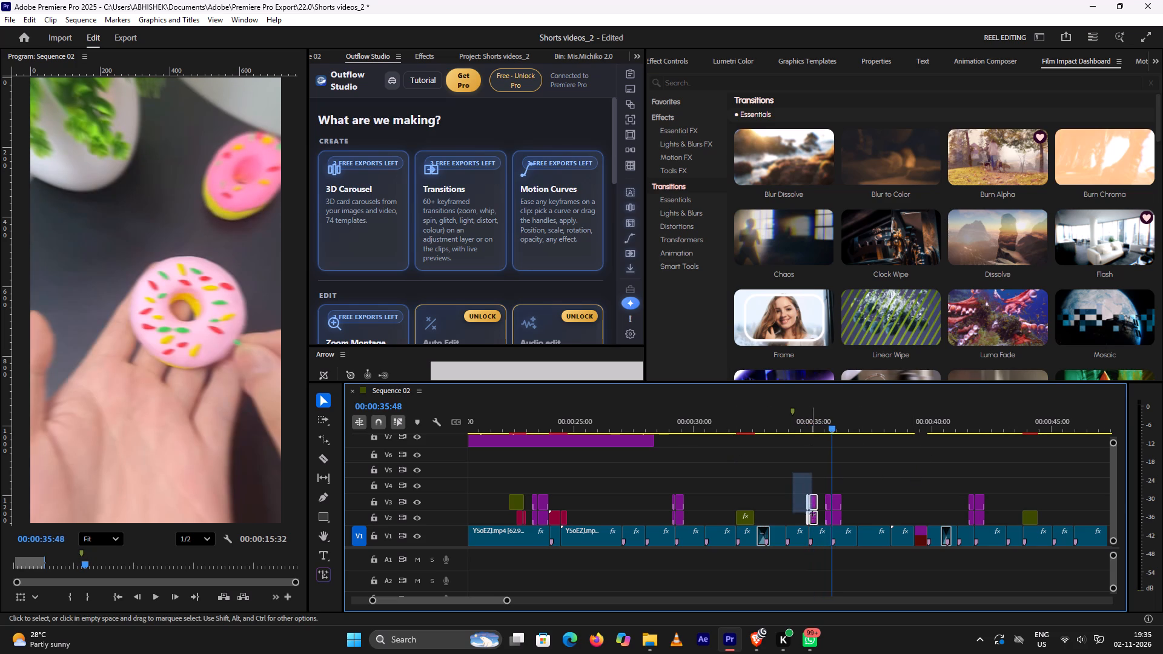
pyautogui.moveTo(812, 514); pyautogui.dragTo(813, 518)
pyautogui.moveTo(815, 501); pyautogui.dragTo(689, 475)
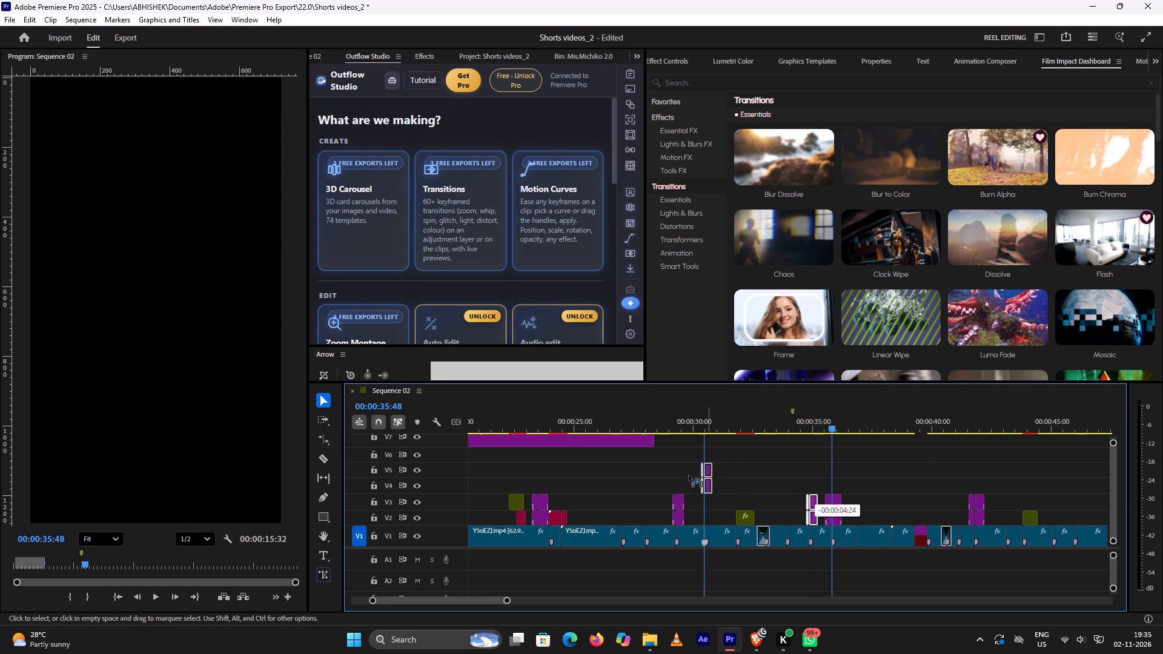
pyautogui.moveTo(689, 475); pyautogui.dragTo(469, 489)
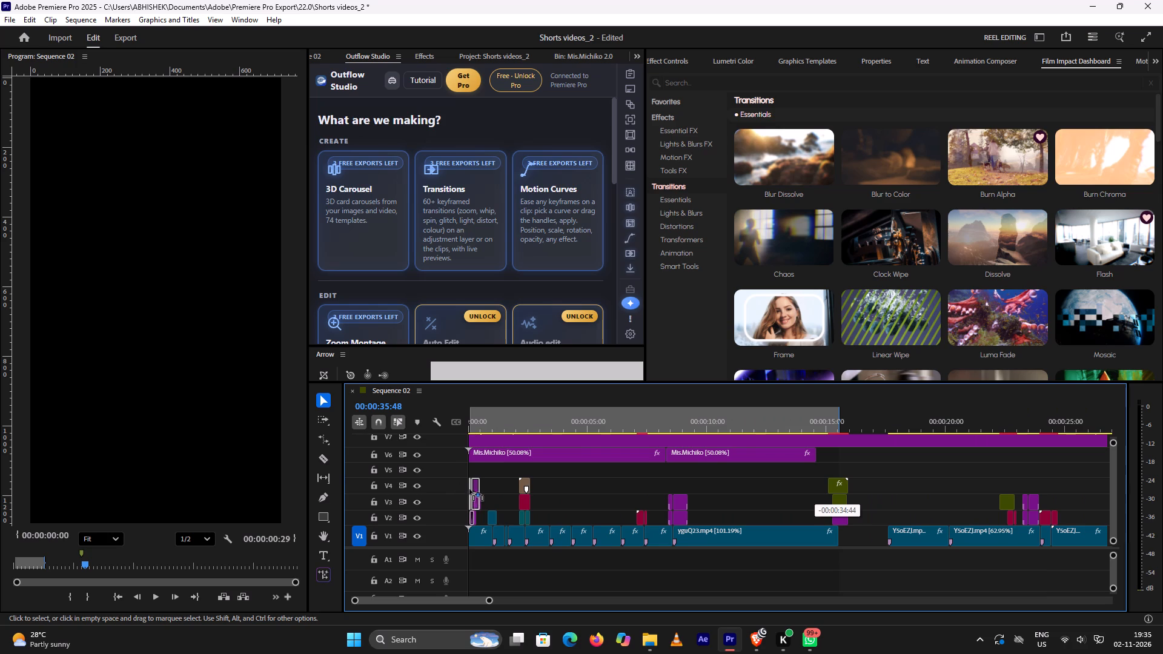
pyautogui.moveTo(469, 489); pyautogui.dragTo(590, 505)
# Play the orange-peel short up to about 00:00:07:15 and shift the purple V2–V3 transition pair to the cut at about 00:00:06:15.
pyautogui.click(504, 423)
pyautogui.press('space')
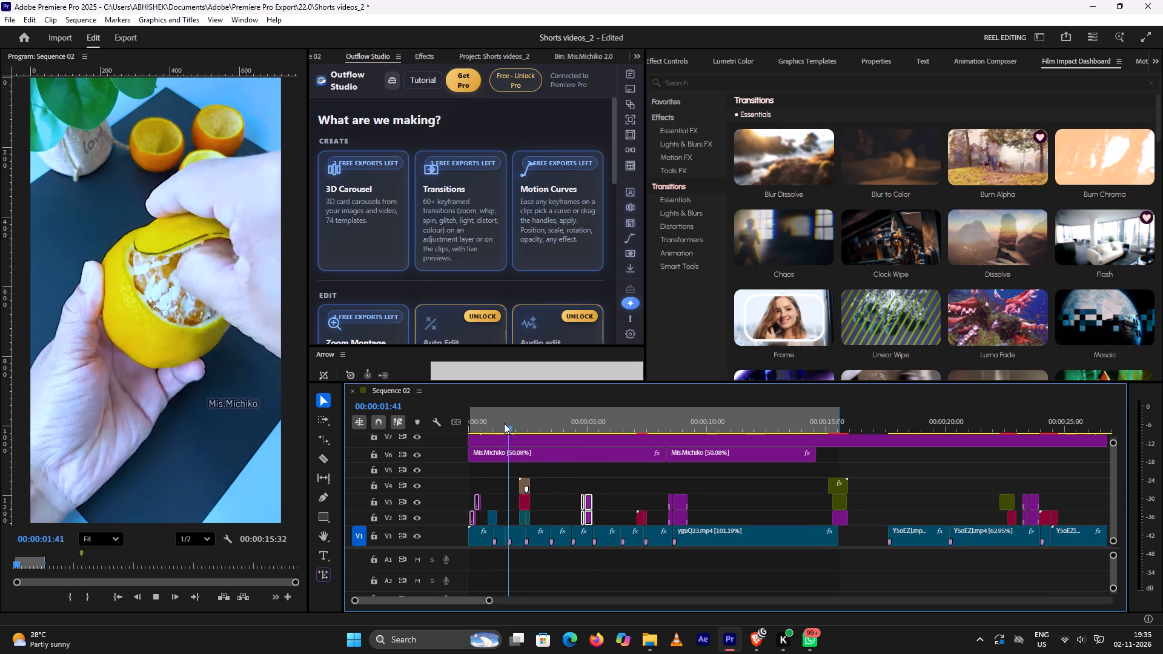
pyautogui.press('space')
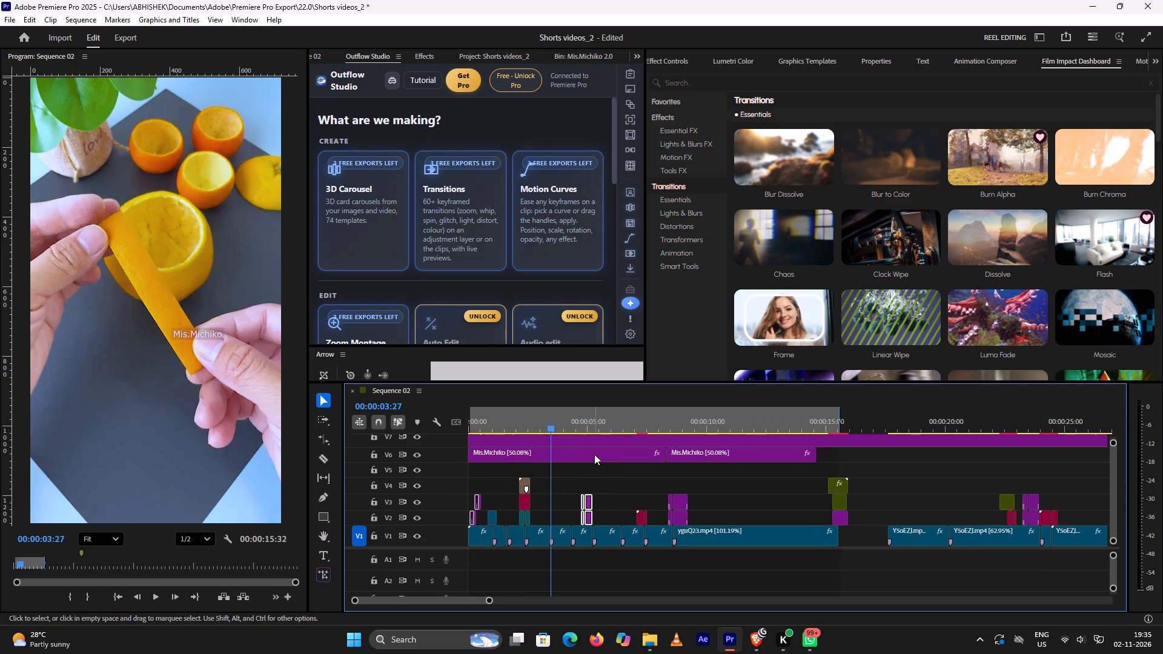
pyautogui.click(572, 424)
pyautogui.press('space')
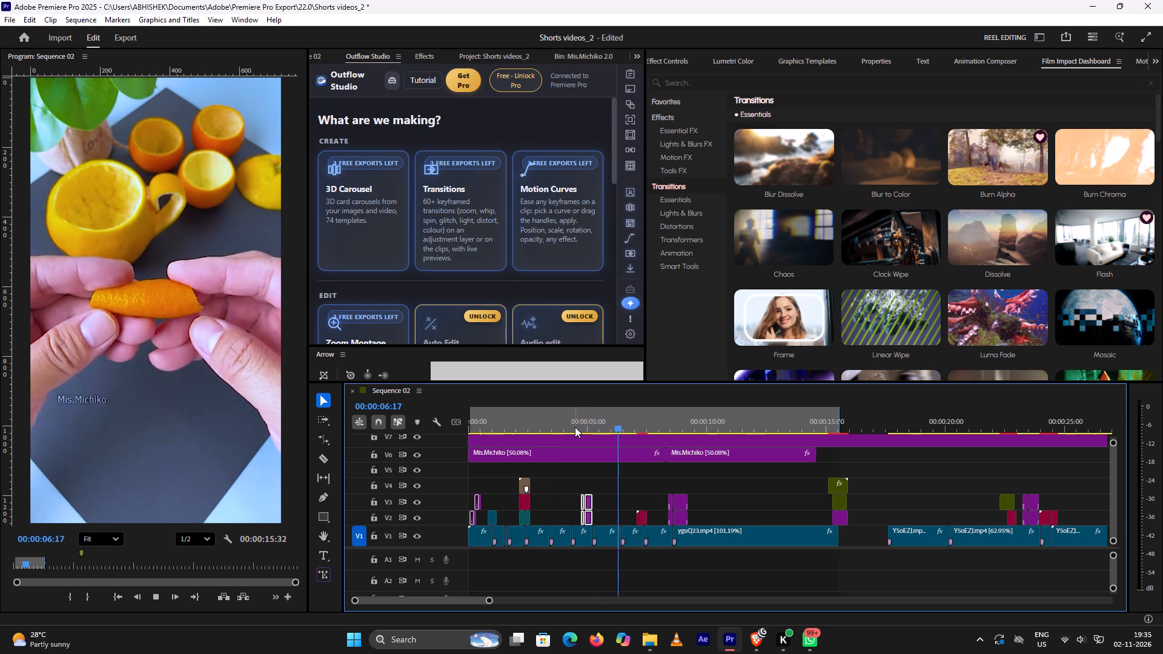
pyautogui.press('space')
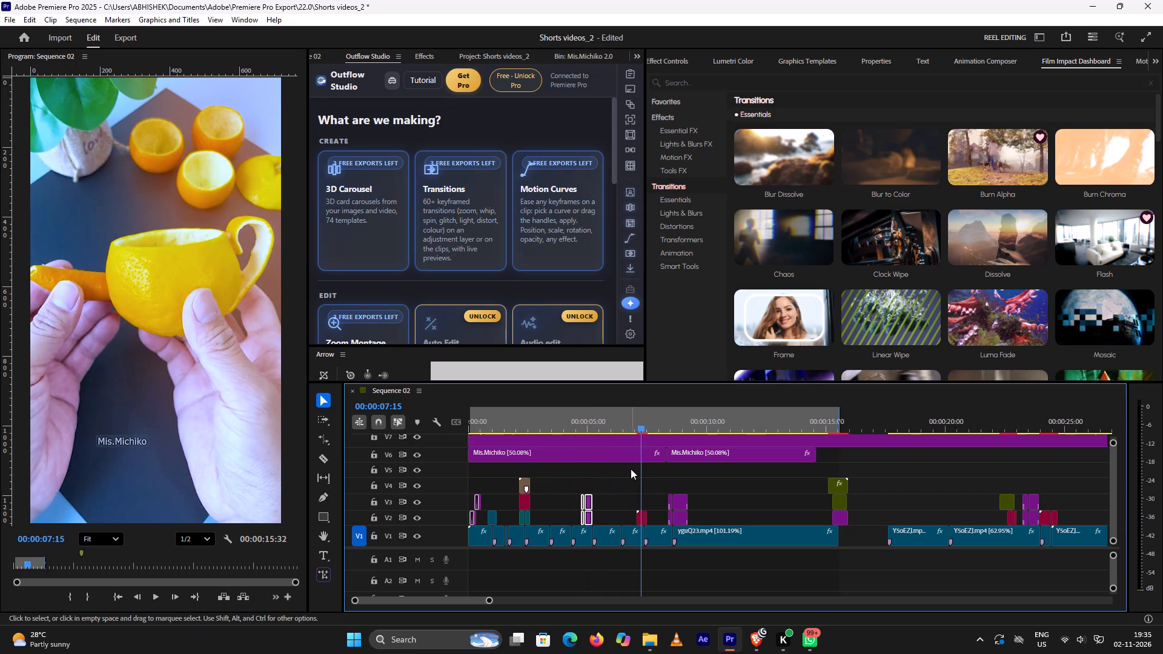
pyautogui.moveTo(588, 503); pyautogui.dragTo(622, 507)
# Replay the orange-peel short across the shifted transition pair, from about 00:00:05:43 to 00:00:08:21.
pyautogui.click(605, 423)
pyautogui.press('space')
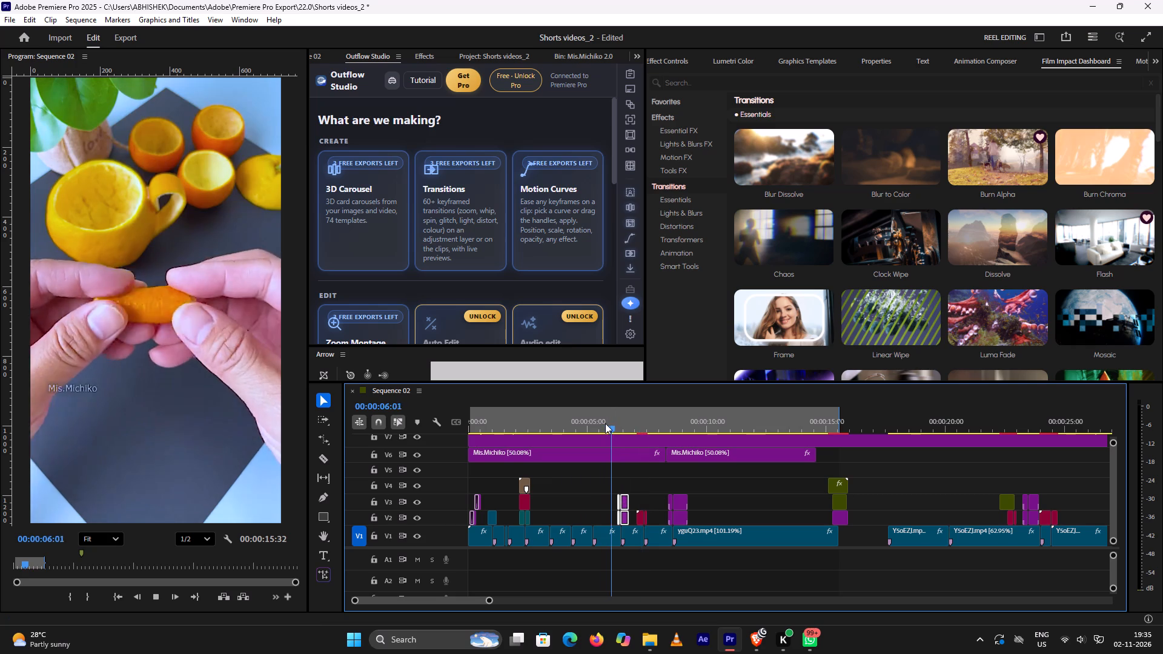
pyautogui.press('space')
pyautogui.click(603, 426)
pyautogui.press('space')
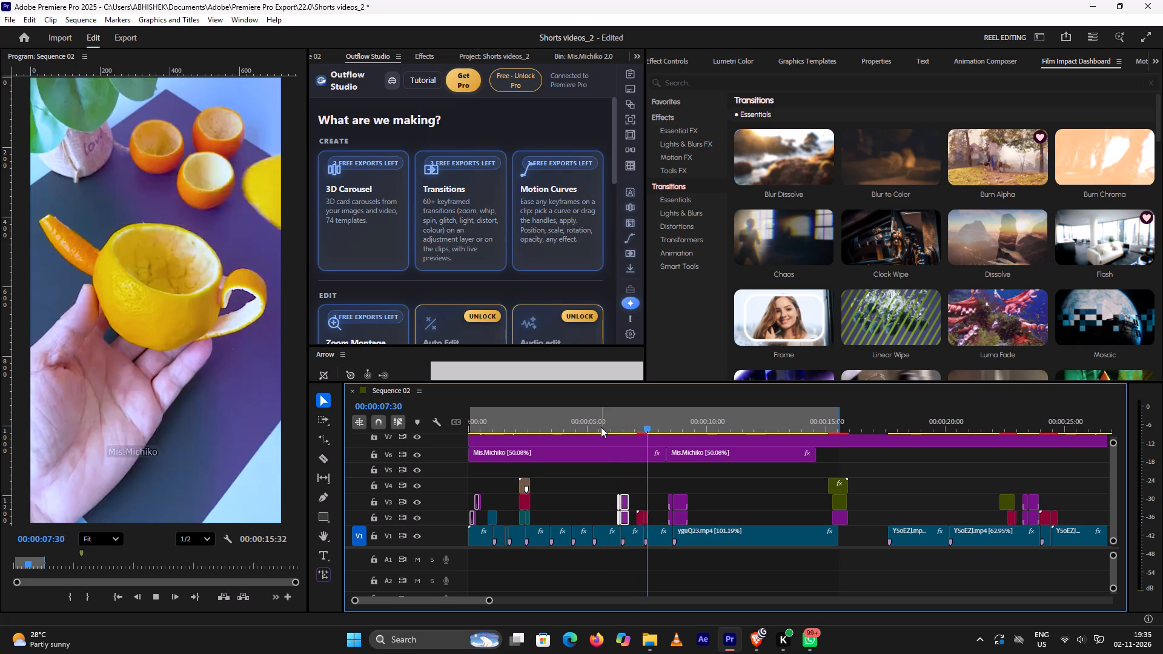
pyautogui.press('space')
# Play the donut short's transitions around 00:00:29:04 and from about 00:00:35:10 to 00:00:36:10.
pyautogui.scroll(-7, 763, 453)
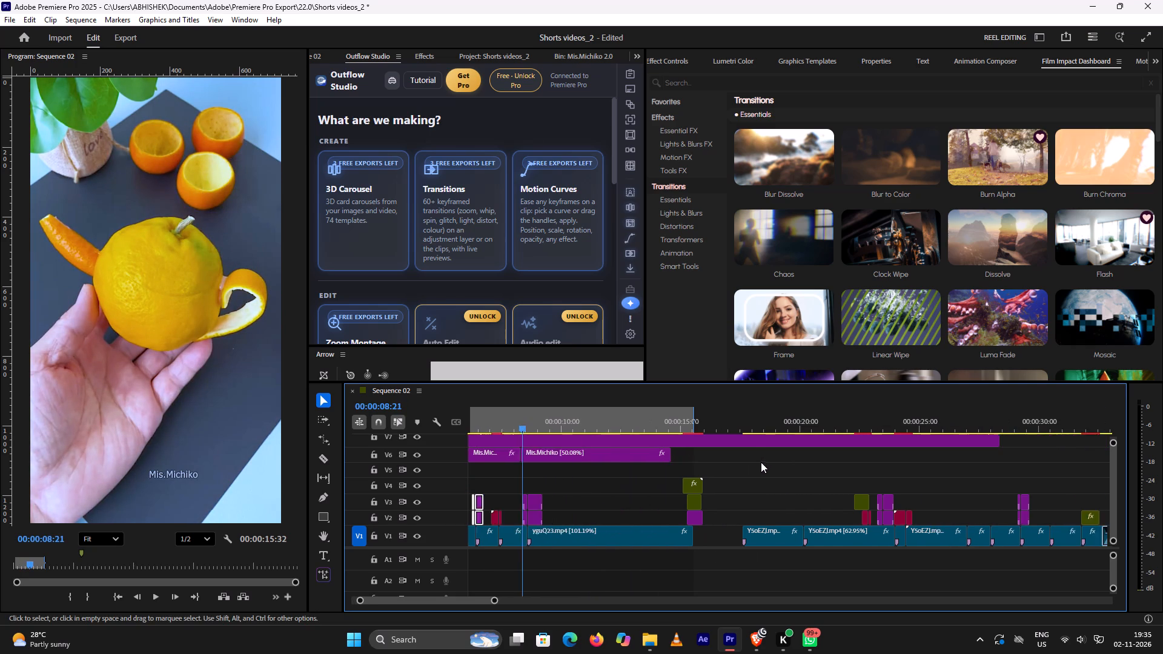
pyautogui.scroll(-15, 761, 462)
pyautogui.click(758, 426)
pyautogui.press('space')
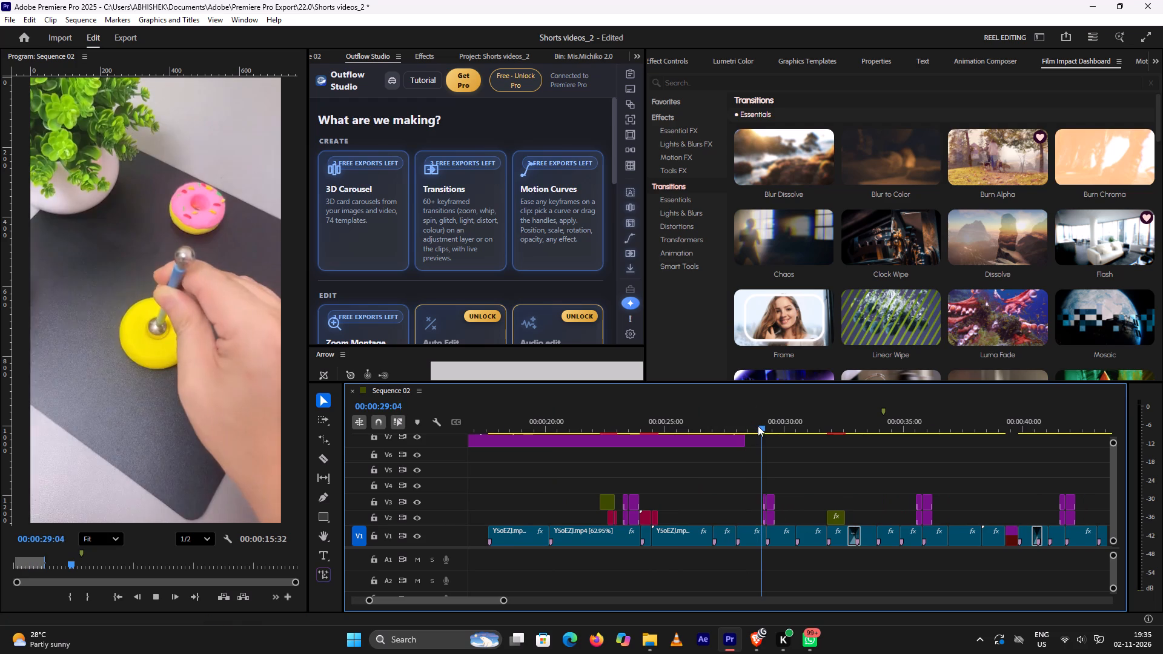
pyautogui.press('space')
pyautogui.scroll(-2, 891, 452)
pyautogui.click(872, 426)
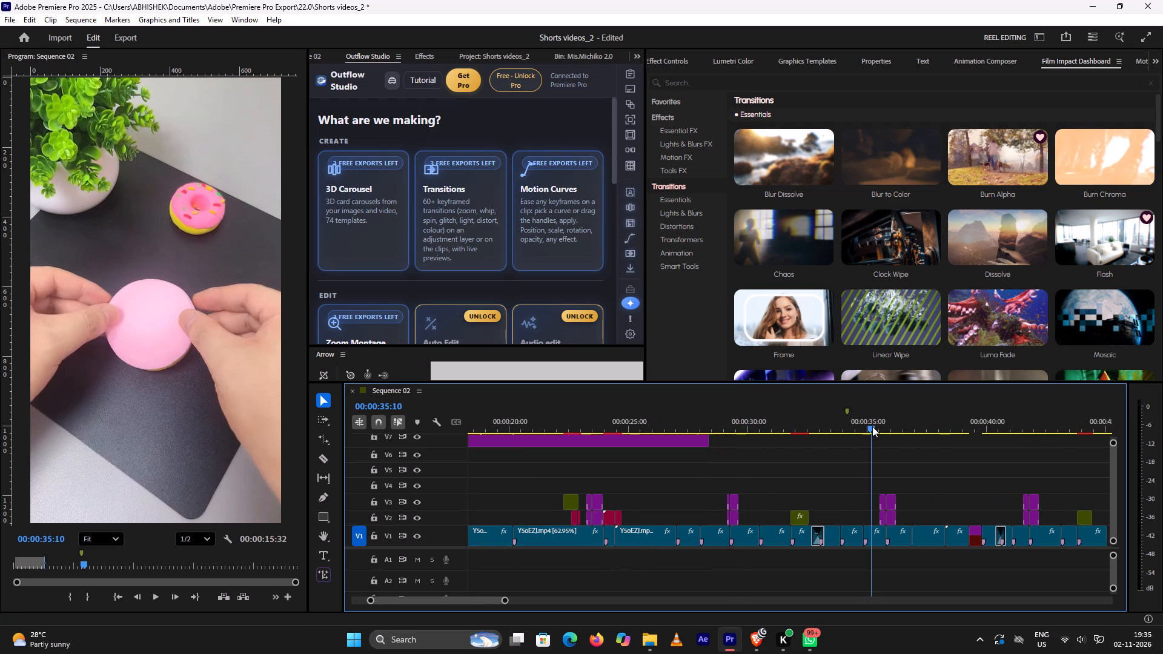
pyautogui.press('space')
pyautogui.press('space')
# Play the clay-rope section of the basket short from about 00:00:41:08 to 00:00:43:58 and examine its layered transition.
pyautogui.scroll(-4, 872, 427)
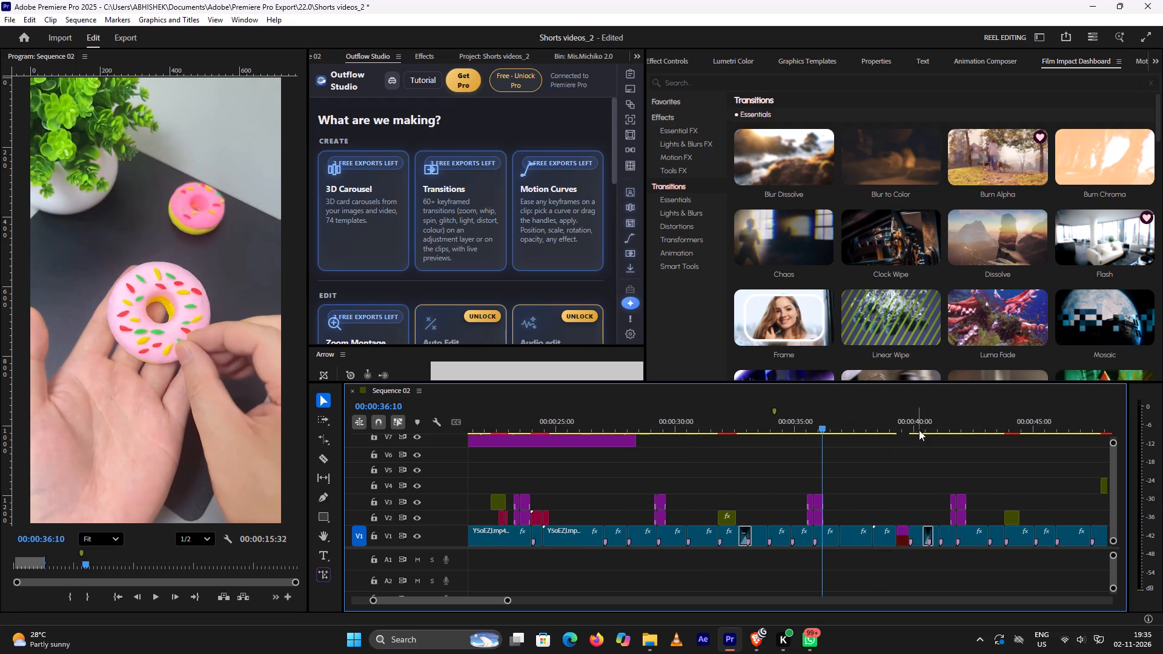
pyautogui.click(941, 427)
pyautogui.press('space')
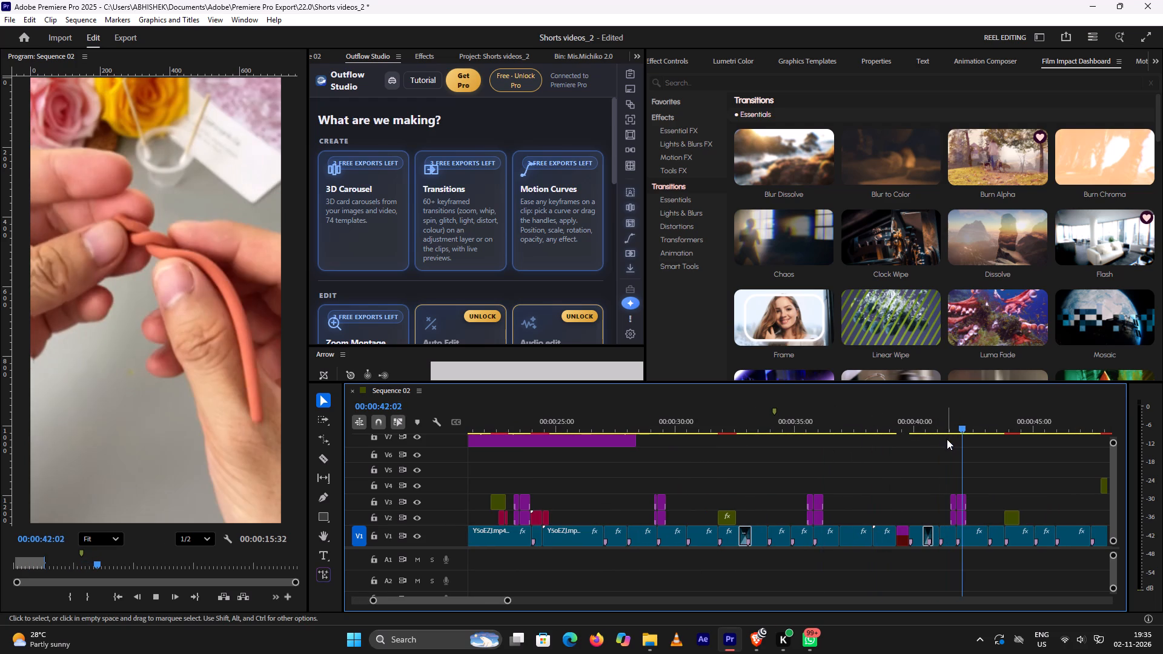
pyautogui.press('space')
pyautogui.click(950, 428)
pyautogui.press('space')
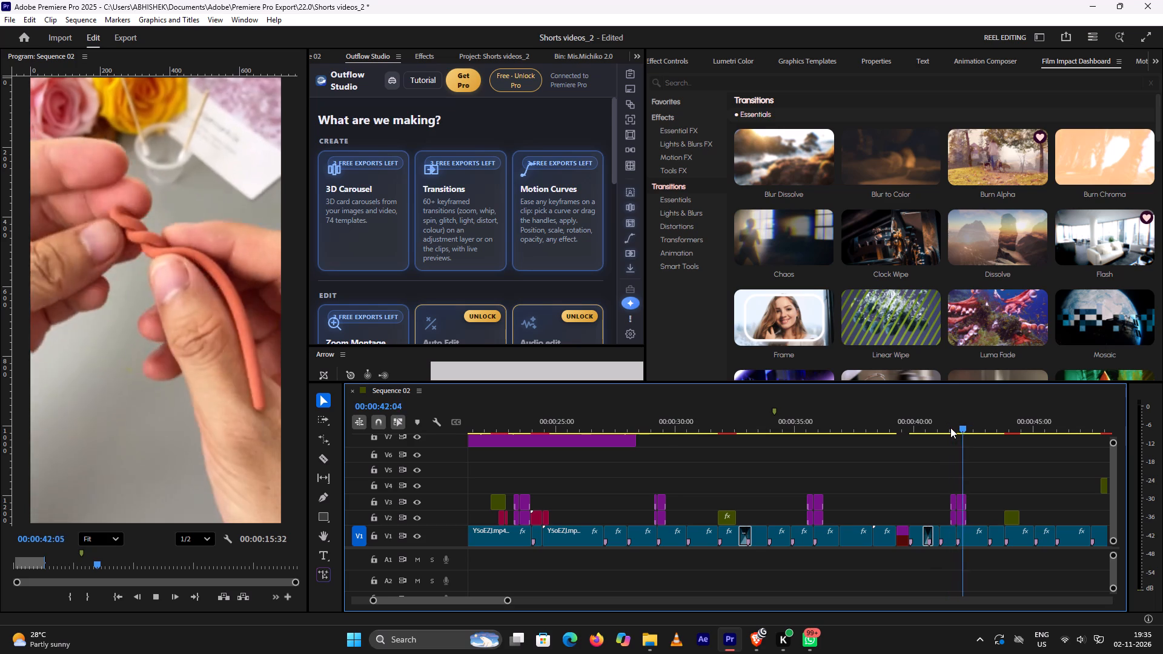
pyautogui.scroll(-4, 953, 430)
pyautogui.press('space')
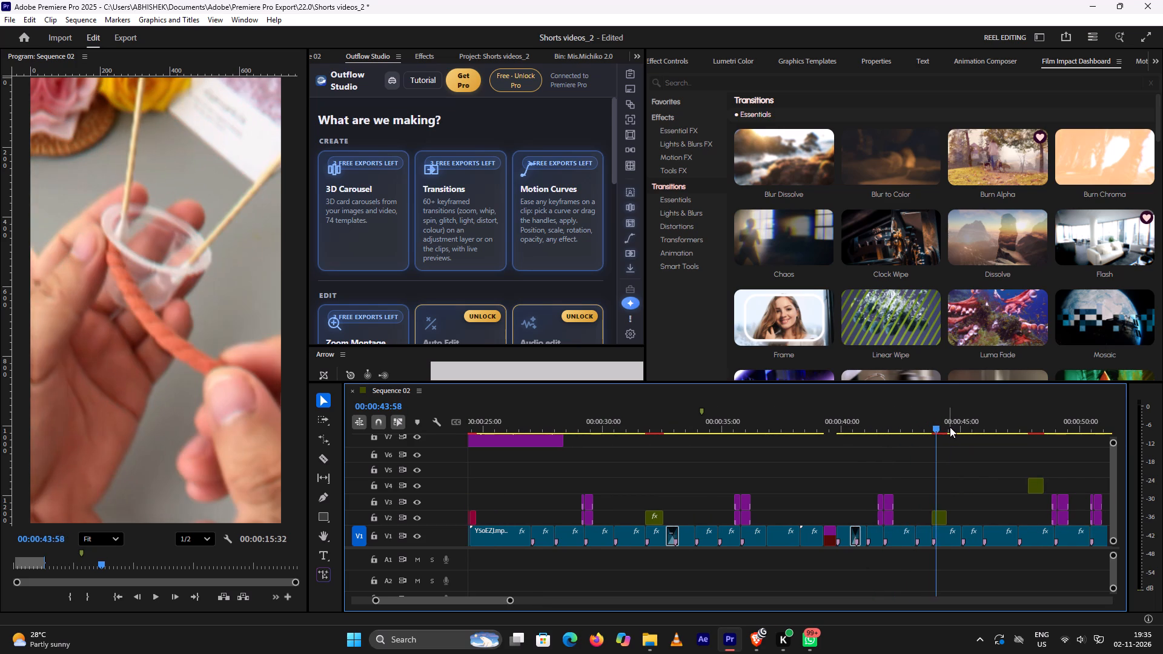
# Play the basket short's coloured-ball section from about 00:00:48:24 to 00:00:50:55, and its ending from about 00:00:55:00 to 00:00:55:50.
pyautogui.scroll(-4, 950, 431)
pyautogui.click(969, 424)
pyautogui.press('space')
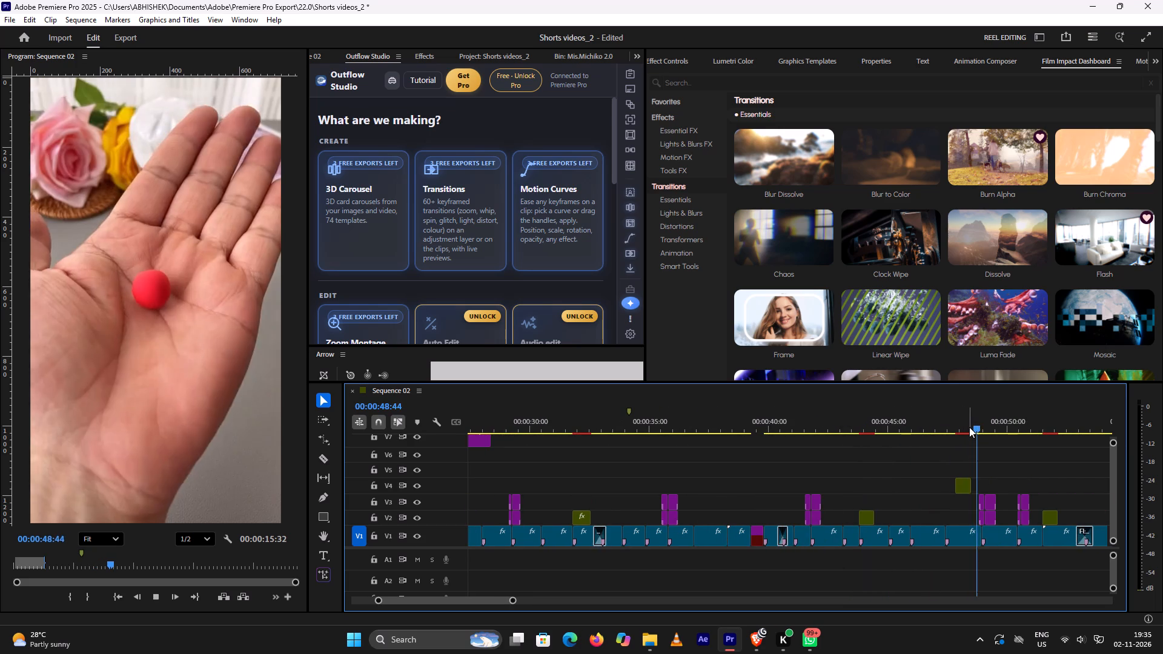
pyautogui.press('space')
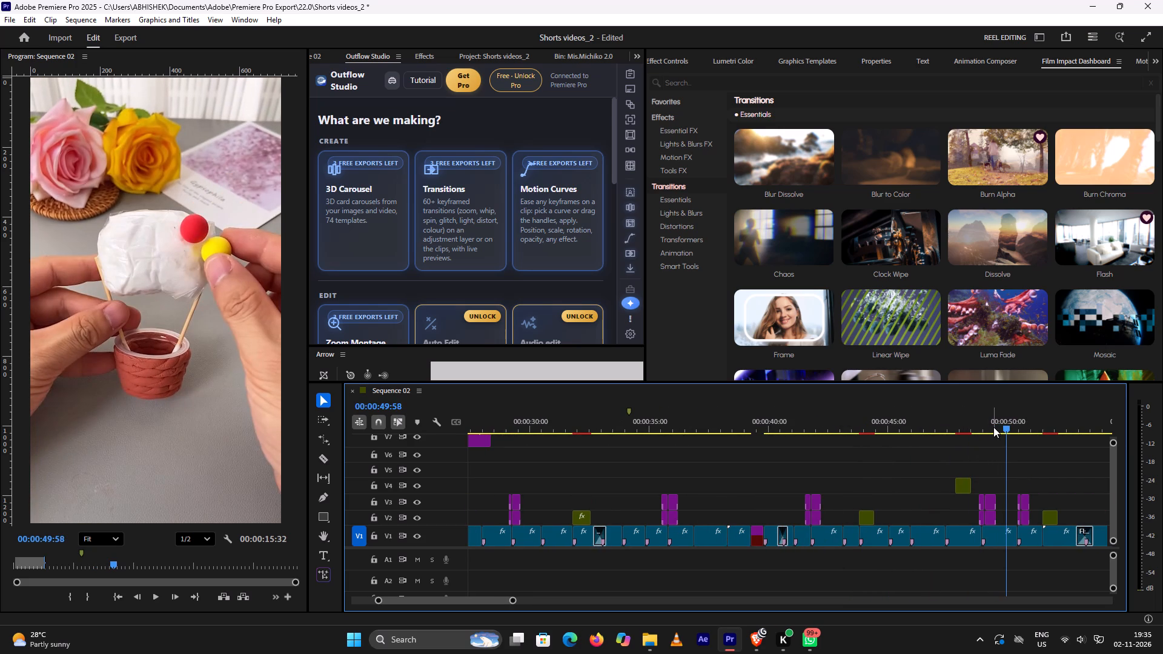
pyautogui.press('space')
pyautogui.press('space')
pyautogui.scroll(-10, 996, 428)
pyautogui.click(946, 427)
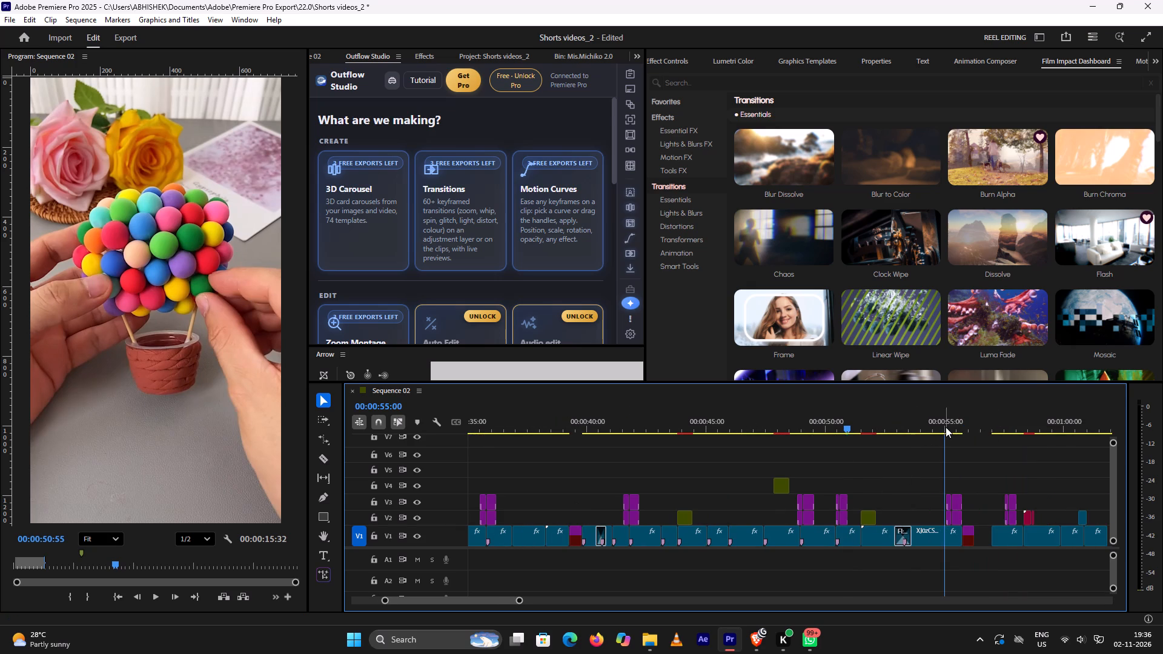
pyautogui.press('space')
pyautogui.press('space')
# Play the white-disc section after the basket short, from about 00:00:57:20 to 00:00:59:07, and examine its opening transitions.
pyautogui.scroll(-4, 949, 430)
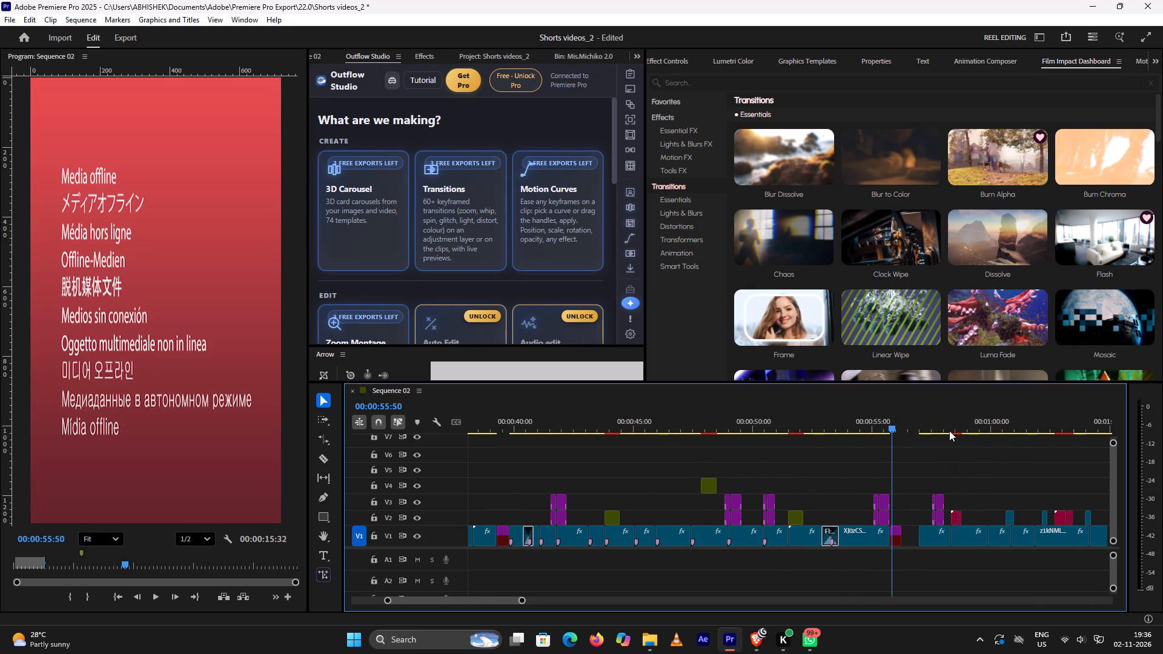
pyautogui.click(927, 423)
pyautogui.press('space')
pyautogui.press('space')
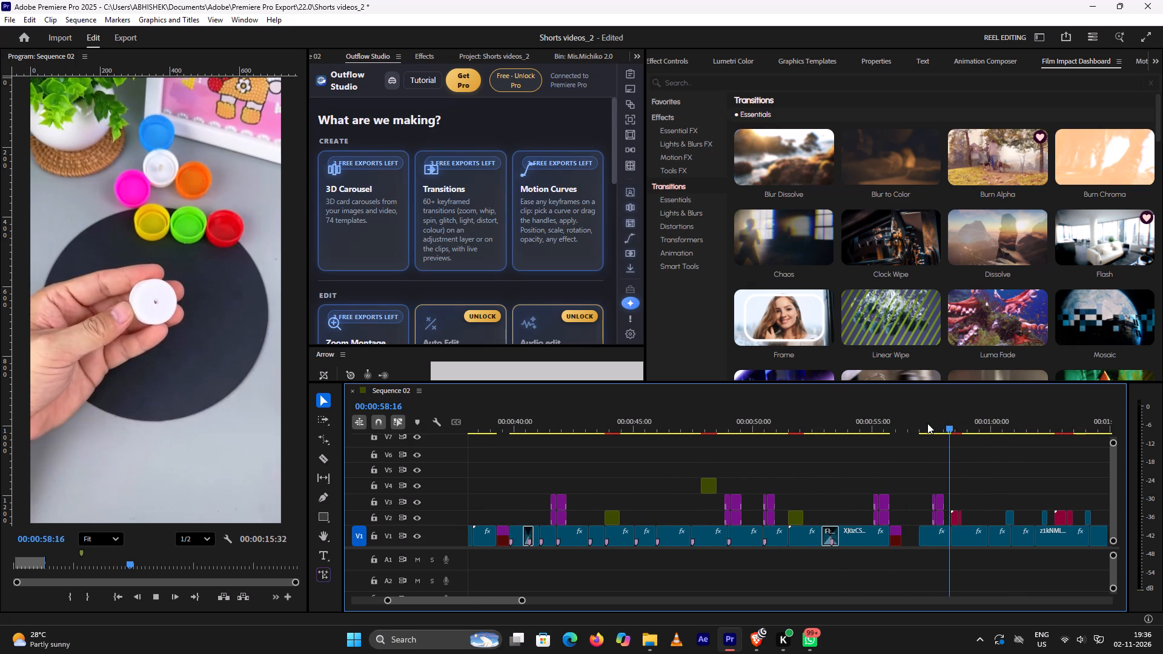
pyautogui.press('space')
pyautogui.press('space')
# Play the red-cup and straw section from about 00:01:02:34 to 00:01:07:55, replaying the cuts after about 00:01:05:20.
pyautogui.scroll(-4, 973, 433)
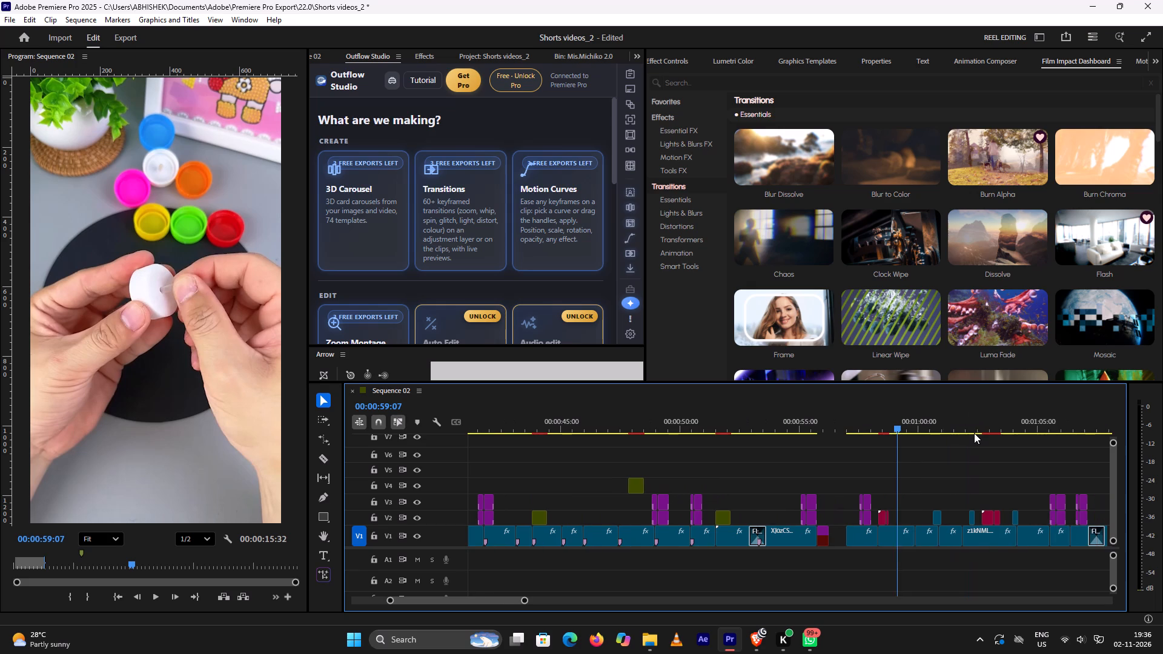
pyautogui.click(980, 424)
pyautogui.press('space')
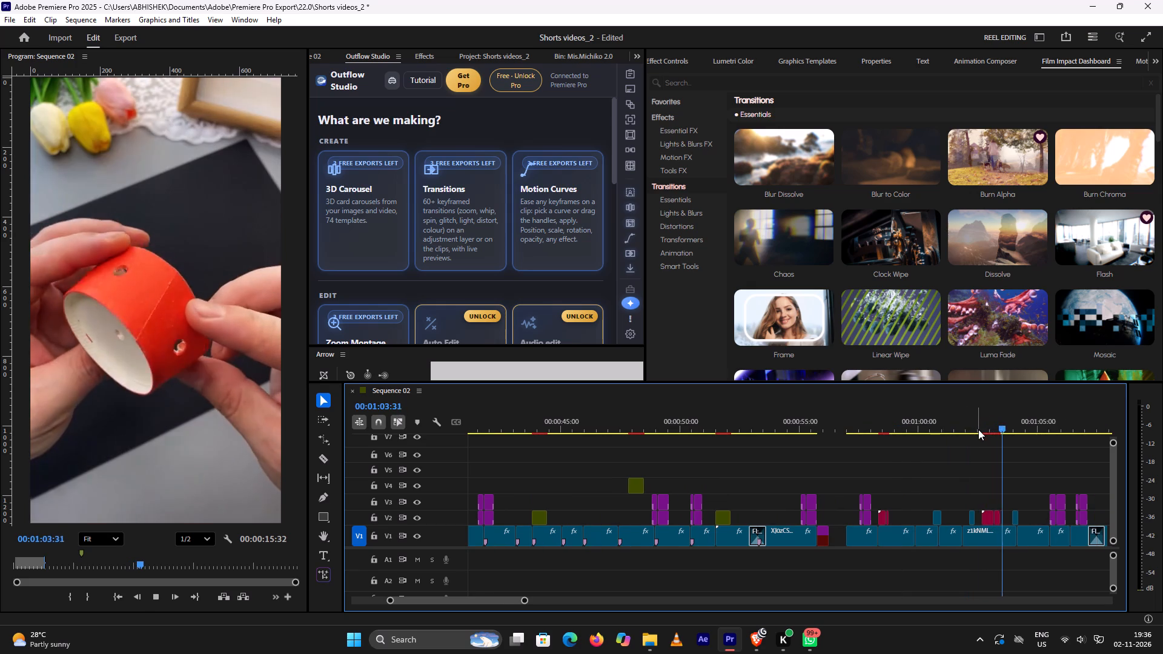
pyautogui.press('space')
pyautogui.scroll(-3, 978, 431)
pyautogui.click(991, 428)
pyautogui.press('space')
pyautogui.press('space')
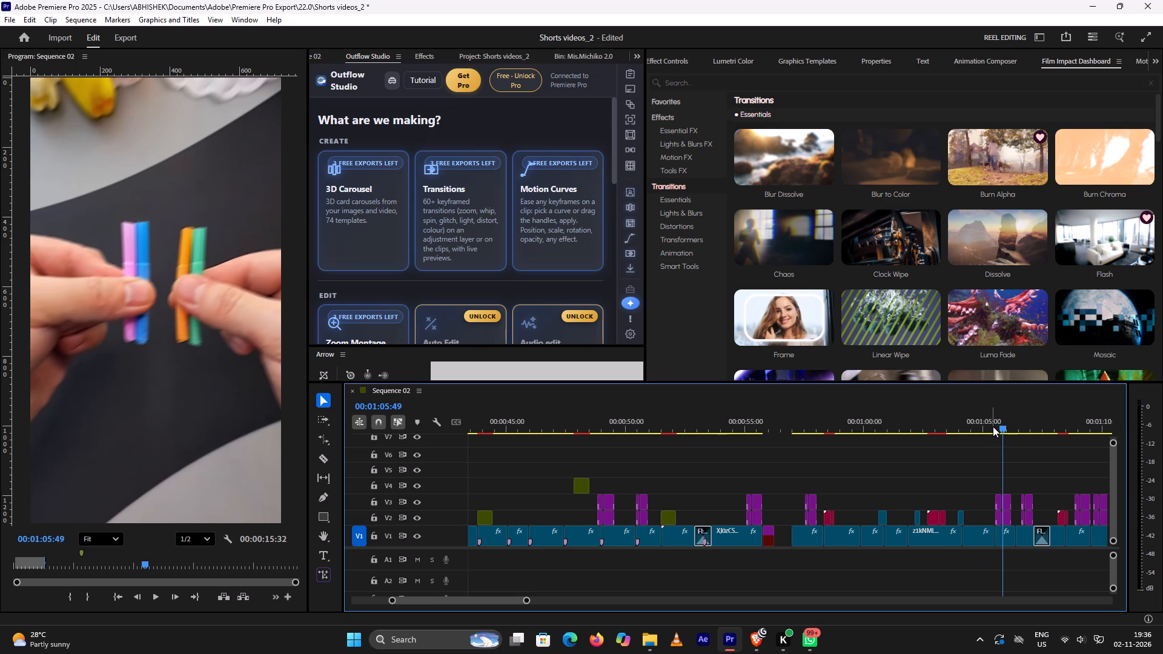
pyautogui.click(993, 426)
pyautogui.press('space')
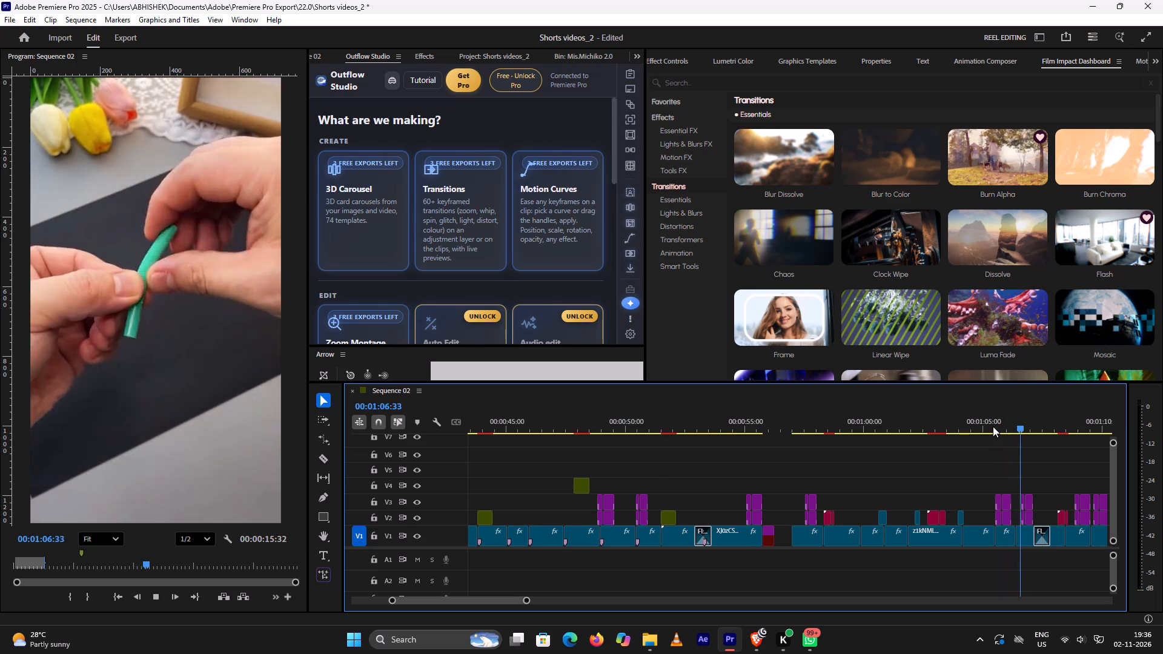
pyautogui.press('space')
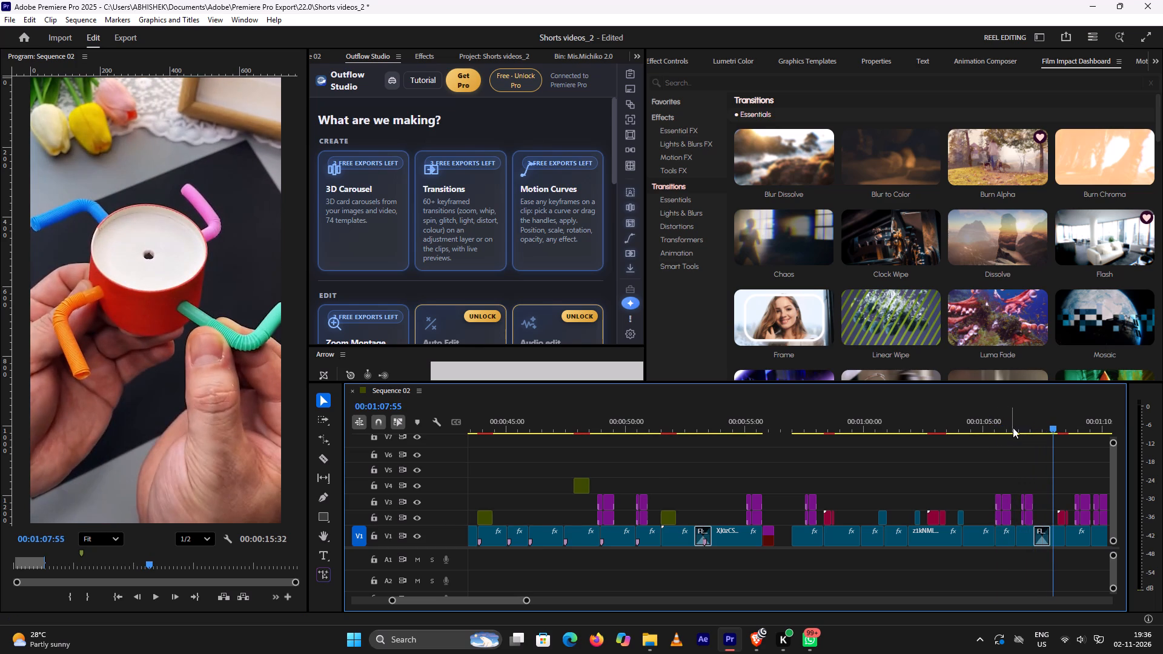
# Replay the red-cup and straw section from about 00:01:06:14 through to 00:01:13:45 and examine its transitions.
pyautogui.click(1013, 426)
pyautogui.press('space')
pyautogui.press('space')
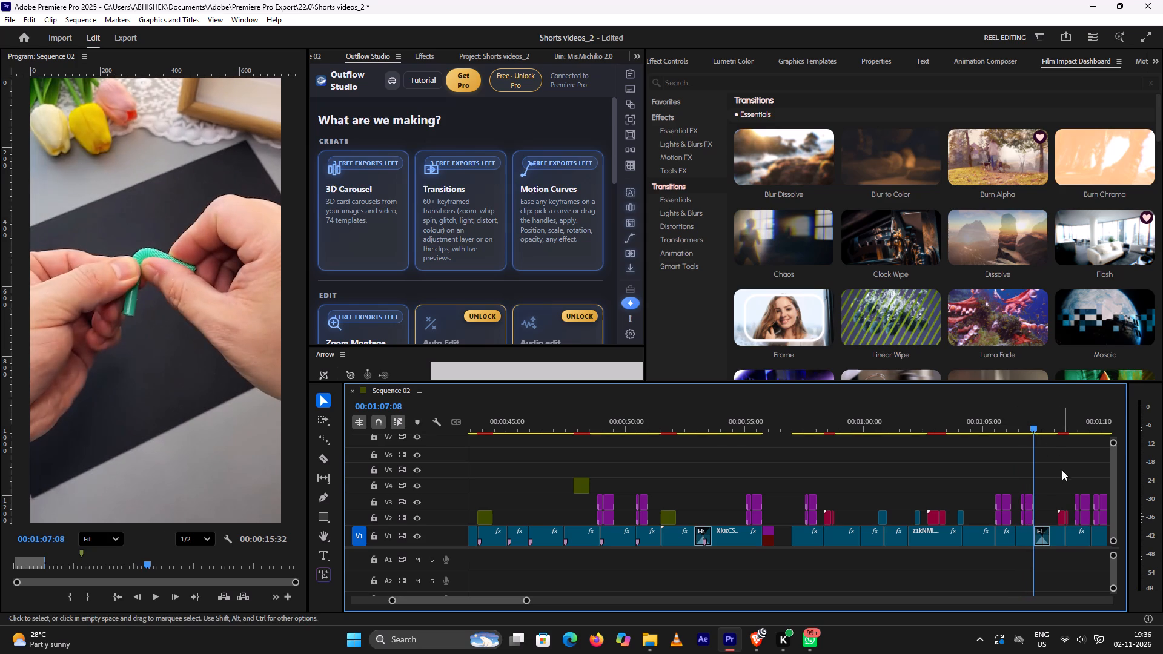
pyautogui.press('space')
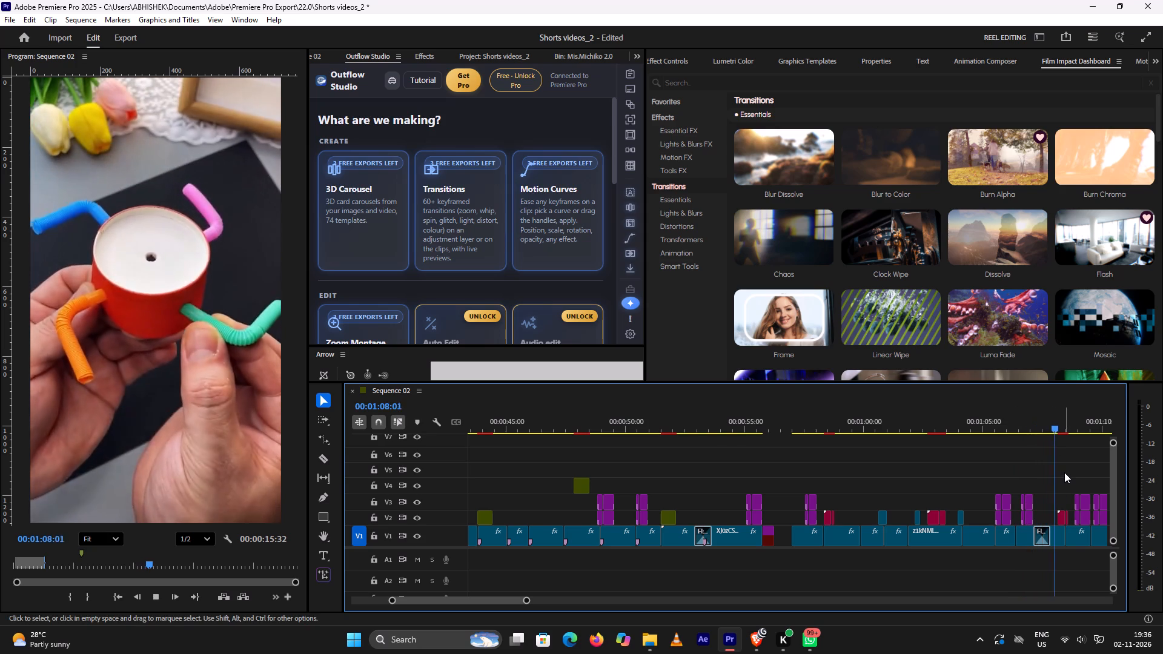
pyautogui.press('space')
pyautogui.press('space')
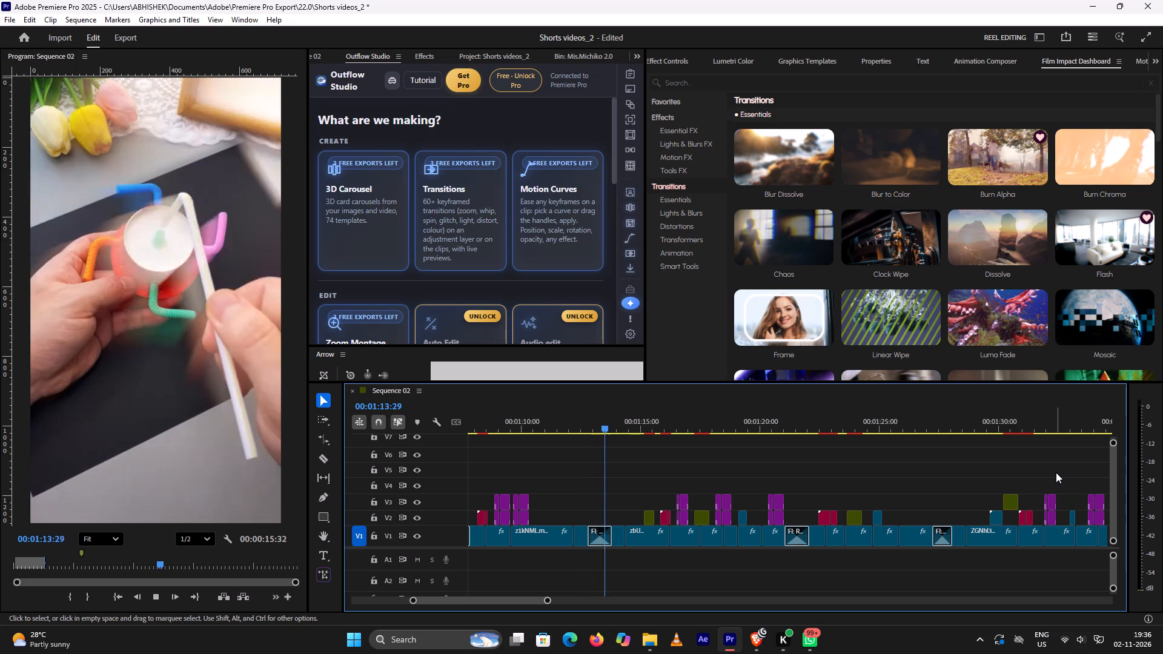
pyautogui.press('space')
# Play the blue bow section from about 00:01:15:30 to 00:01:18:53, replaying the cuts after about 00:01:16:20.
pyautogui.scroll(-4, 1056, 472)
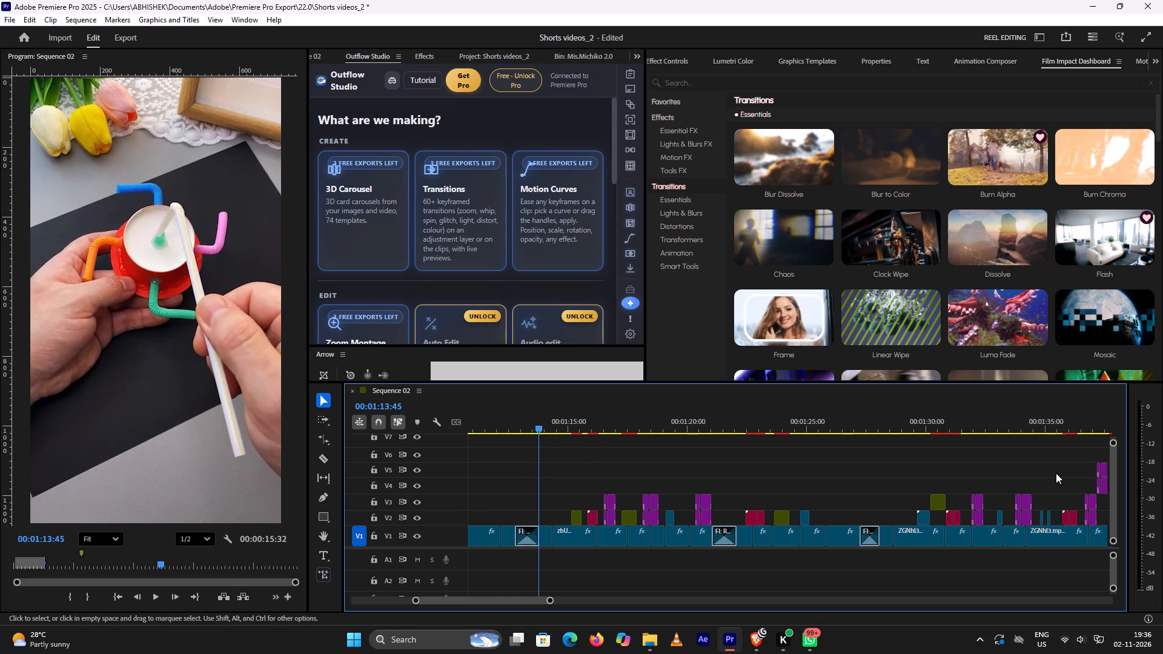
pyautogui.scroll(-3, 1056, 473)
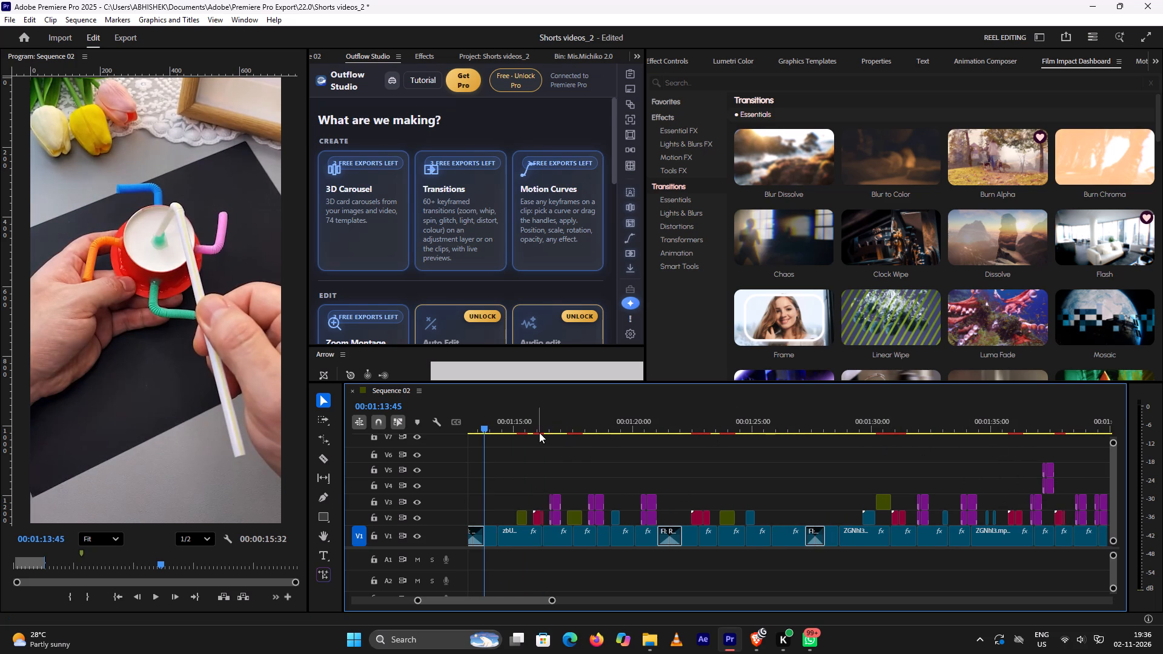
pyautogui.click(529, 425)
pyautogui.press('space')
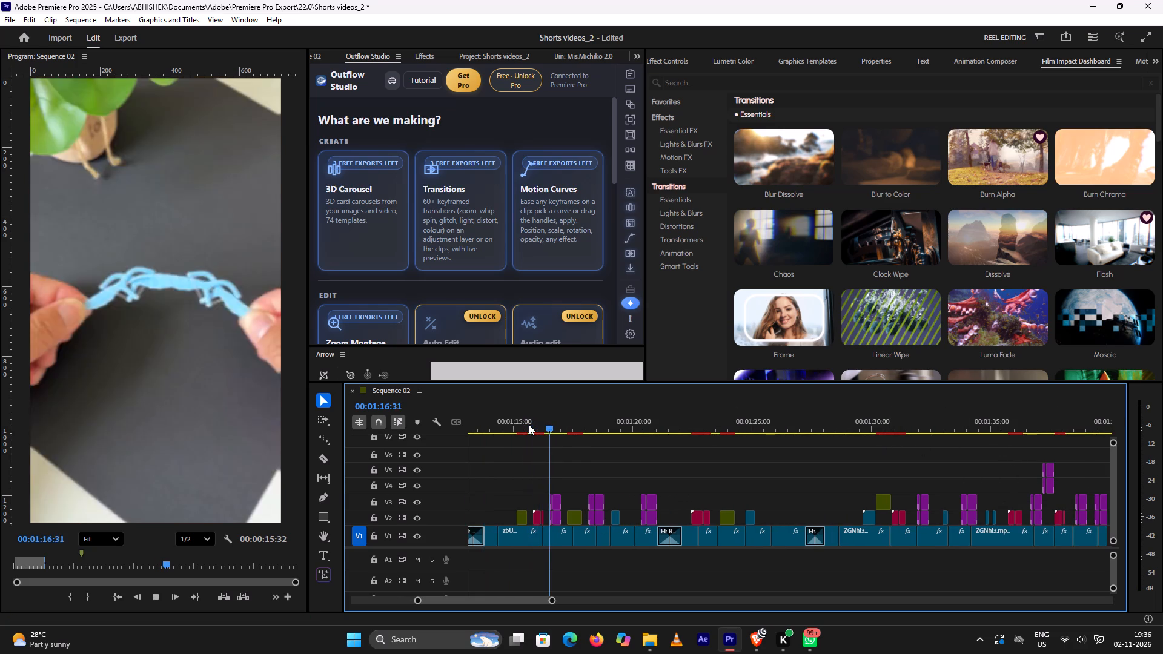
pyautogui.press('space')
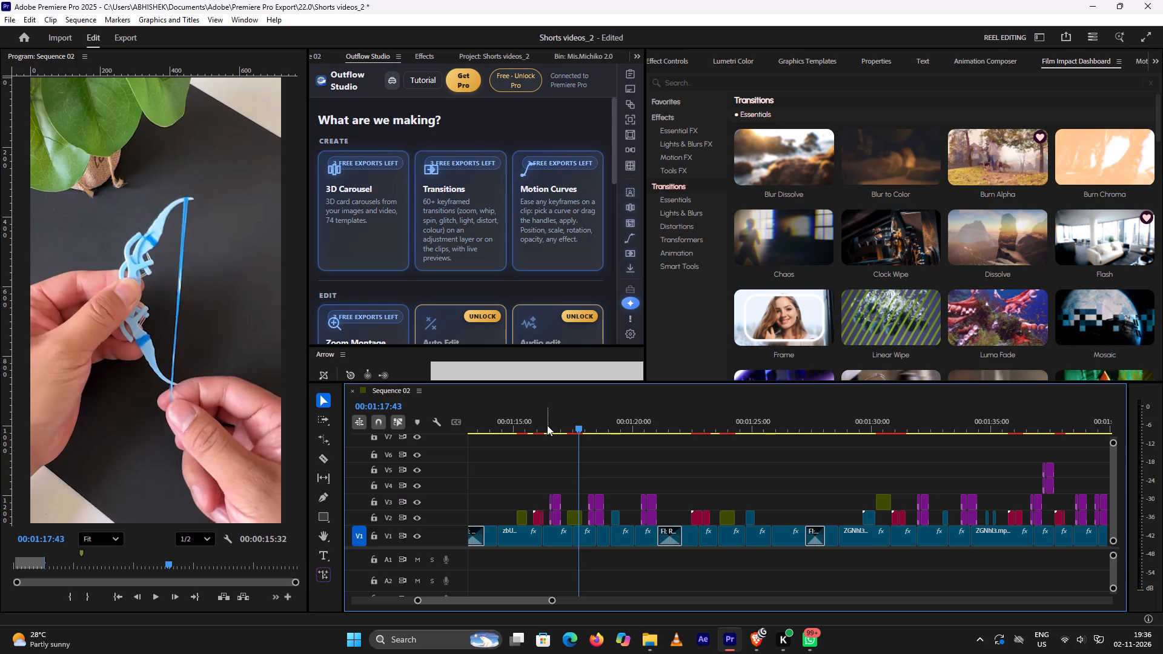
pyautogui.click(547, 425)
pyautogui.press('space')
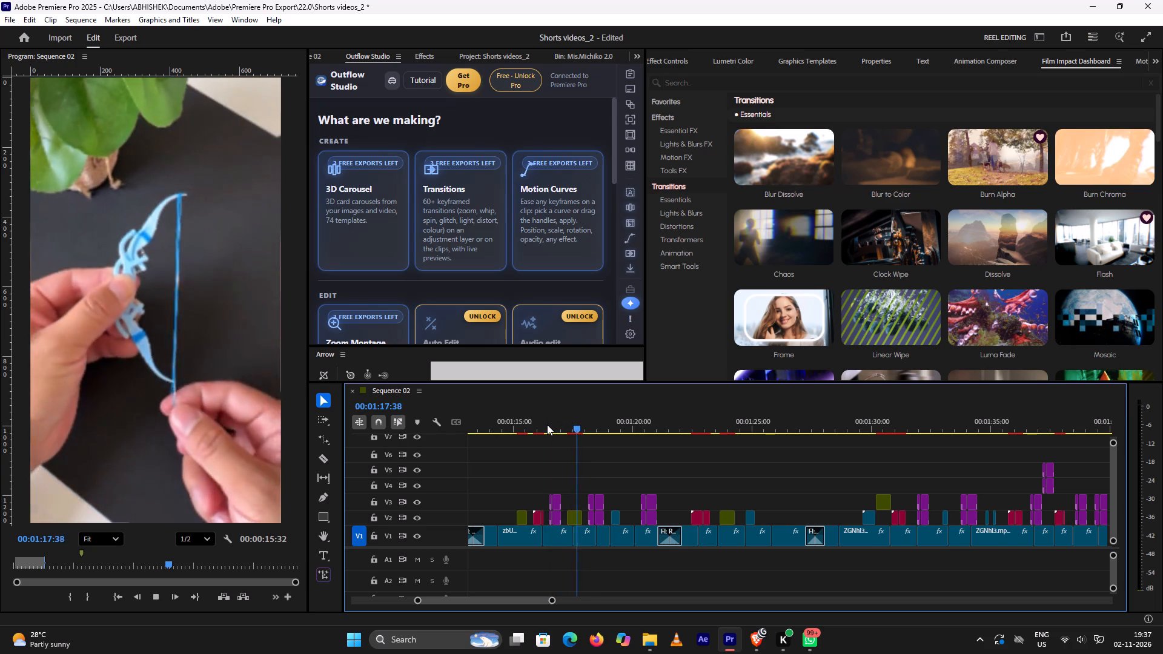
pyautogui.press('space')
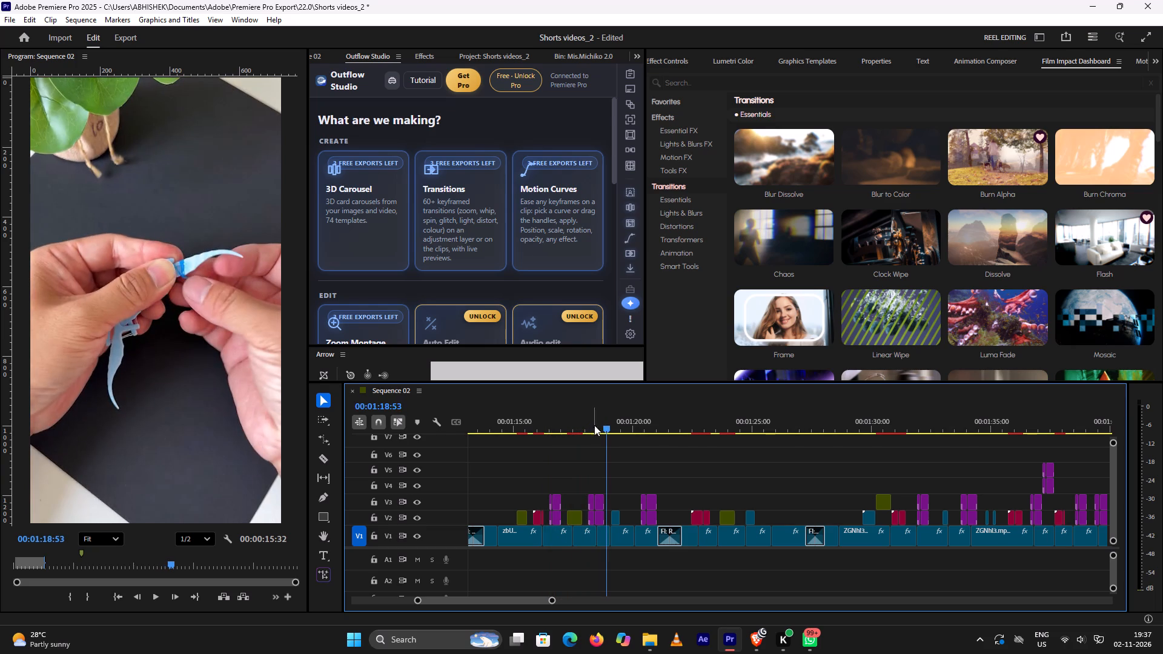
# Play on from about 00:01:18:53 through the plastic-bottle and blue-straw section to about 00:01:24:54 and examine its transitions.
pyautogui.press('space')
pyautogui.press('space')
pyautogui.press('space')
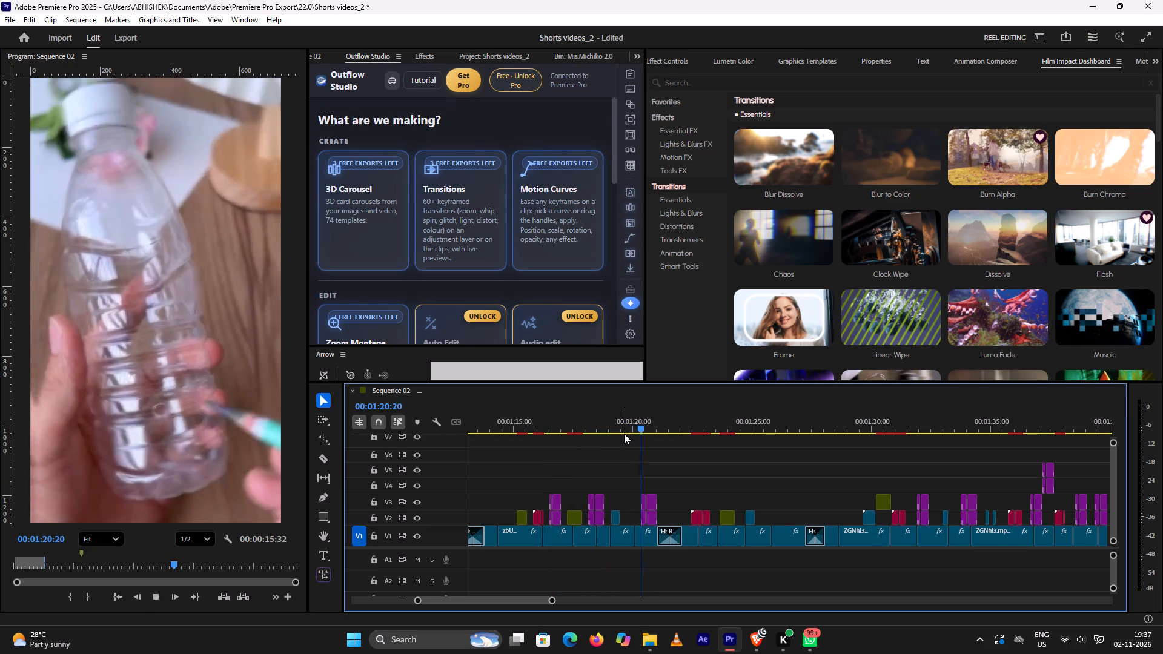
pyautogui.press('space')
pyautogui.press('space')
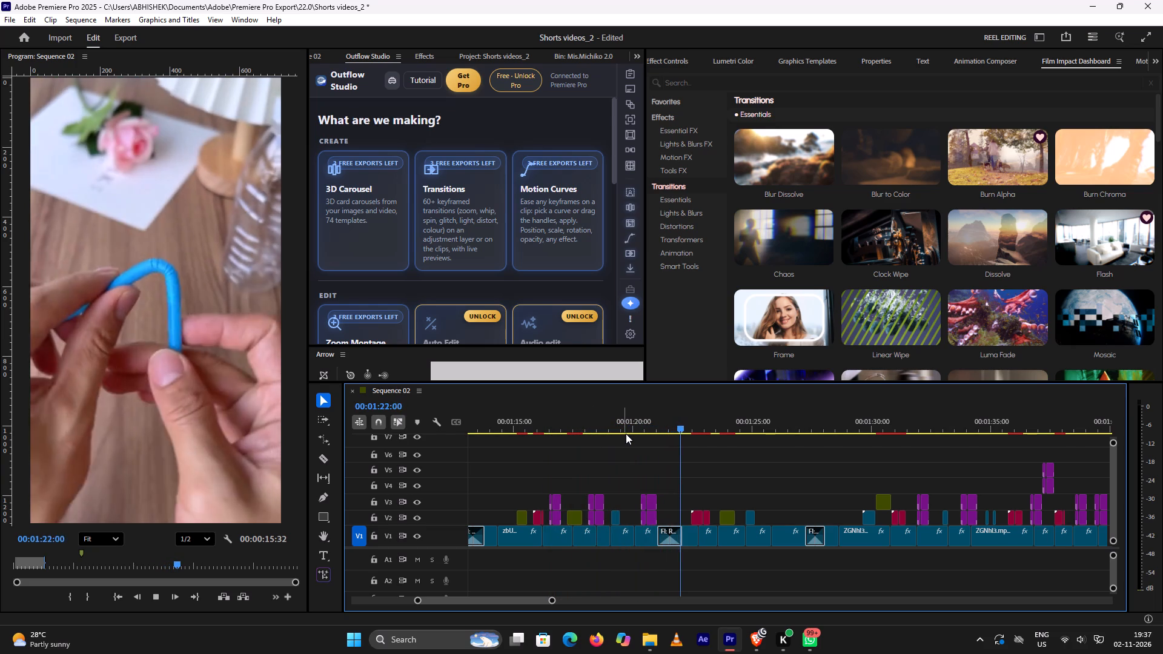
pyautogui.press('space')
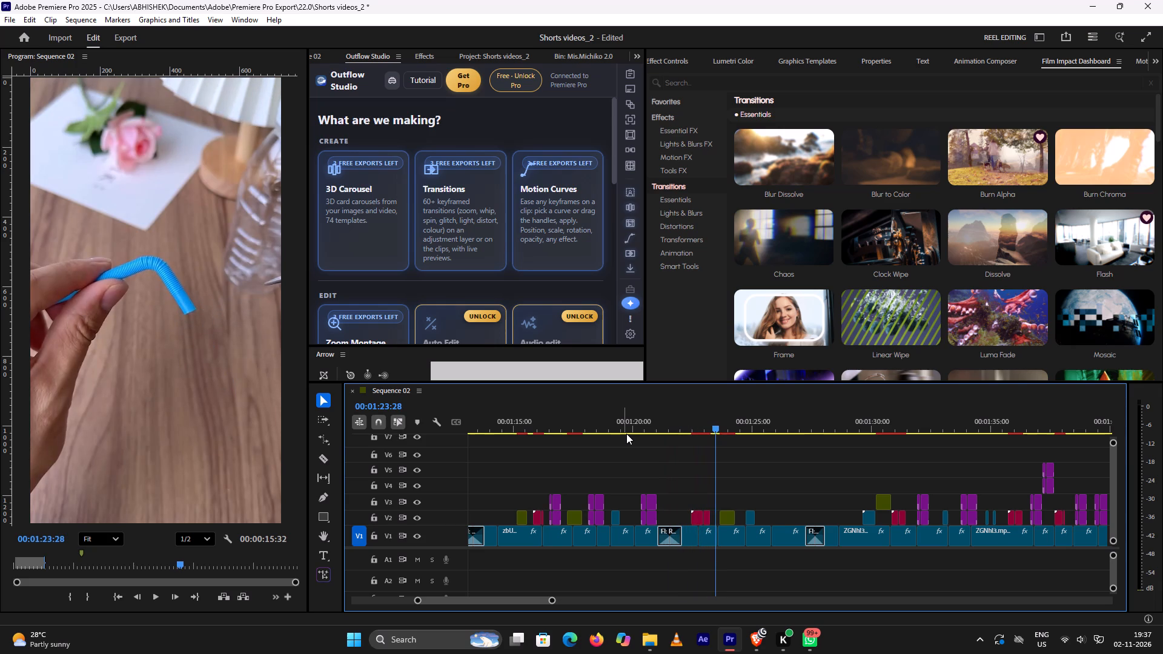
pyautogui.press('space')
pyautogui.press('space')
pyautogui.press('space')
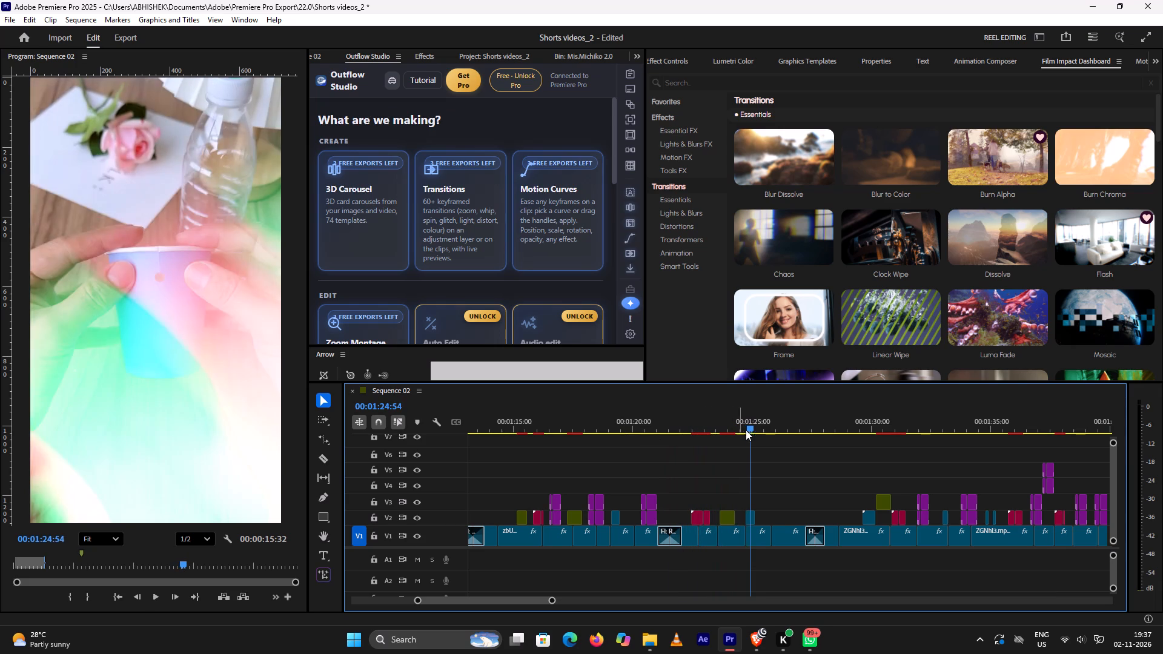
pyautogui.press('space')
# Play the popsicle-stick catapult section from about 00:01:29:40 to 00:01:33:17, replaying the cut near 00:01:32:00.
pyautogui.click(864, 425)
pyautogui.press('space')
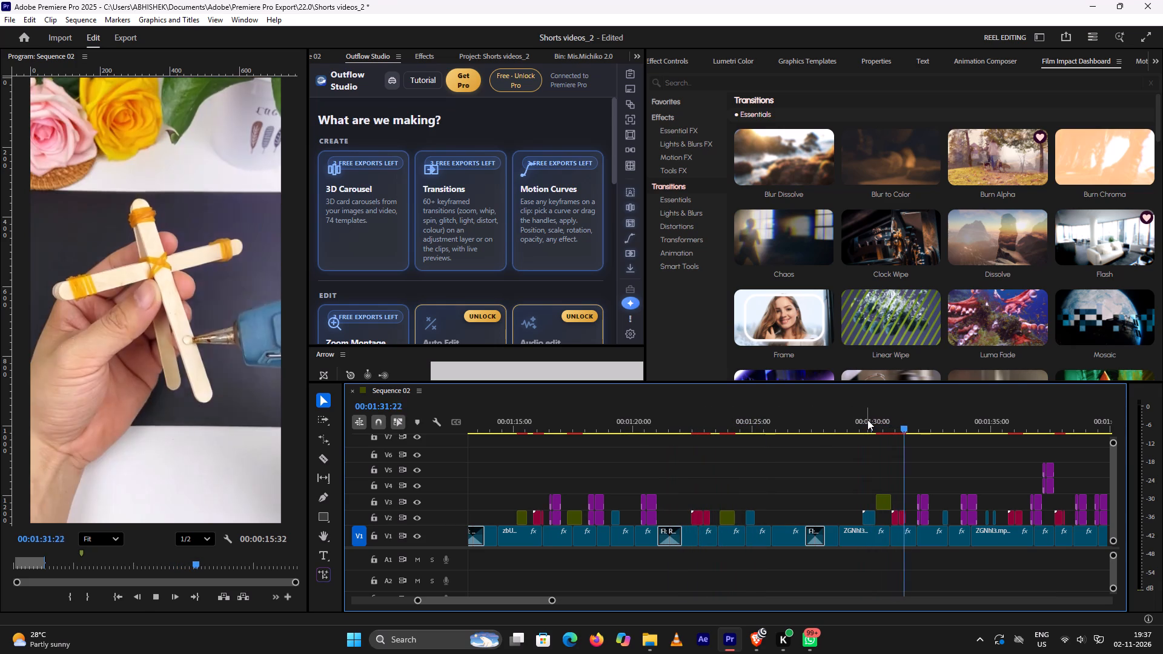
pyautogui.press('space')
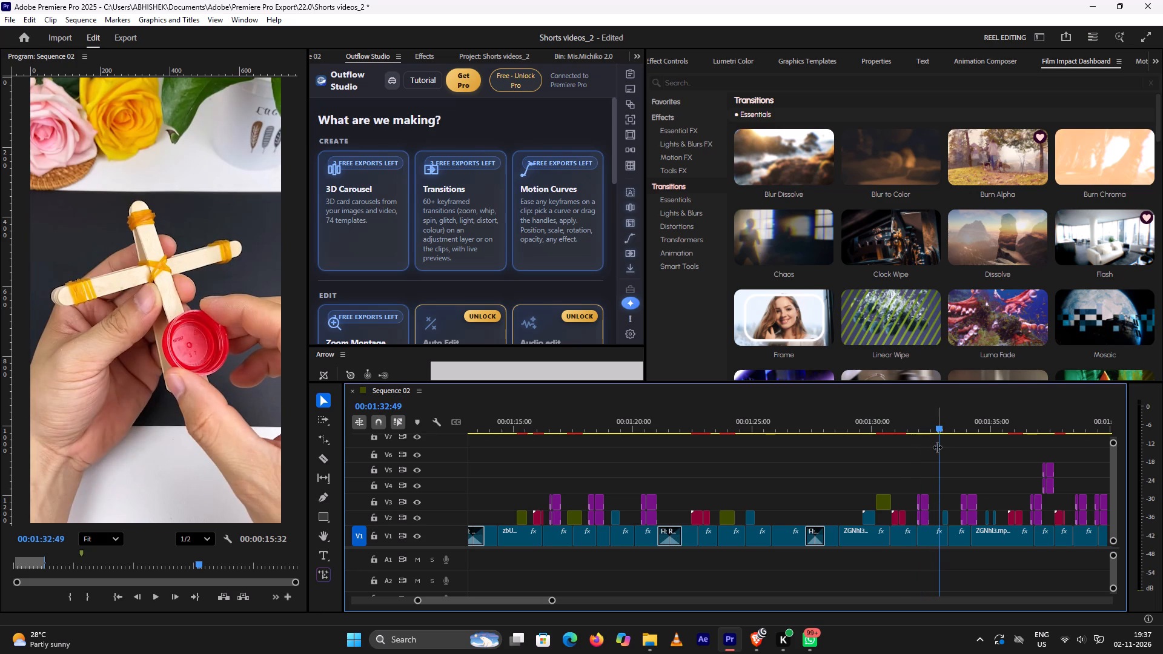
pyautogui.click(918, 420)
pyautogui.press('space')
pyautogui.press('space')
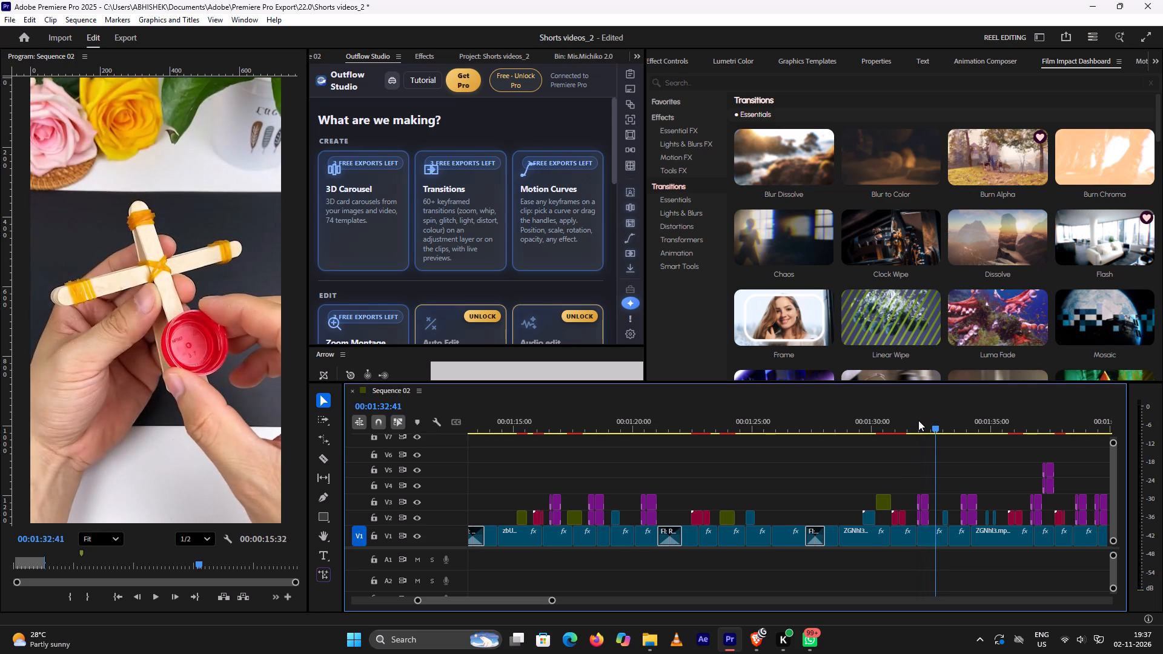
pyautogui.press('space')
pyautogui.press('space')
# Delete the two stacked purple transition layers on V2 and V3 at about 00:01:32:00 in the catapult section.
pyautogui.moveTo(918, 474); pyautogui.dragTo(932, 515)
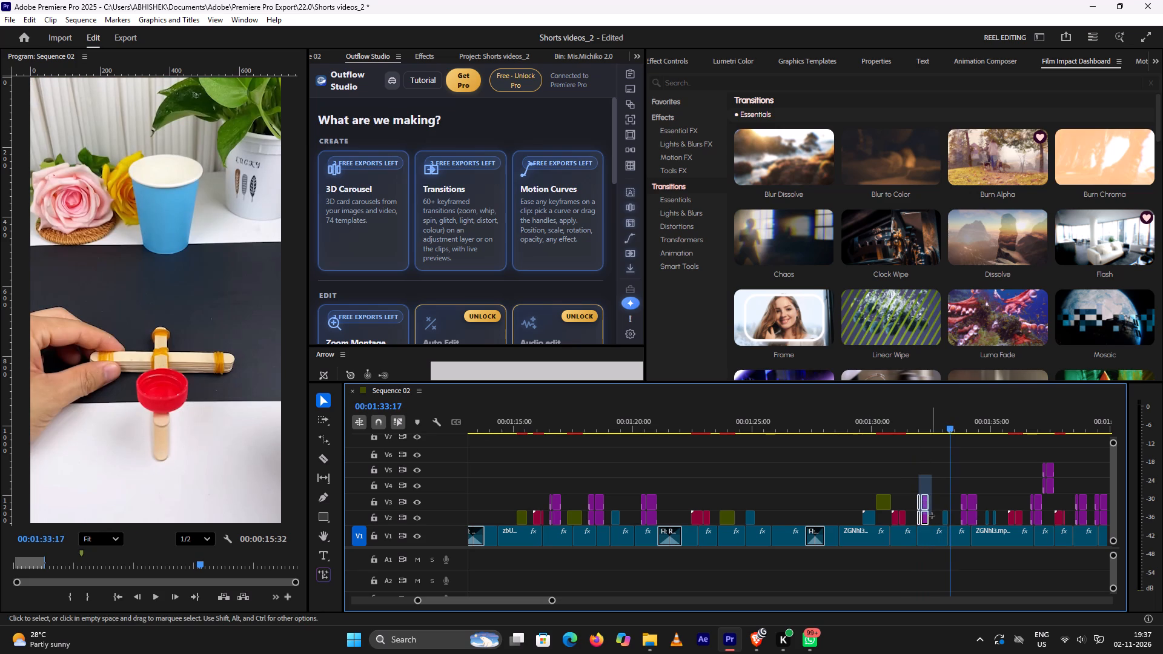
pyautogui.moveTo(932, 515); pyautogui.dragTo(932, 517)
pyautogui.press('Delete')
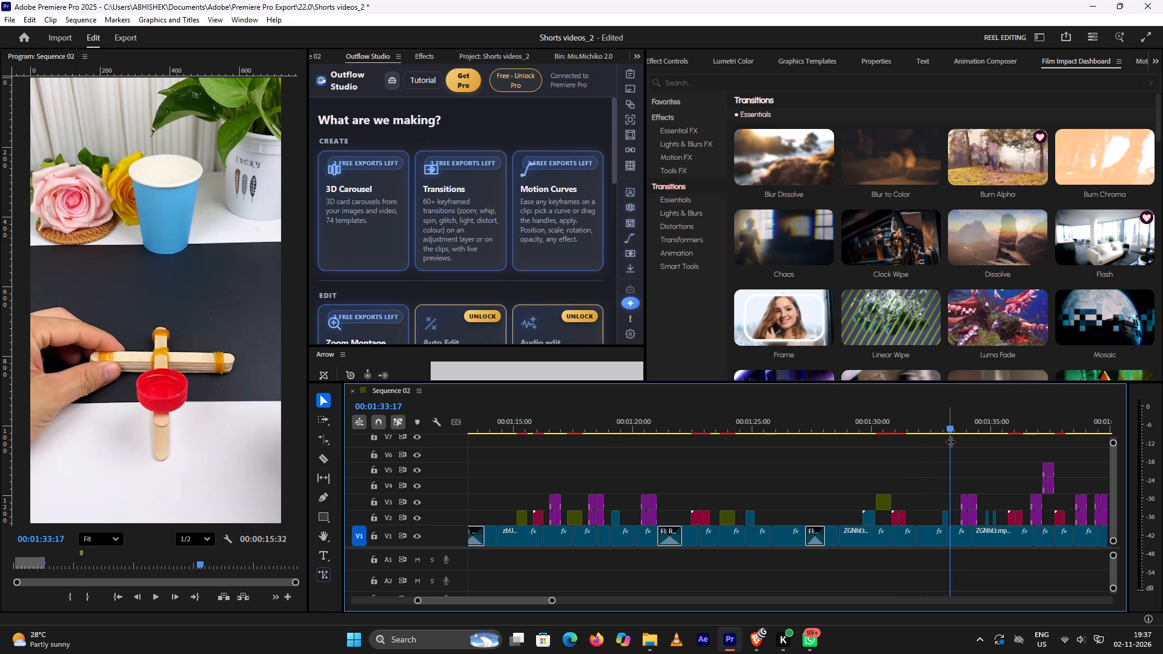
# Play the rest of the catapult section from 00:01:33:17 into the coloured-straw section at about 00:01:38:13.
pyautogui.press('space')
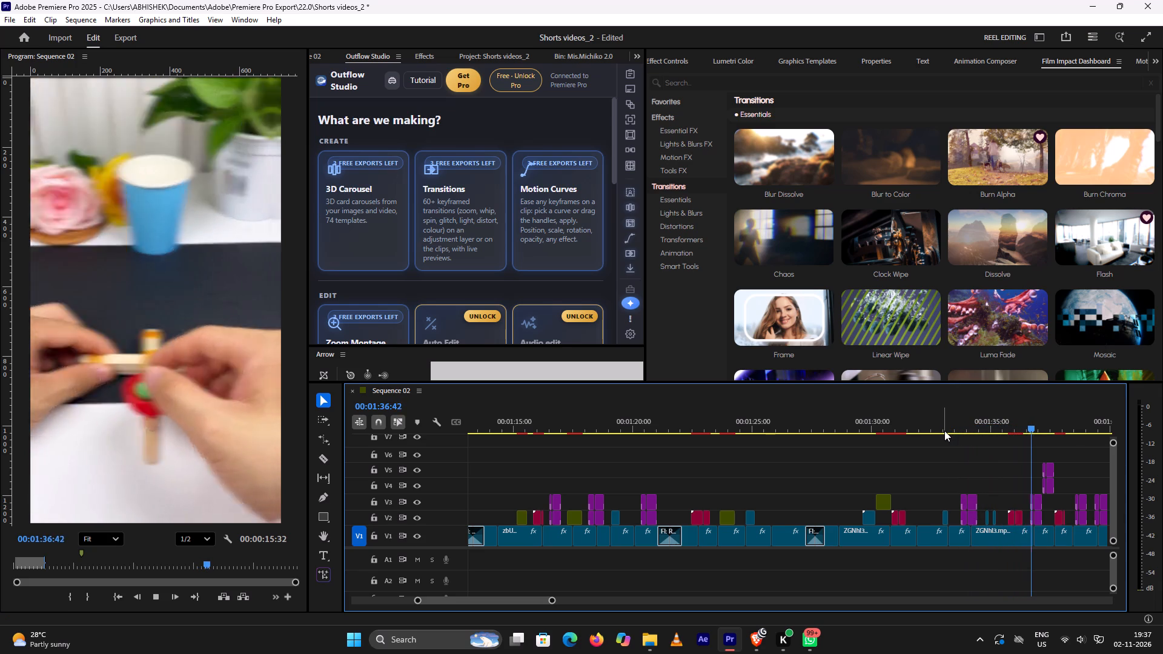
pyautogui.press('space')
pyautogui.press('space')
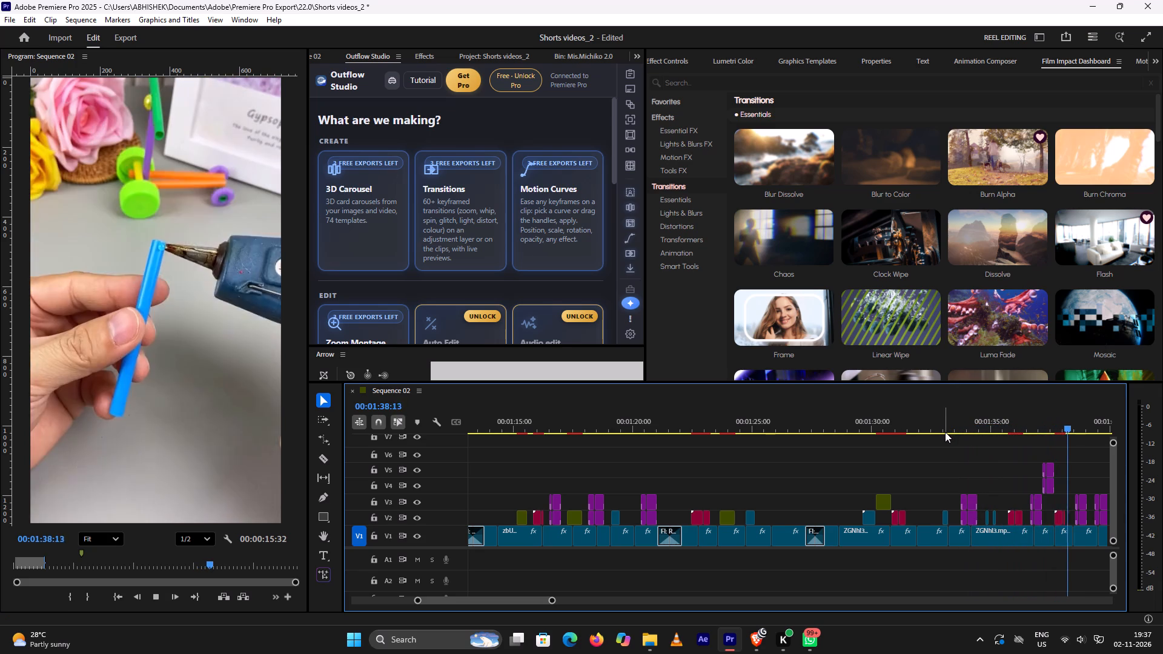
pyautogui.press('space')
# Play the coloured-straw tricycle section from about 00:01:37:00 to 00:01:43:26 and examine its layered transitions.
pyautogui.scroll(4, 923, 429)
pyautogui.scroll(4, 813, 439)
pyautogui.click(603, 431)
pyautogui.press('space')
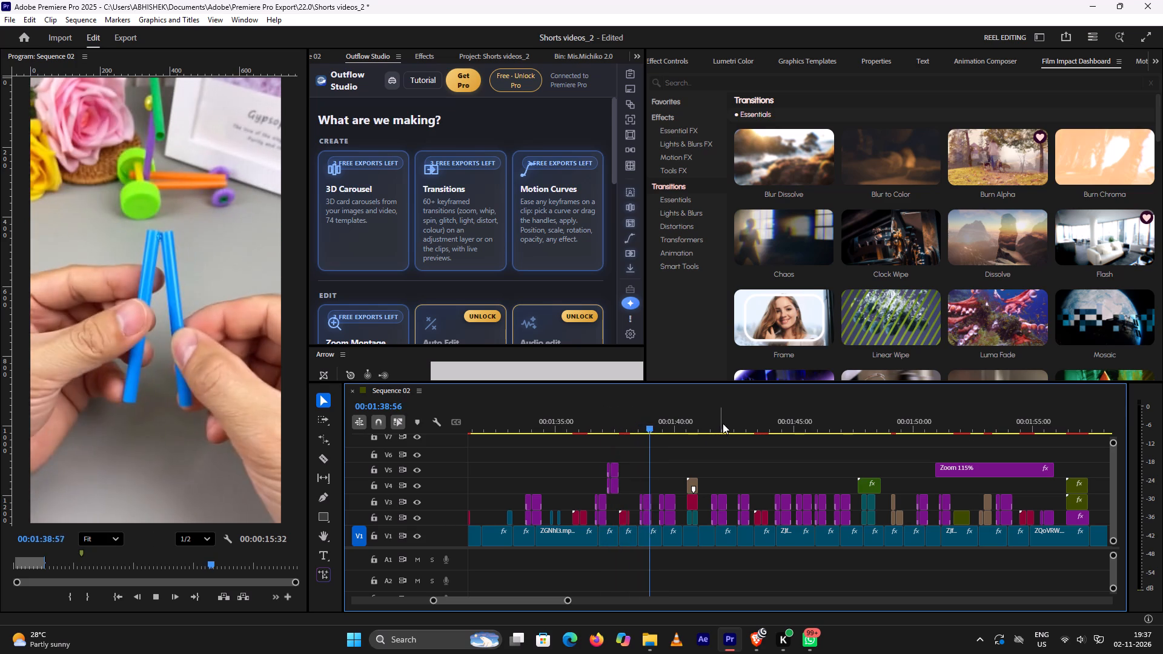
pyautogui.press('space')
pyautogui.press('space')
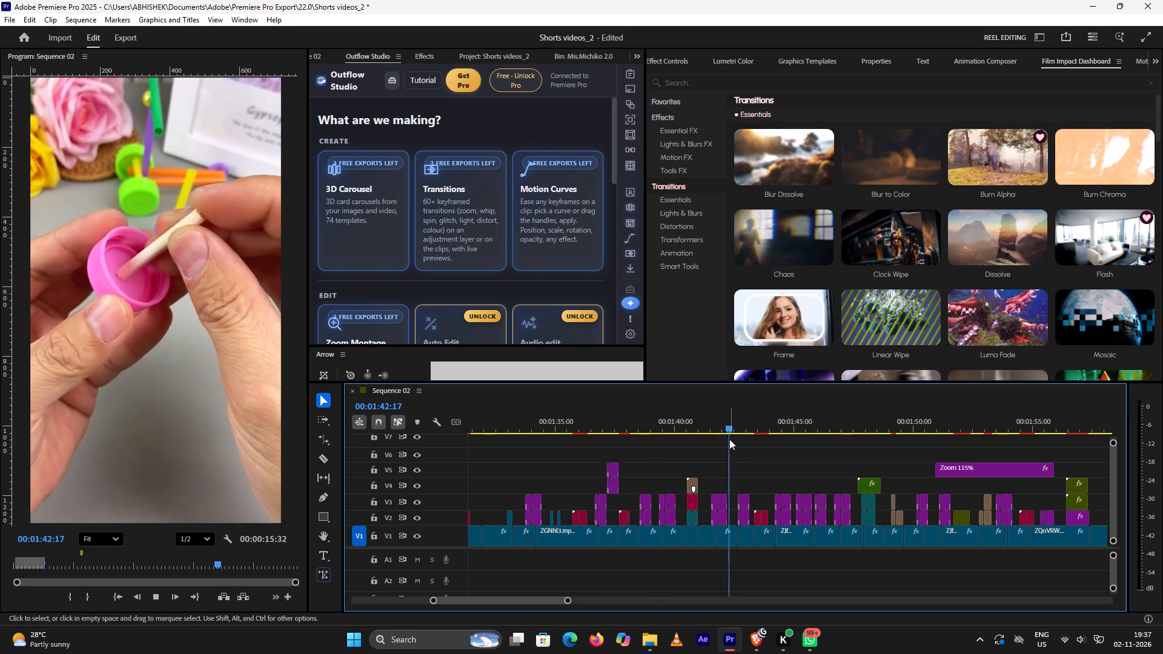
pyautogui.press('space')
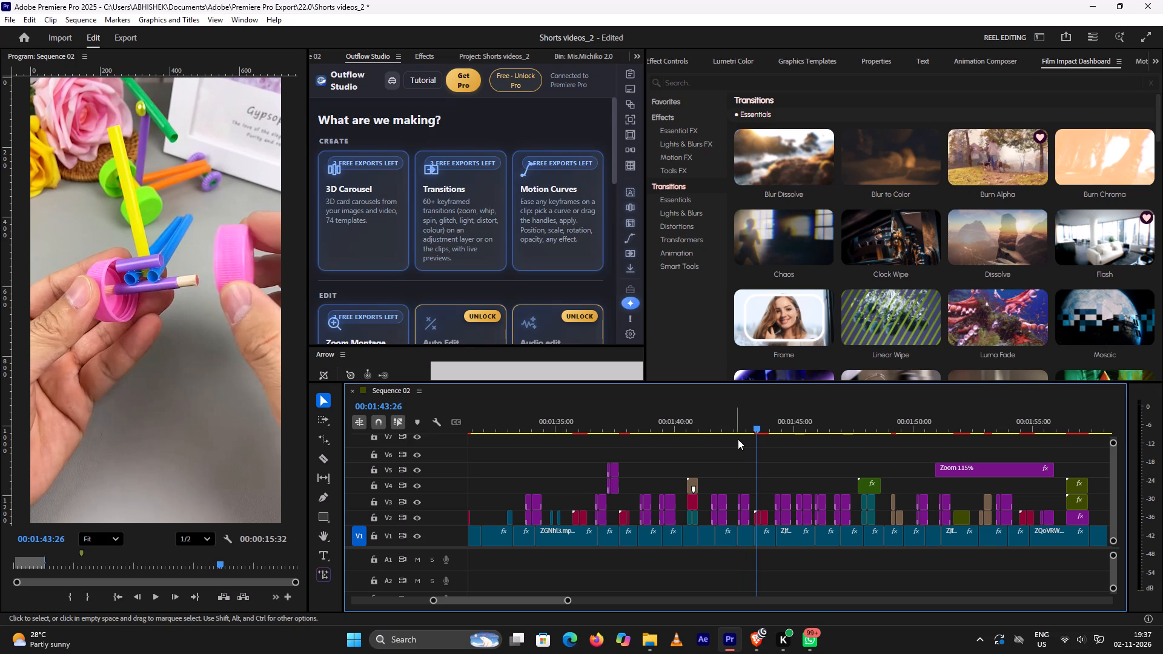
# Replay the tricycle section from about 00:01:42:30 through its ending past 00:01:52:35, examining the transitions and zoom layer.
pyautogui.click(736, 420)
pyautogui.press('space')
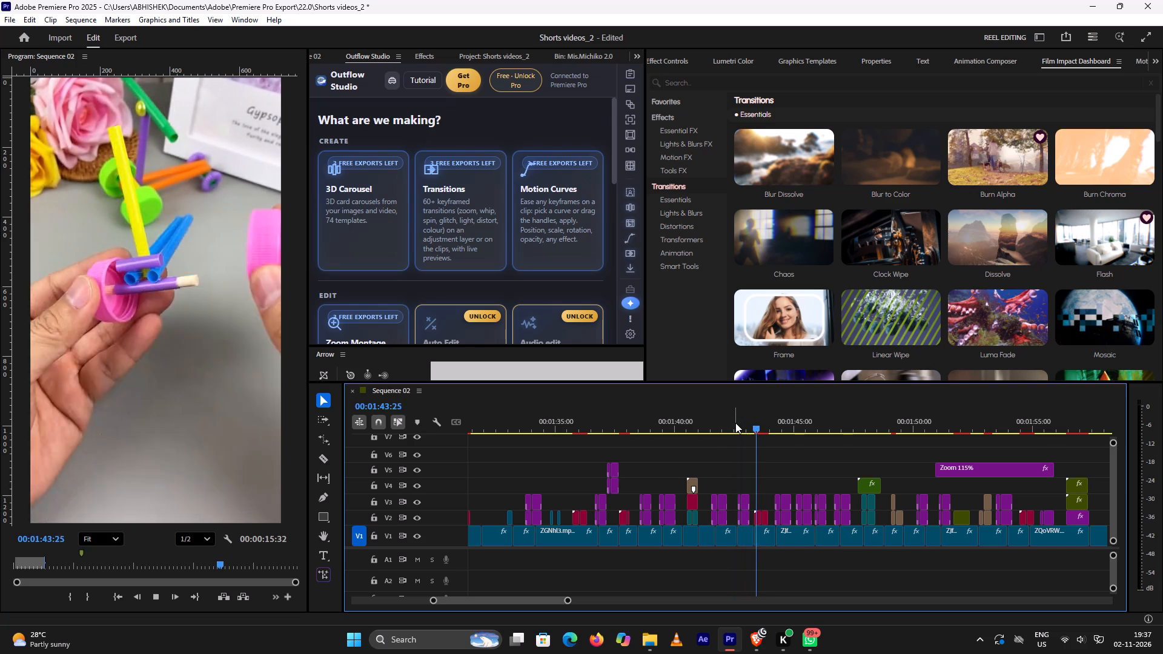
pyautogui.press('space')
pyautogui.click(735, 423)
pyautogui.press('space')
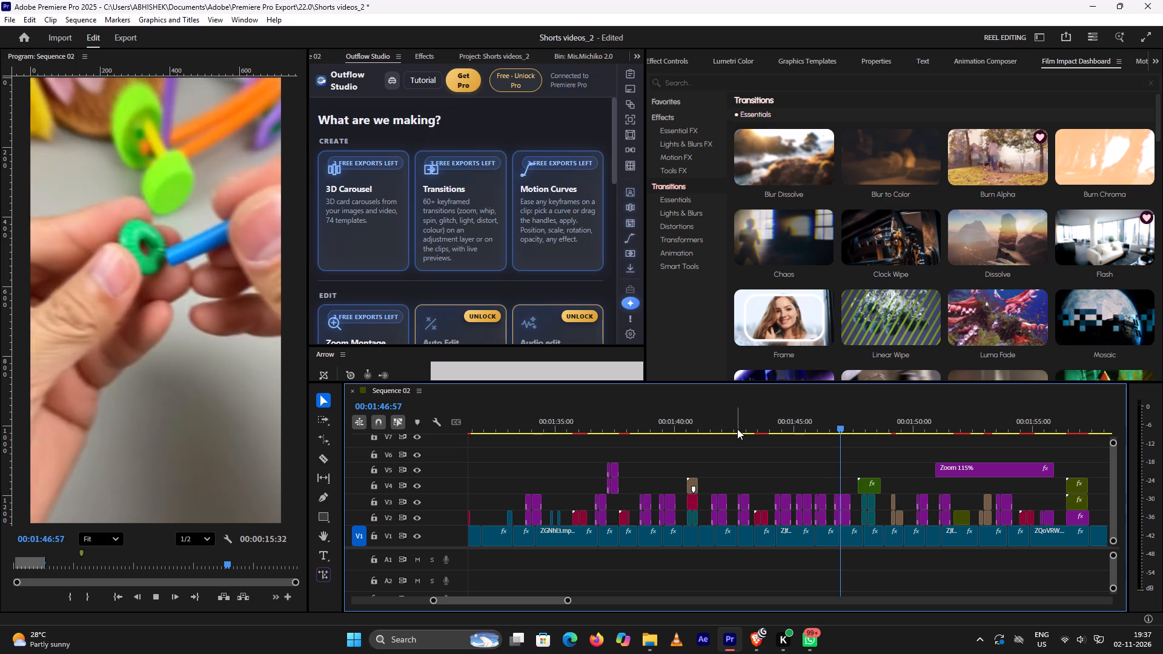
pyautogui.press('space')
pyautogui.press('space')
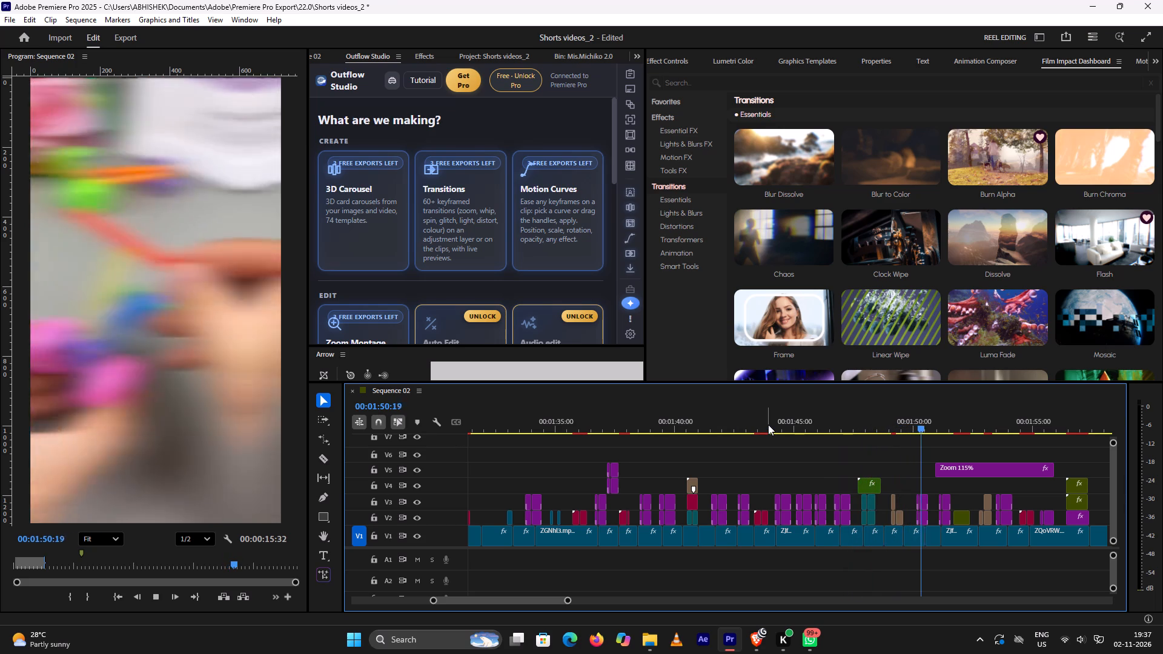
pyautogui.press('space')
pyautogui.press('space')
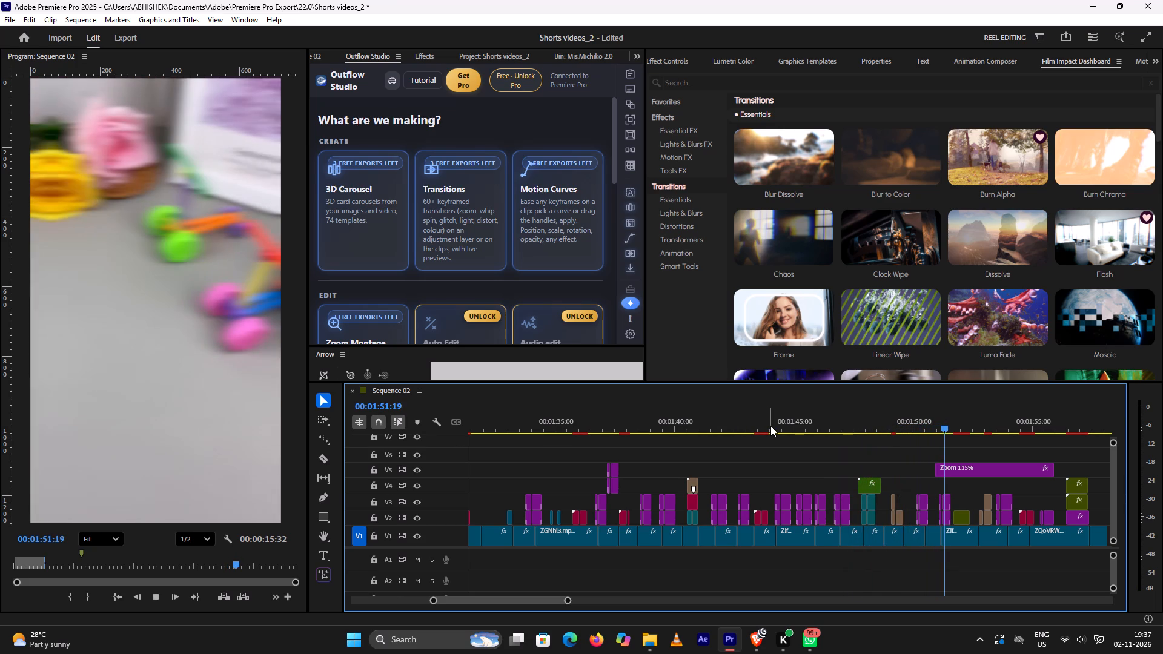
pyautogui.press('space')
pyautogui.press('space')
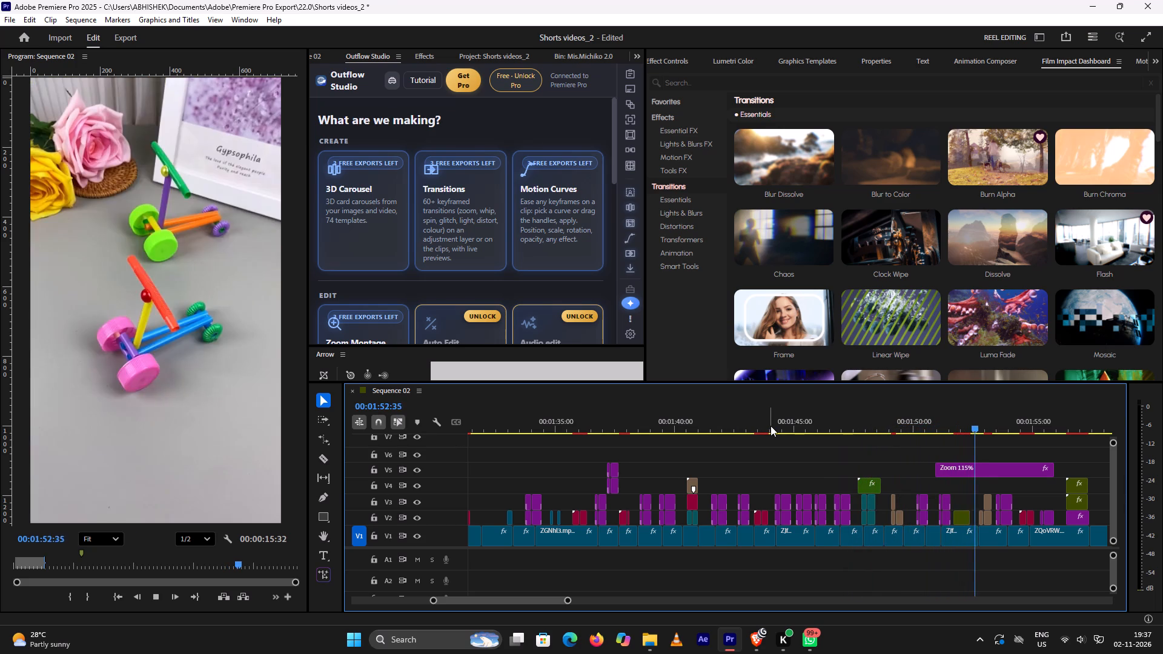
pyautogui.press('space')
# Play on through the clear plastic cup section and the stick-craft short to about 00:02:14:53, examining their transitions.
pyautogui.press('space')
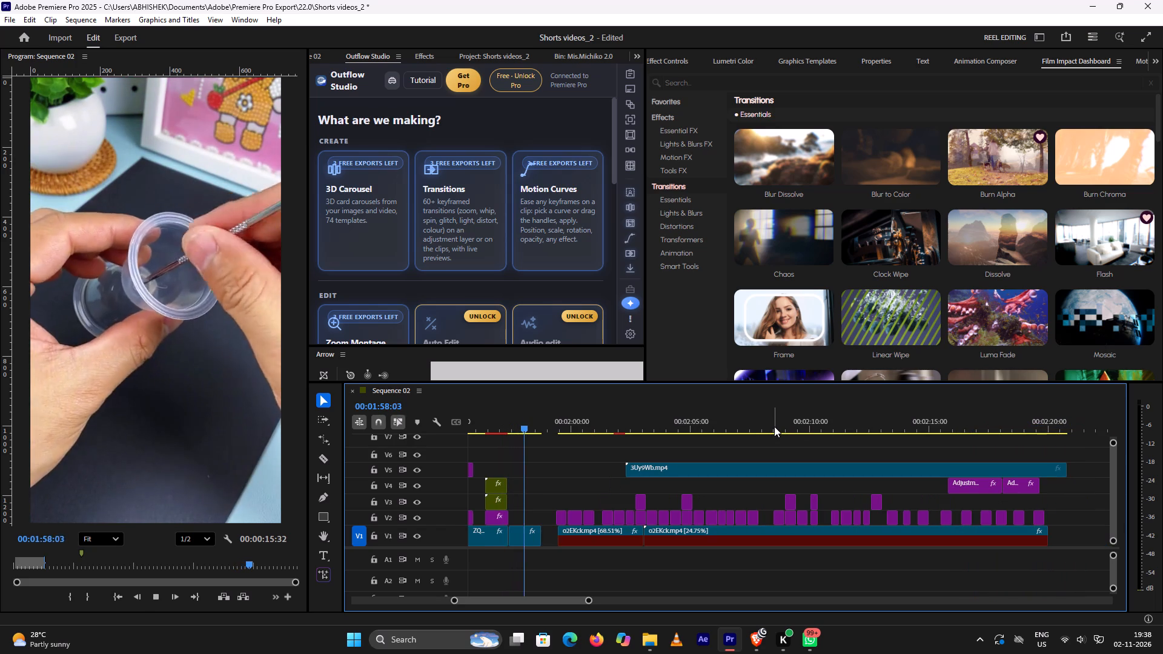
pyautogui.press('space')
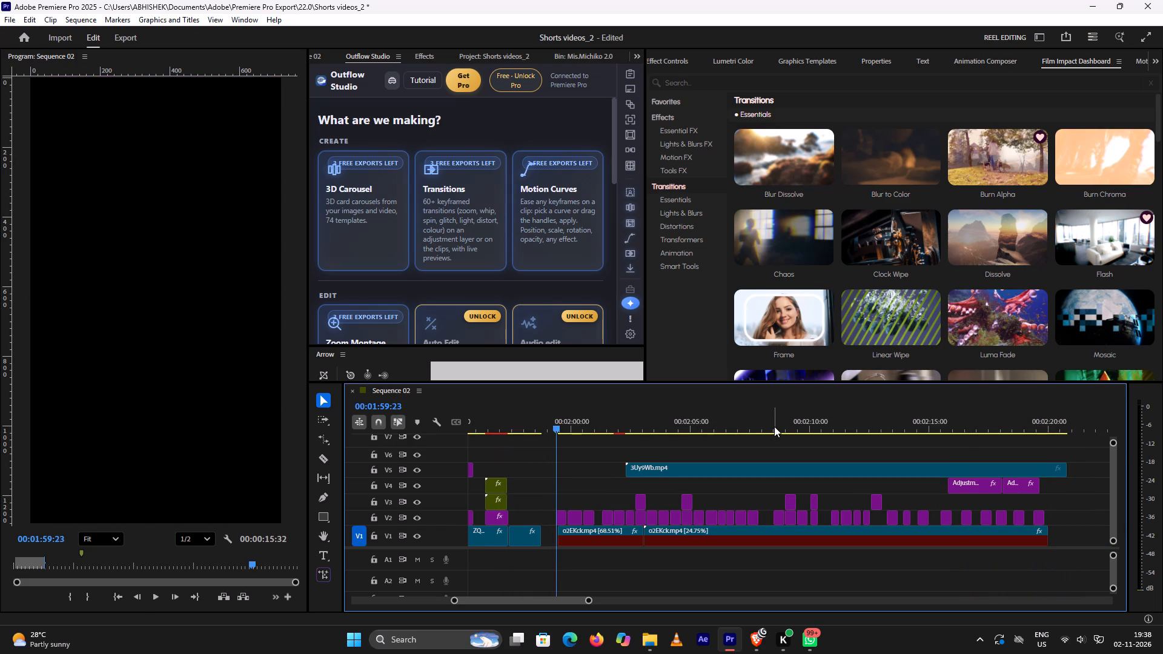
pyautogui.press('space')
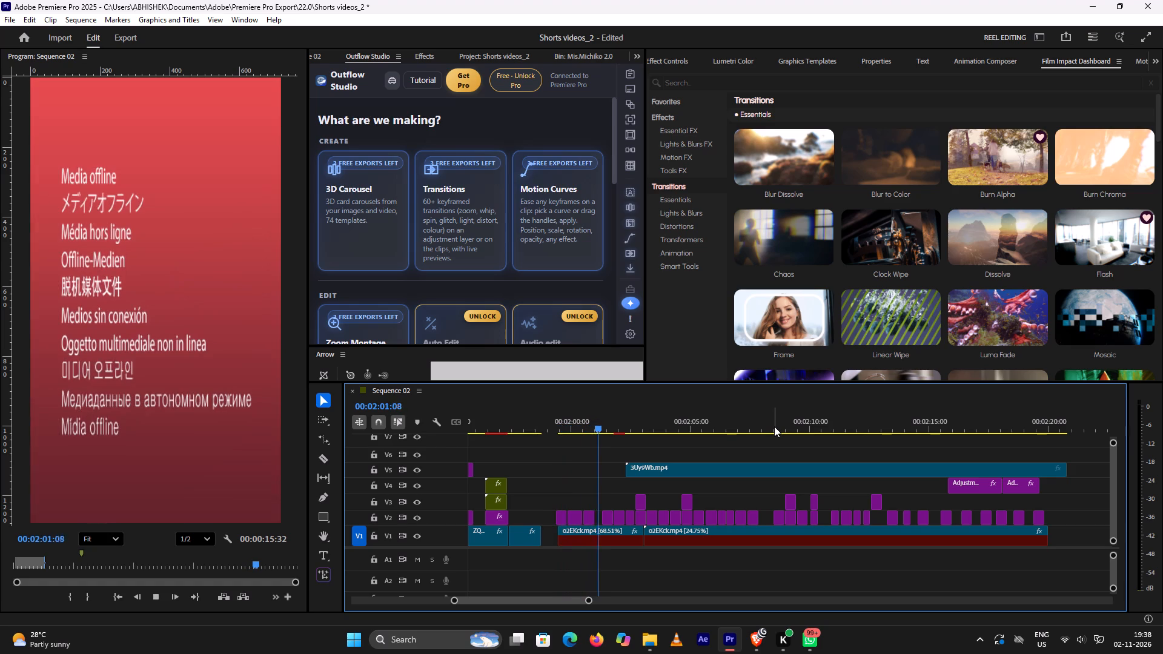
pyautogui.press('space')
pyautogui.press('space')
pyautogui.press('space')
pyautogui.press('space')
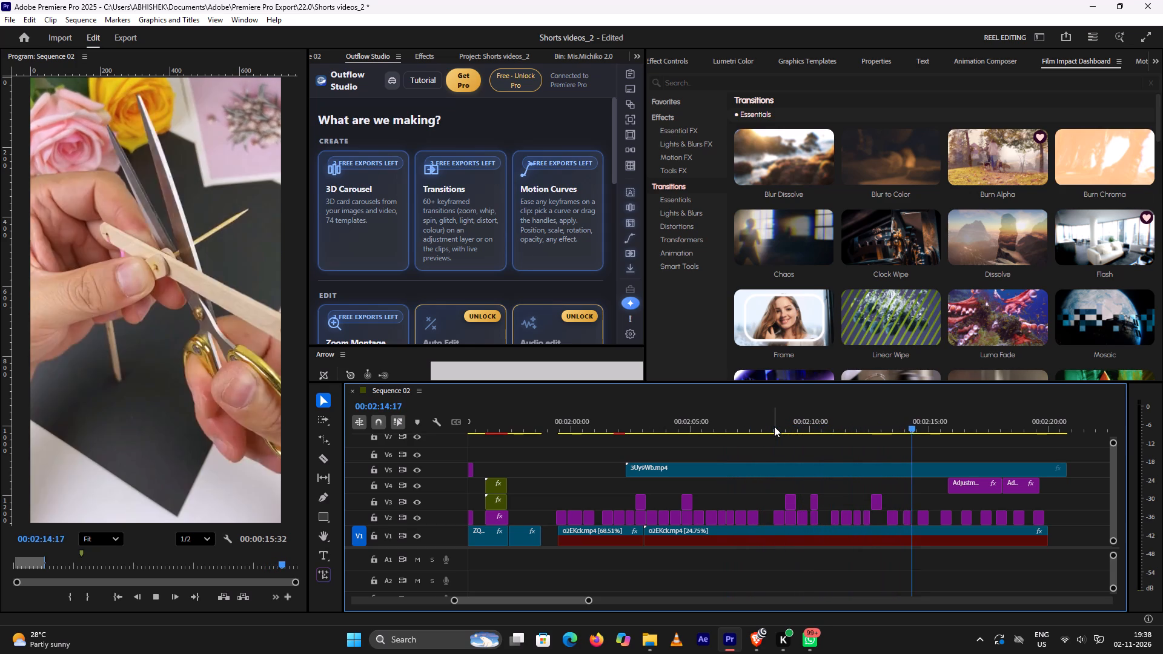
pyautogui.press('space')
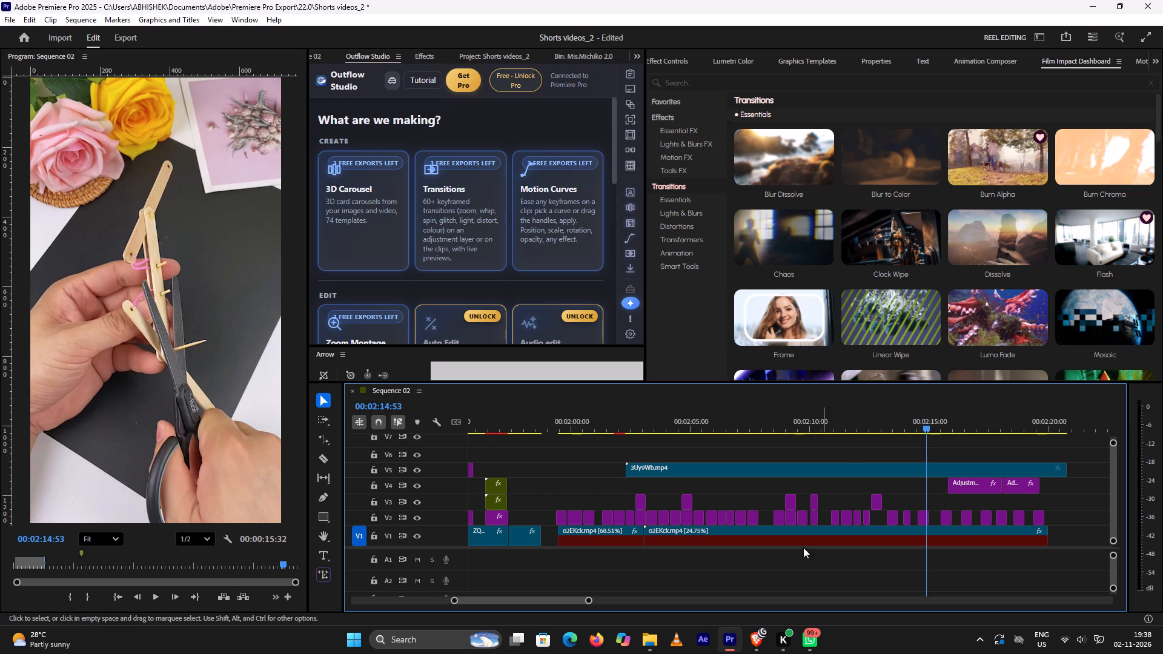
# Scrub through the rest of the stick-craft short from 00:02:14:53 to about 00:02:19:36, examining its layered transitions.
pyautogui.moveTo(926, 429); pyautogui.dragTo(932, 427)
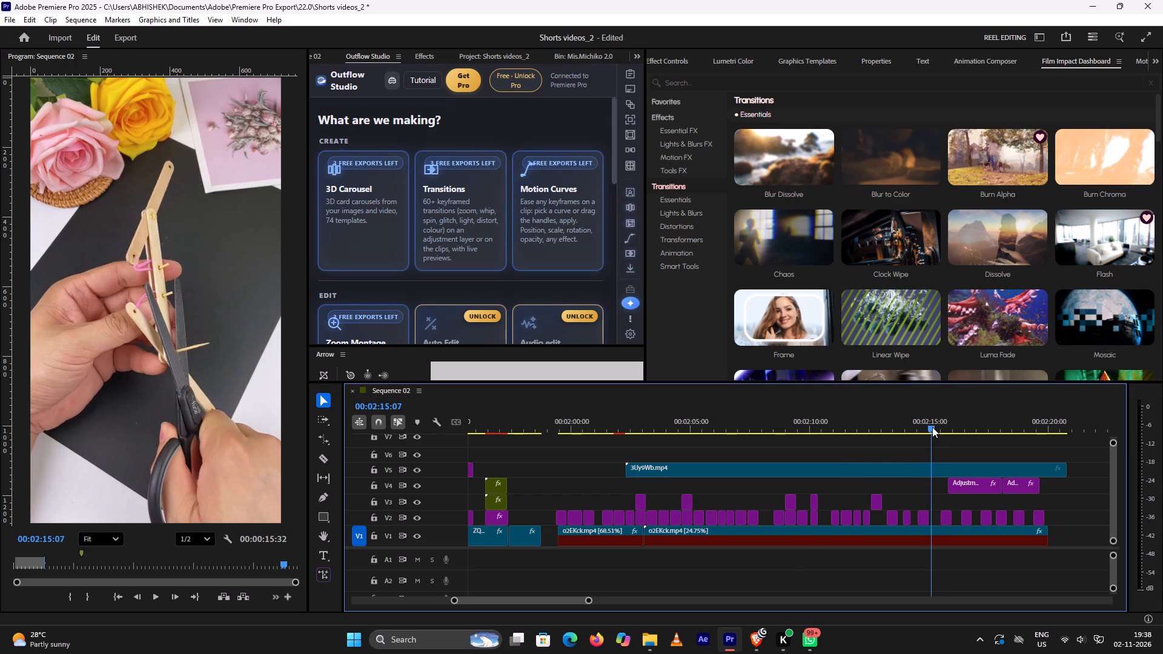
pyautogui.moveTo(932, 427); pyautogui.dragTo(964, 421)
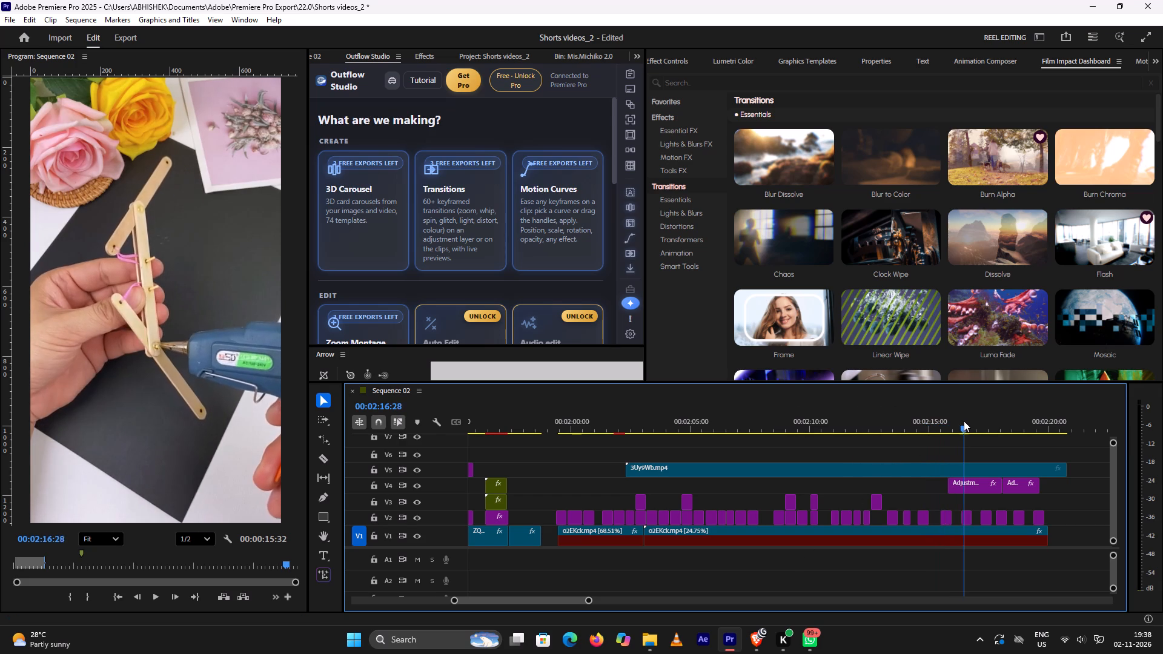
pyautogui.moveTo(964, 421); pyautogui.dragTo(973, 419)
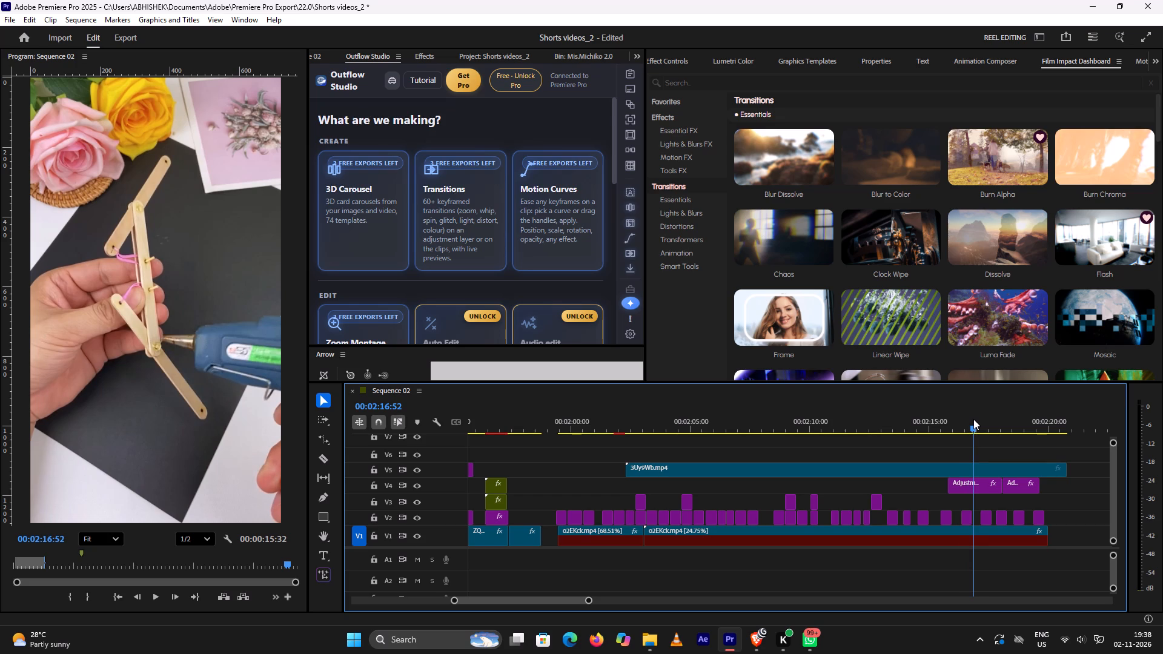
pyautogui.moveTo(973, 419); pyautogui.dragTo(992, 420)
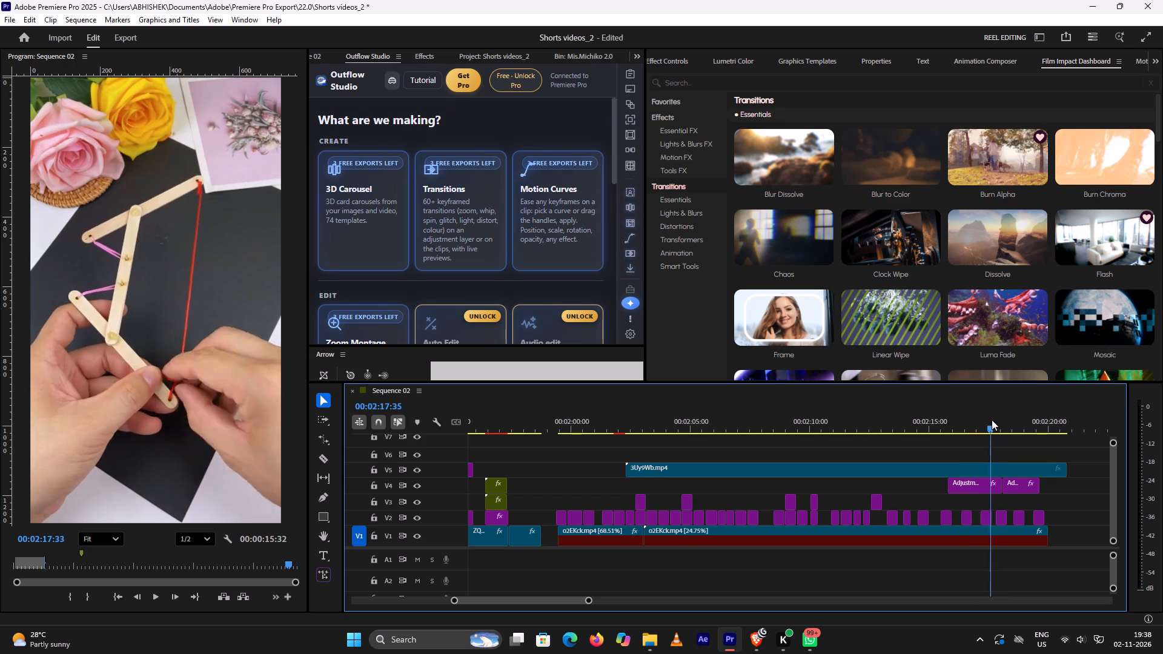
pyautogui.moveTo(992, 420); pyautogui.dragTo(1013, 412)
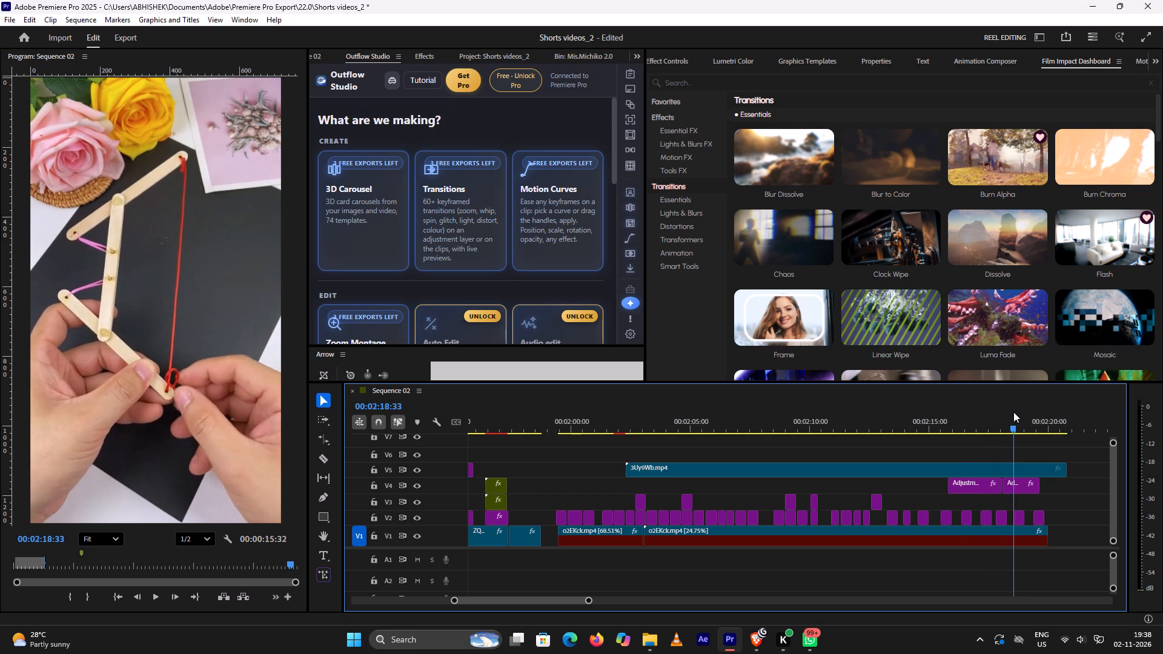
pyautogui.moveTo(1013, 412); pyautogui.dragTo(1025, 412)
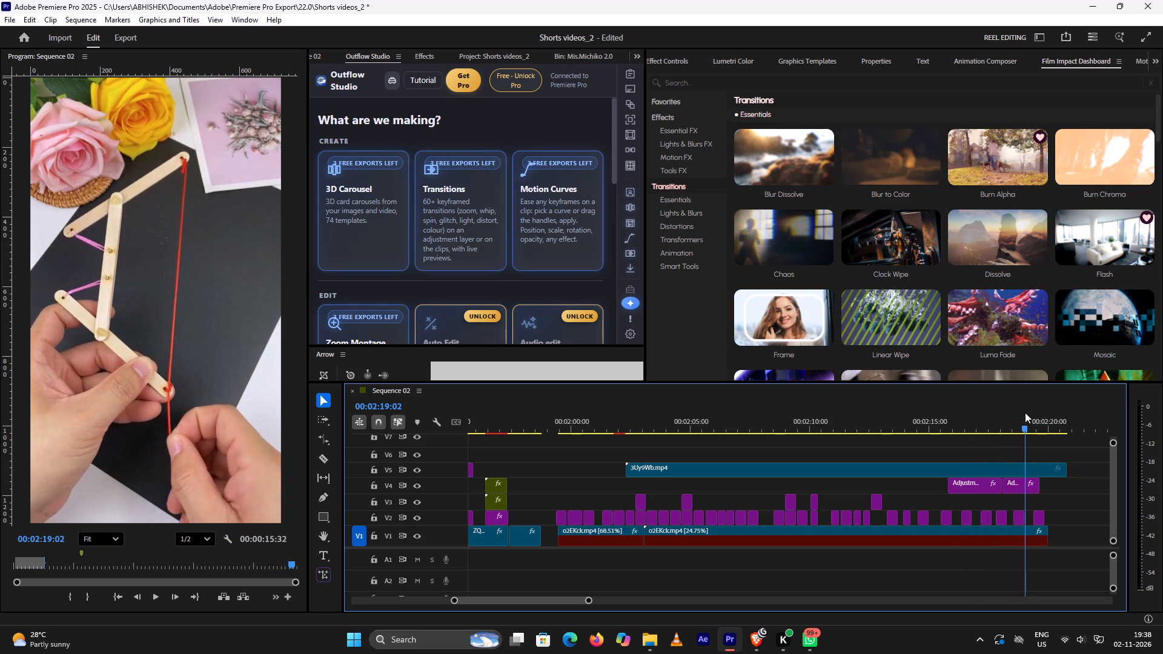
pyautogui.moveTo(1025, 412); pyautogui.dragTo(1039, 418)
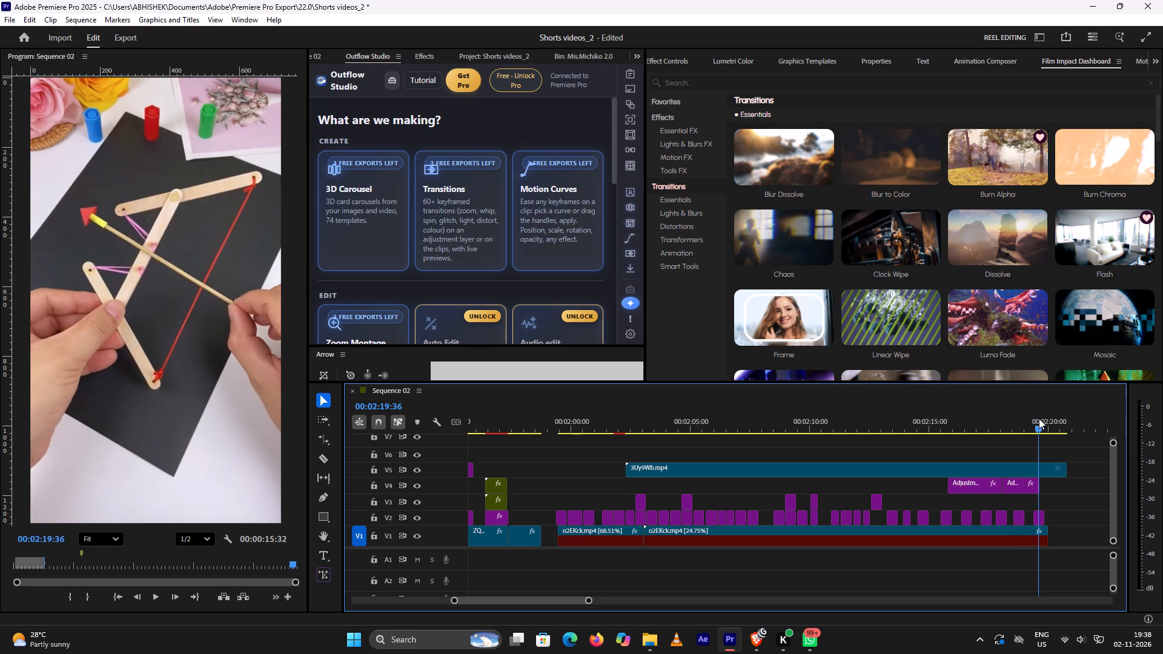
# Scrub back from 00:02:19:36 through the stick-craft, plastic cup and earlier shorts to the start of the sequence.
pyautogui.moveTo(1039, 418); pyautogui.dragTo(890, 468)
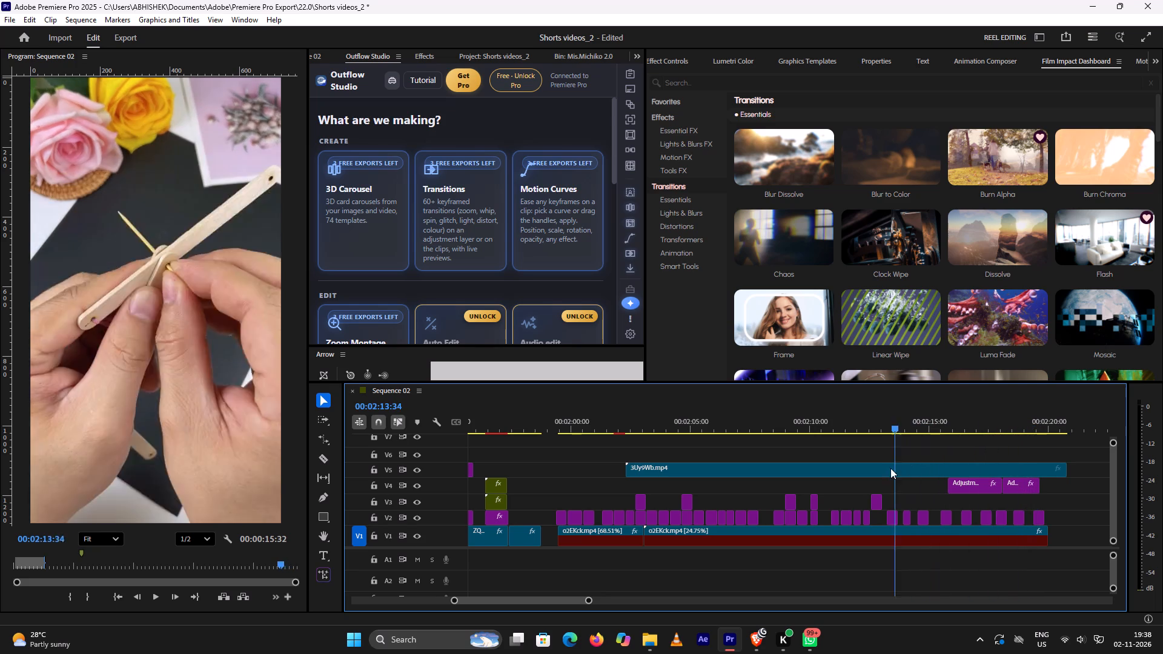
pyautogui.moveTo(890, 468); pyautogui.dragTo(786, 484)
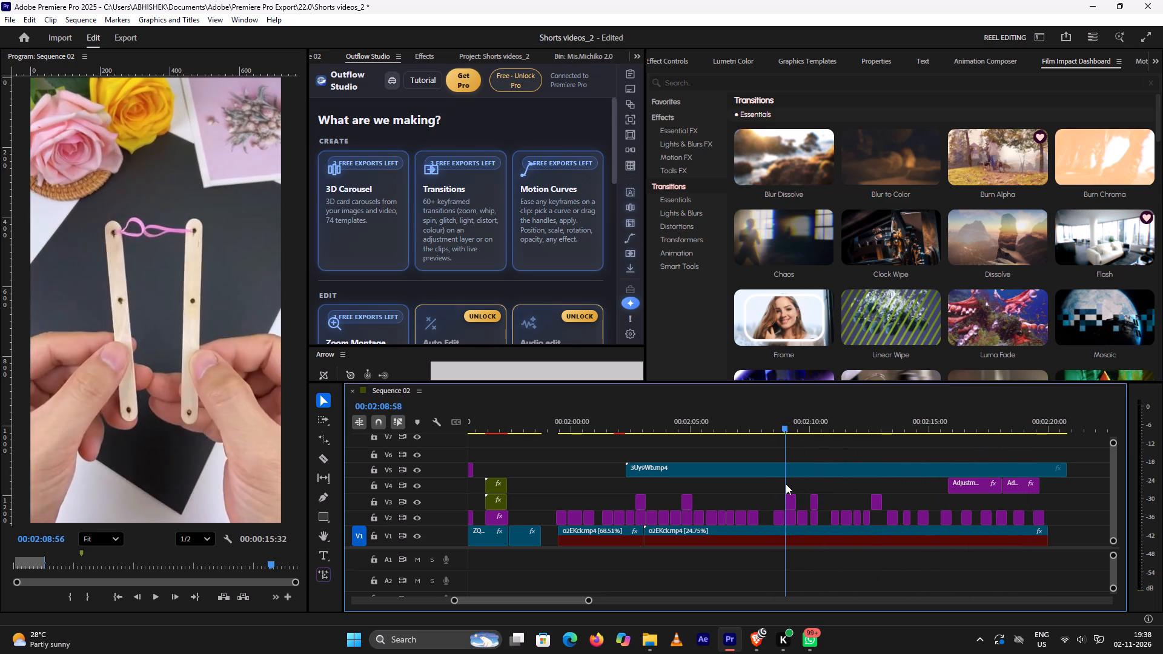
pyautogui.moveTo(786, 484); pyautogui.dragTo(707, 507)
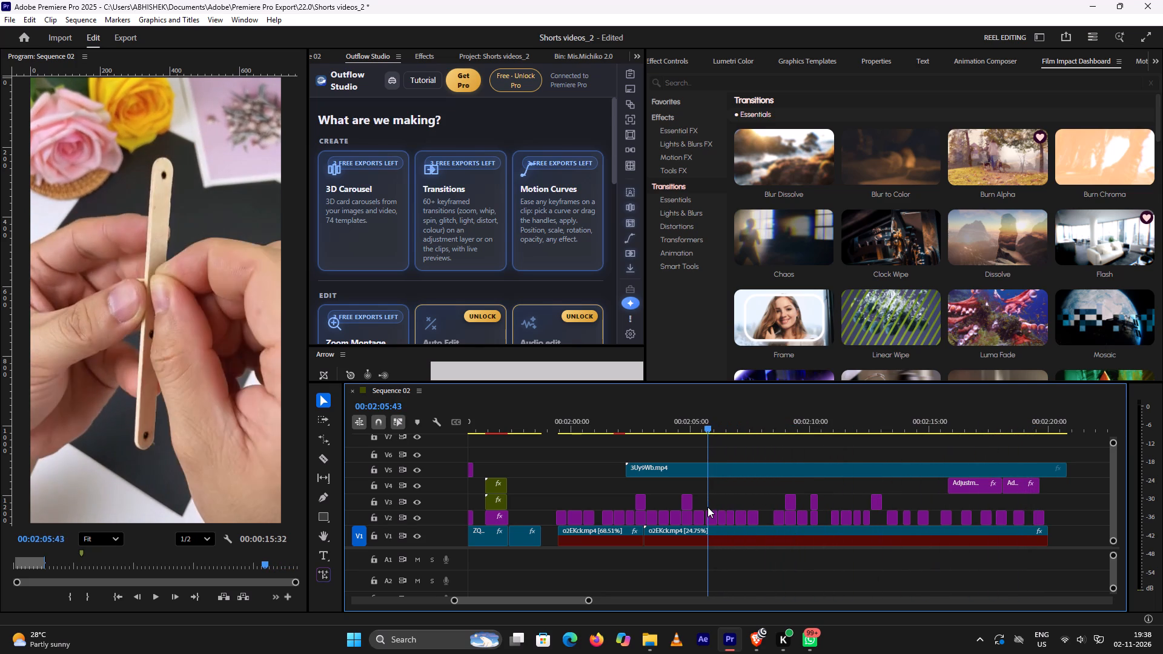
pyautogui.moveTo(707, 507); pyautogui.dragTo(566, 531)
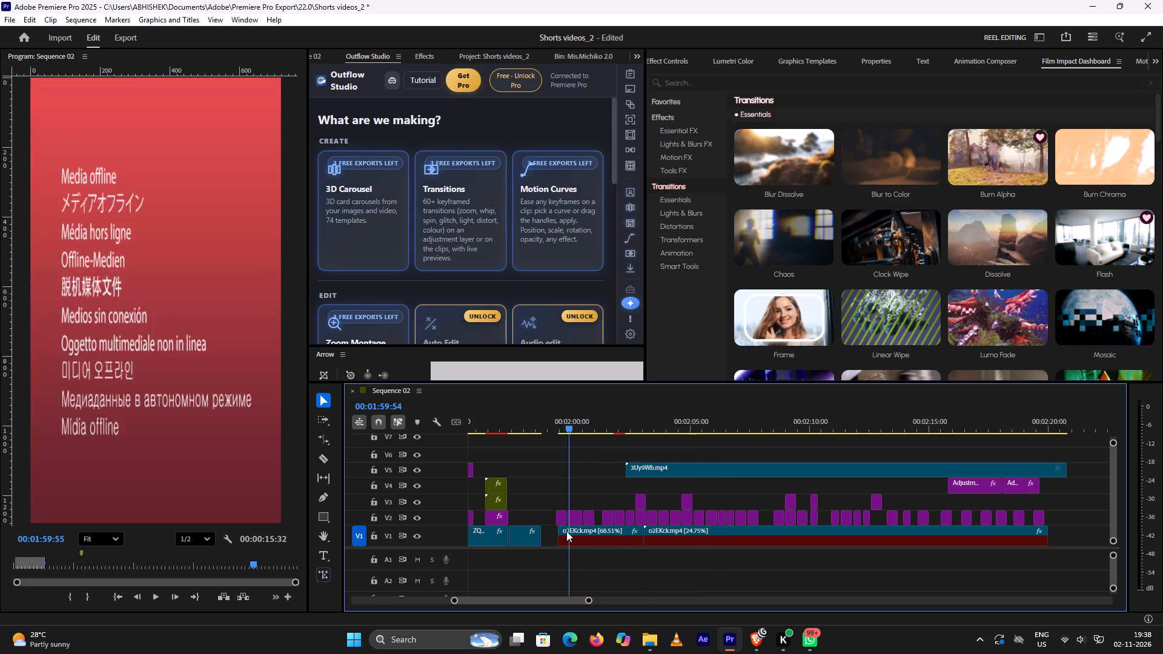
pyautogui.moveTo(566, 531); pyautogui.dragTo(580, 529)
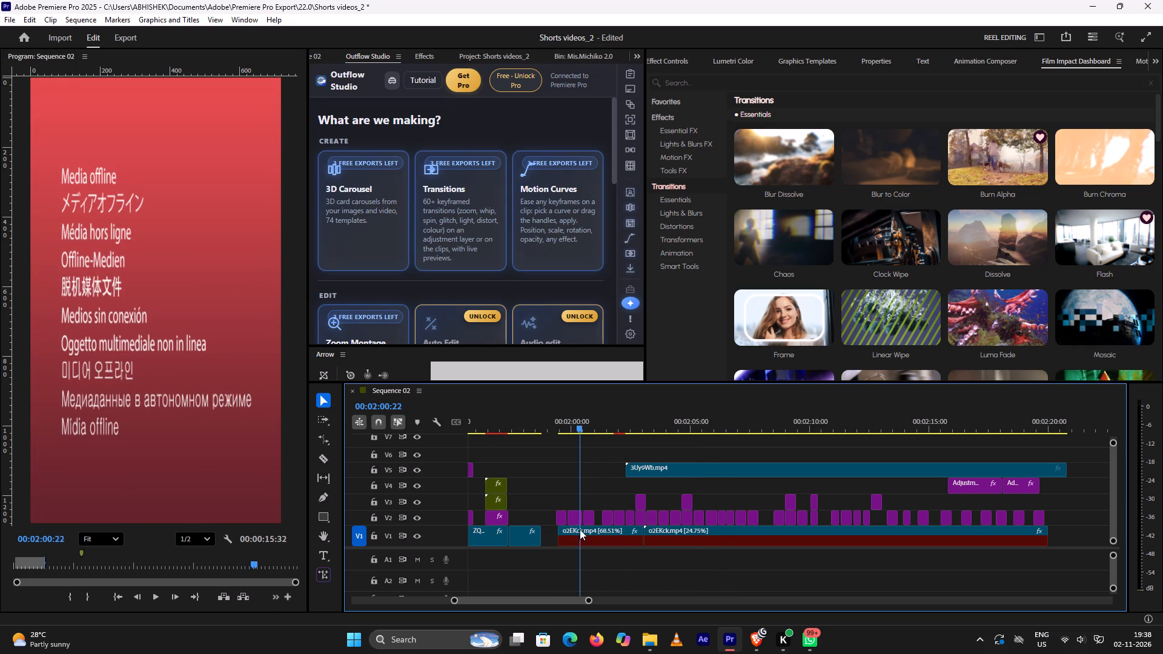
pyautogui.moveTo(580, 529); pyautogui.dragTo(591, 528)
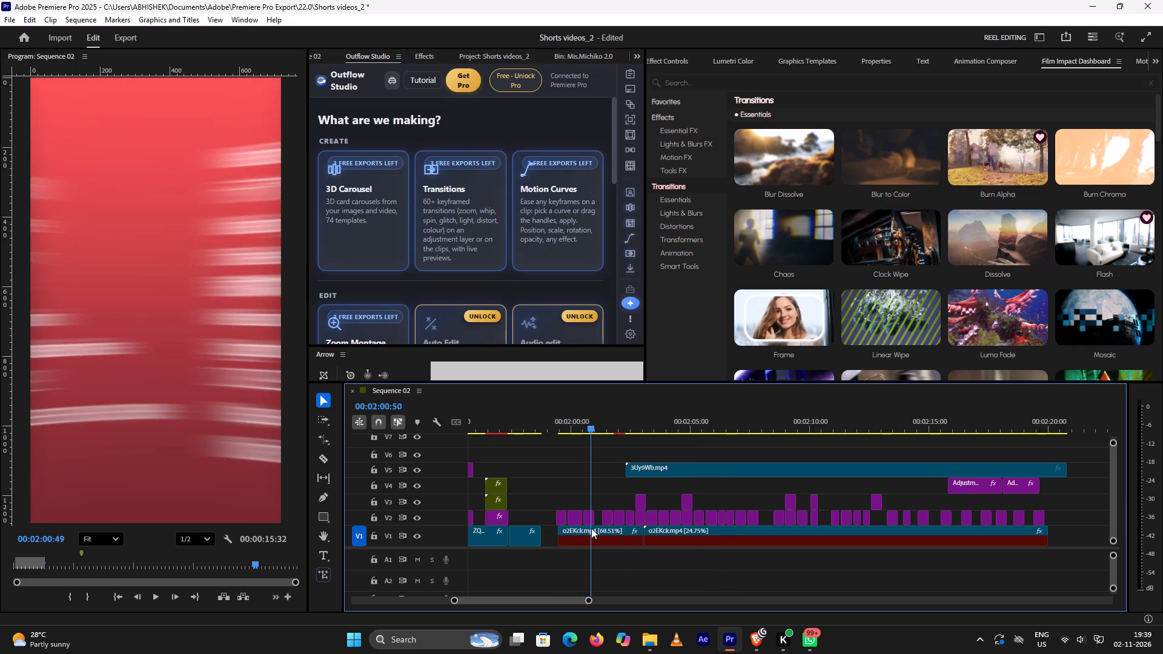
pyautogui.moveTo(591, 528); pyautogui.dragTo(477, 549)
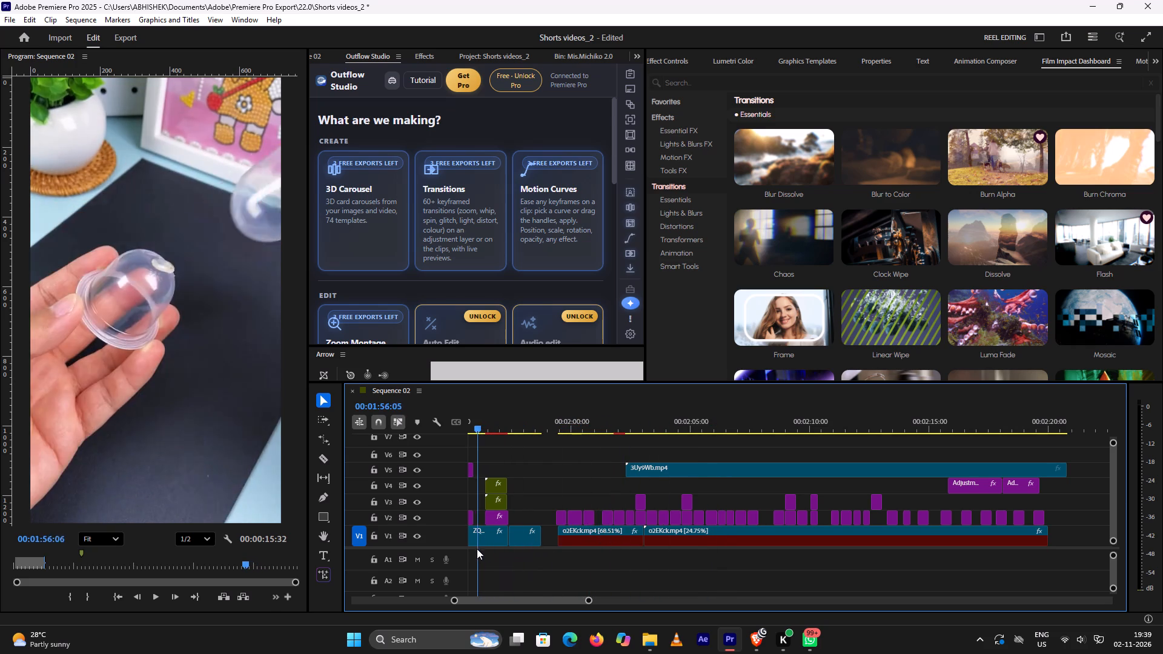
pyautogui.moveTo(477, 549); pyautogui.dragTo(566, 508)
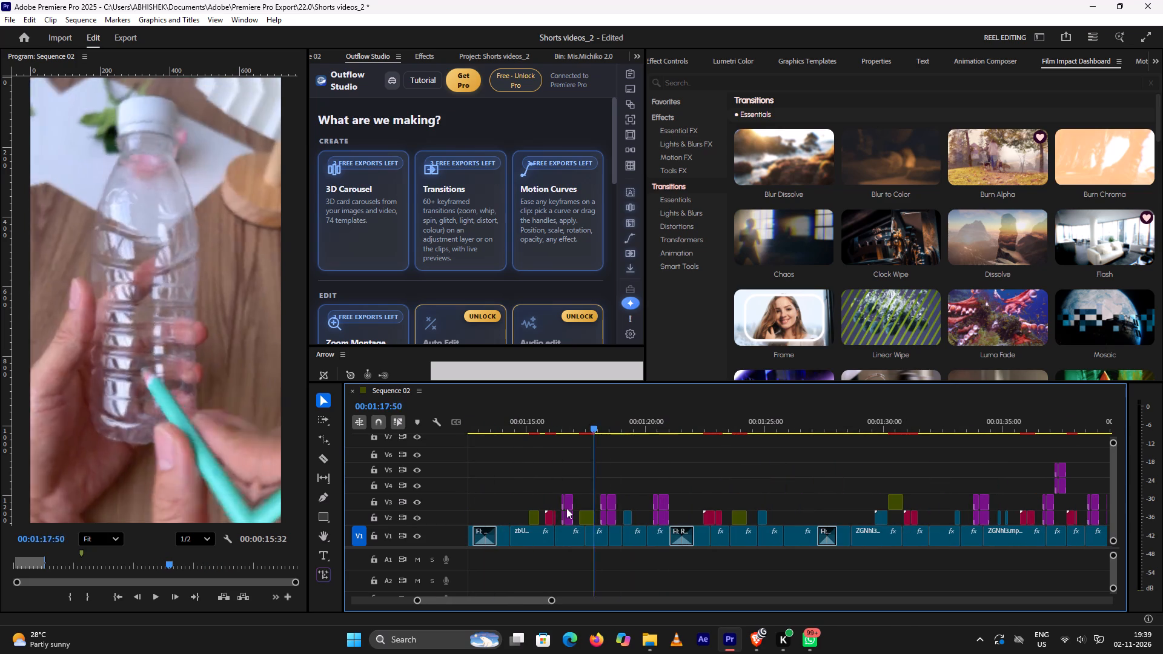
pyautogui.moveTo(566, 508); pyautogui.dragTo(424, 464)
# Play the orange-peel short's opening from 00:00:00:00 to about 00:00:04:23 and examine which cuts still lack a transition.
pyautogui.press('space')
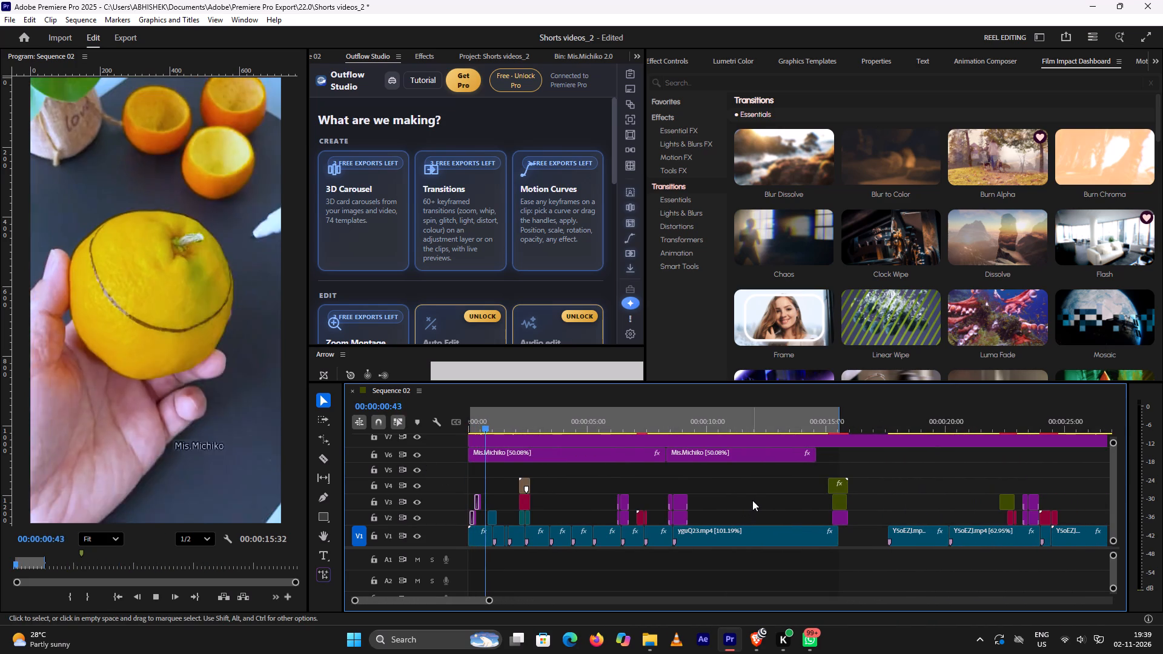
pyautogui.press('space')
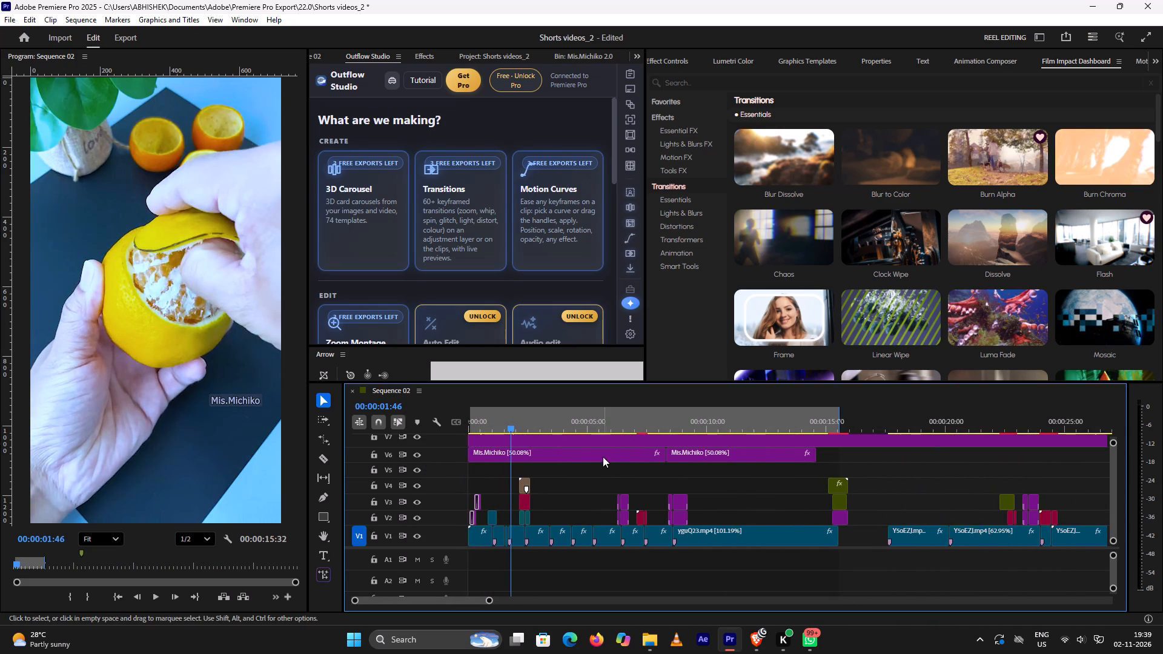
pyautogui.moveTo(512, 431); pyautogui.dragTo(444, 431)
pyautogui.press('space')
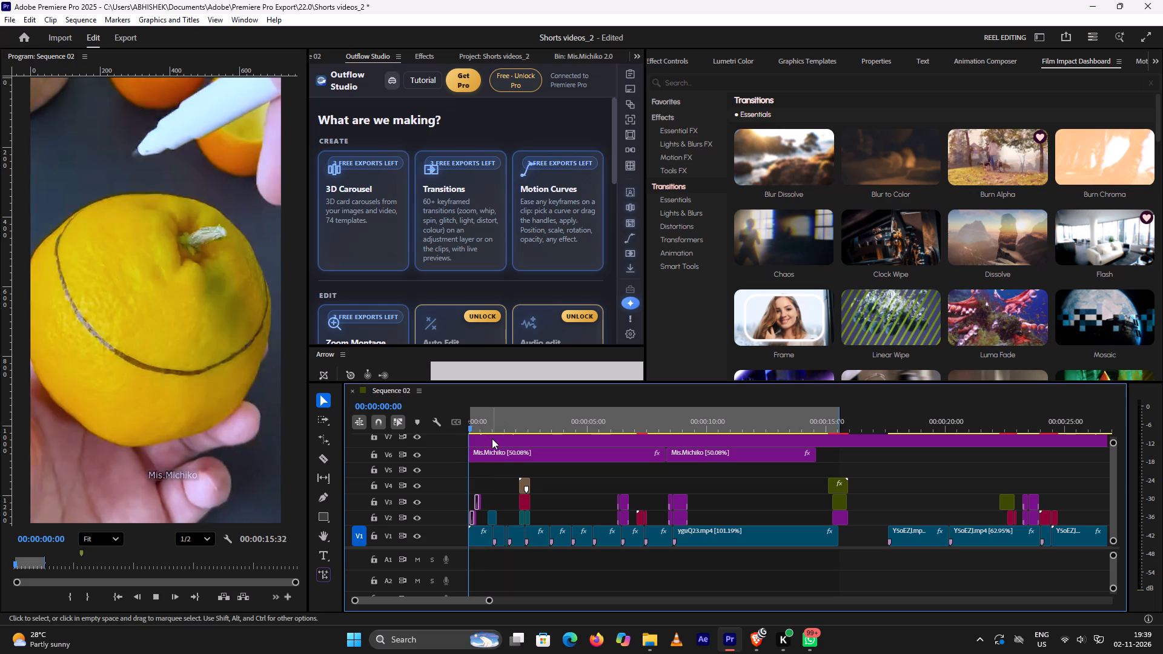
pyautogui.press('space')
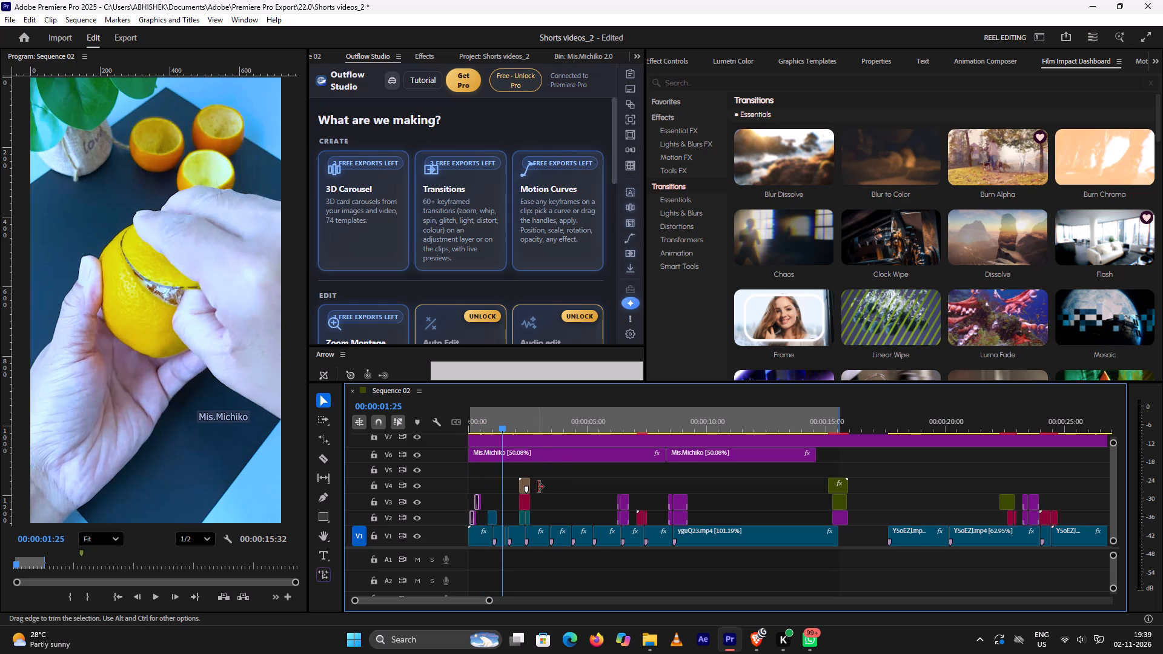
pyautogui.press('space')
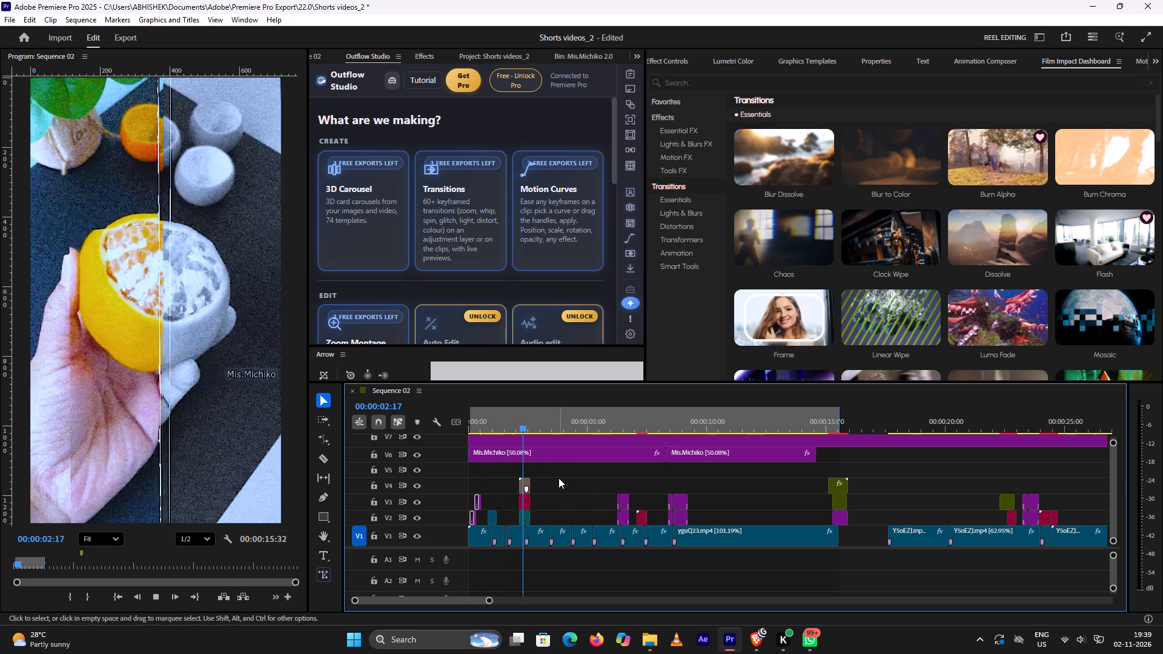
pyautogui.press('space')
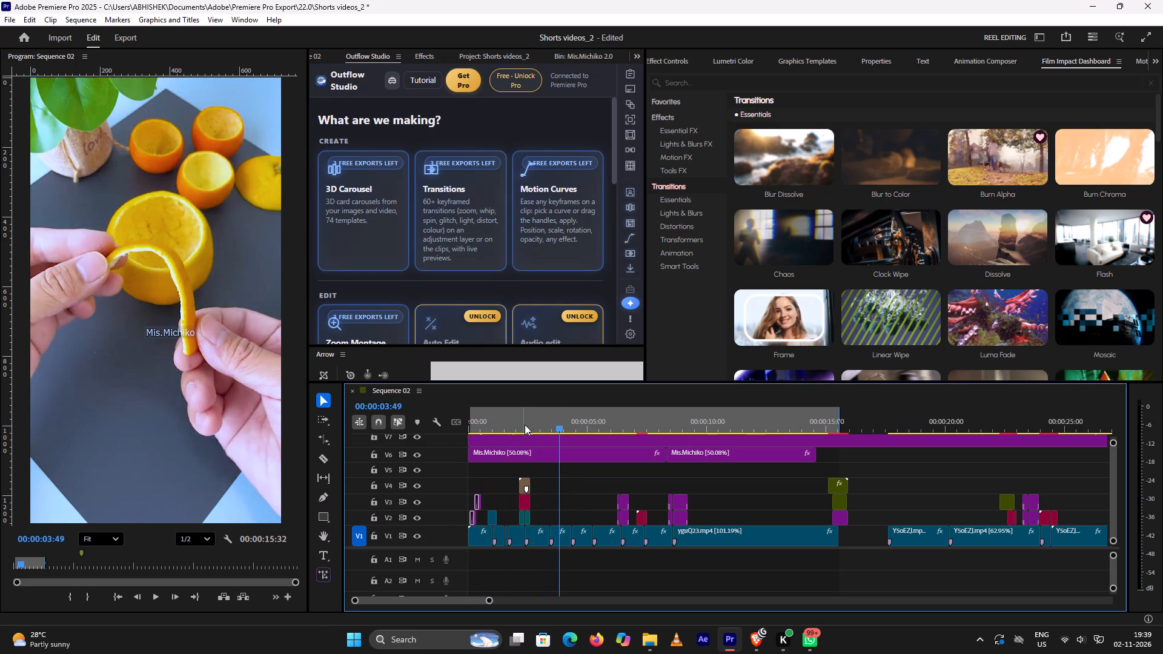
pyautogui.click(543, 421)
pyautogui.press('space')
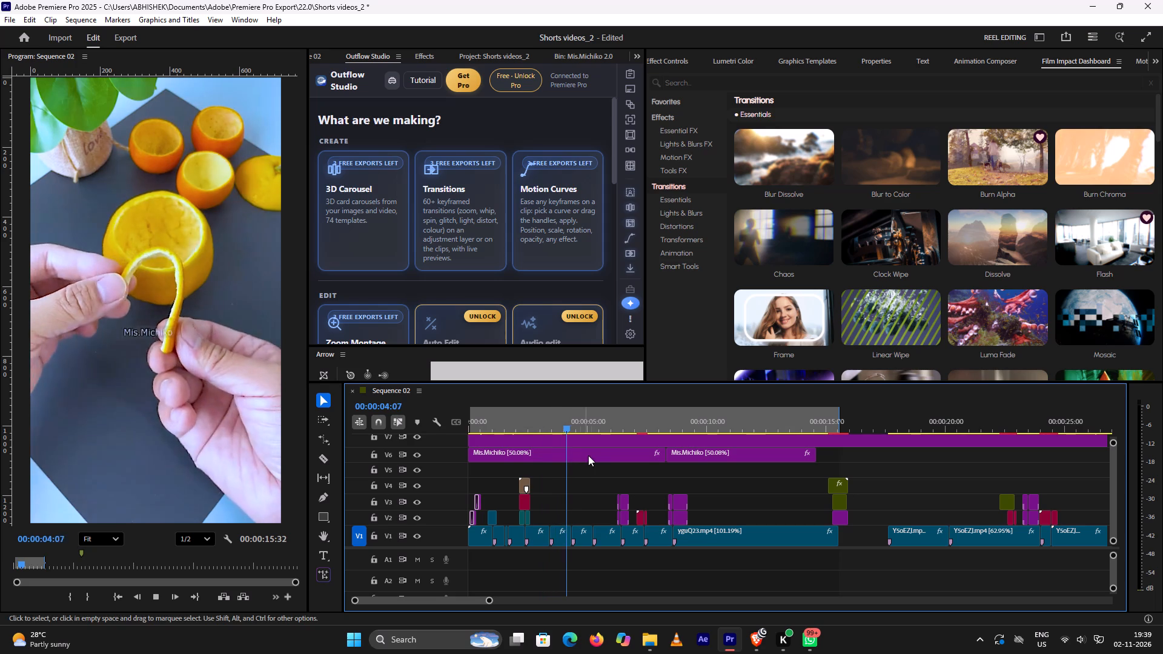
pyautogui.press('space')
# Add the Animation Composer Pan transition with sound on the tracks above the orange-peel V1 cut at about 00:00:03:25.
pyautogui.moveTo(543, 504); pyautogui.dragTo(545, 509)
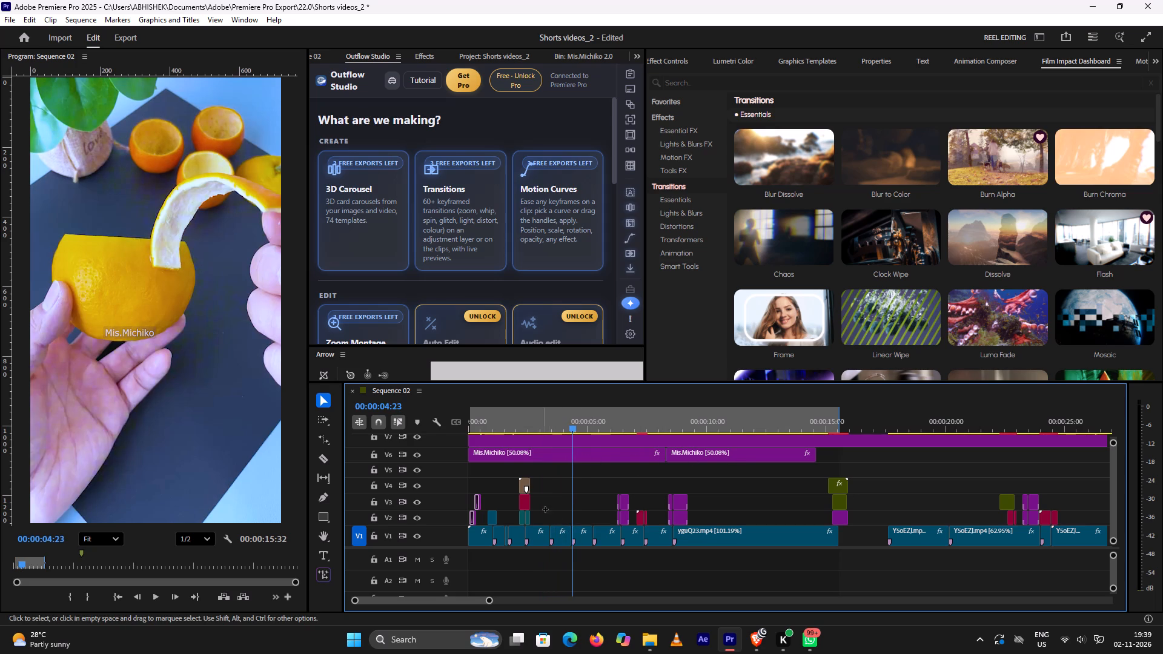
pyautogui.moveTo(545, 509); pyautogui.dragTo(566, 540)
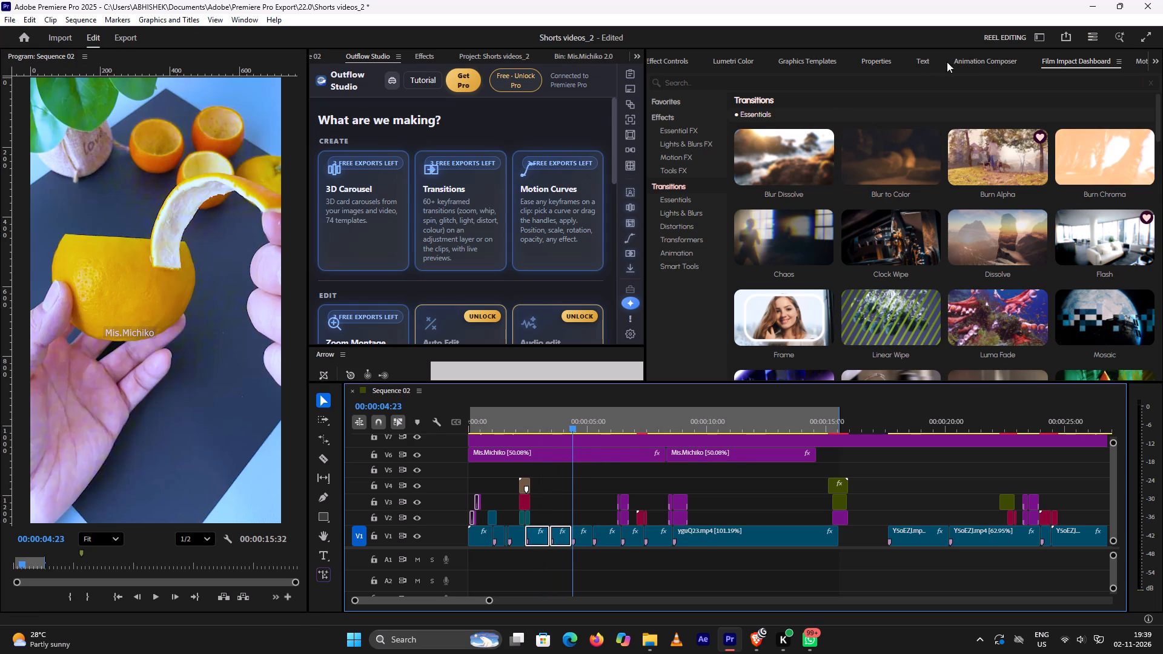
pyautogui.click(978, 59)
pyautogui.click(1072, 173)
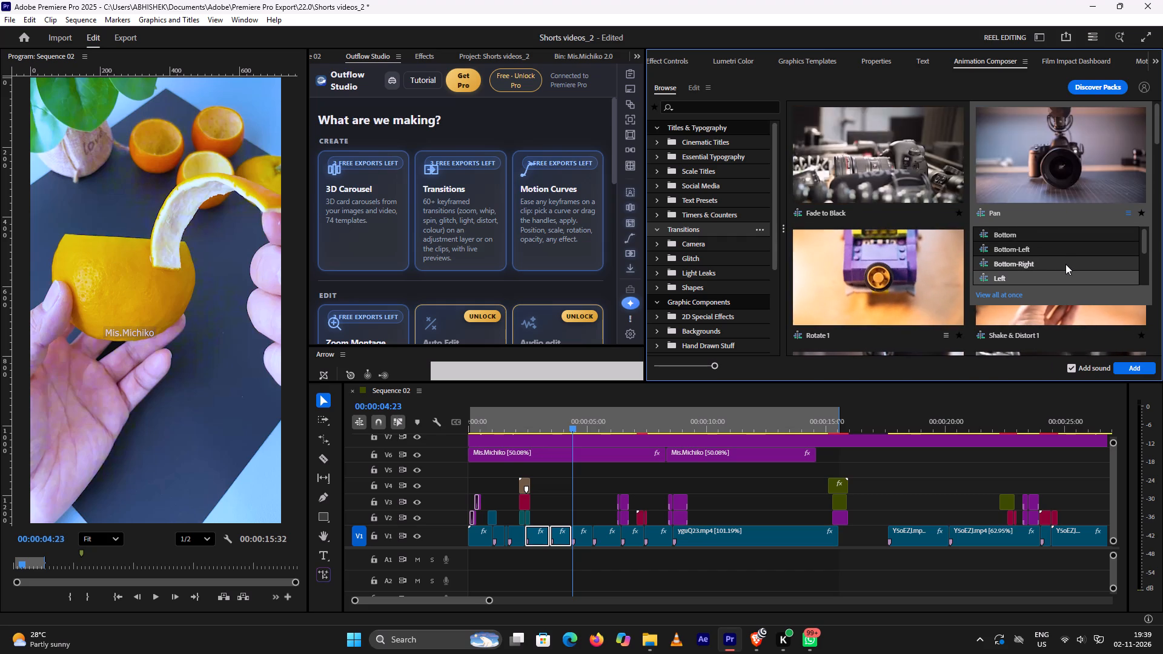
pyautogui.scroll(-1, 1067, 266)
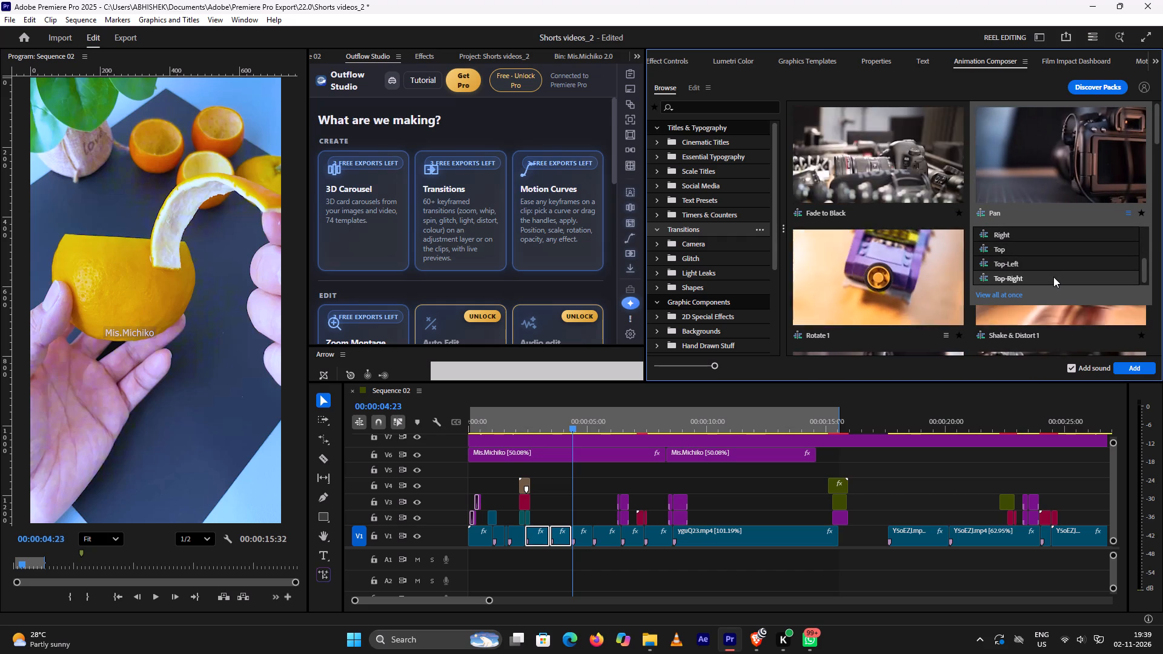
pyautogui.click(1054, 277)
pyautogui.scroll(-2, 1054, 277)
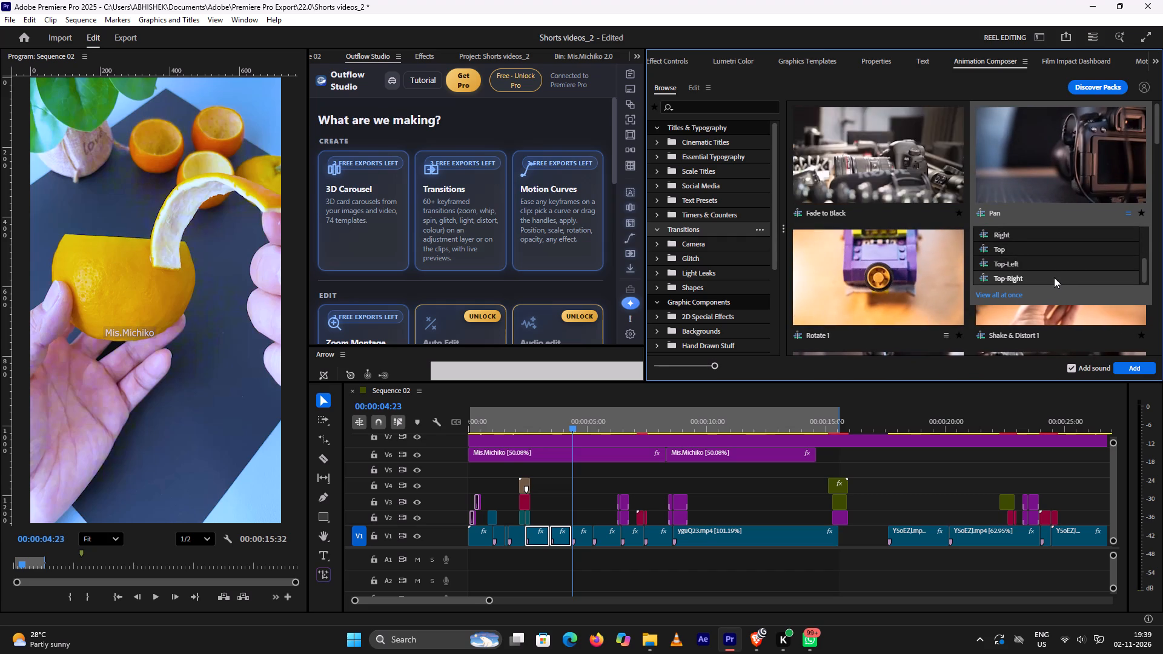
pyautogui.scroll(-1, 1053, 276)
pyautogui.click(1036, 238)
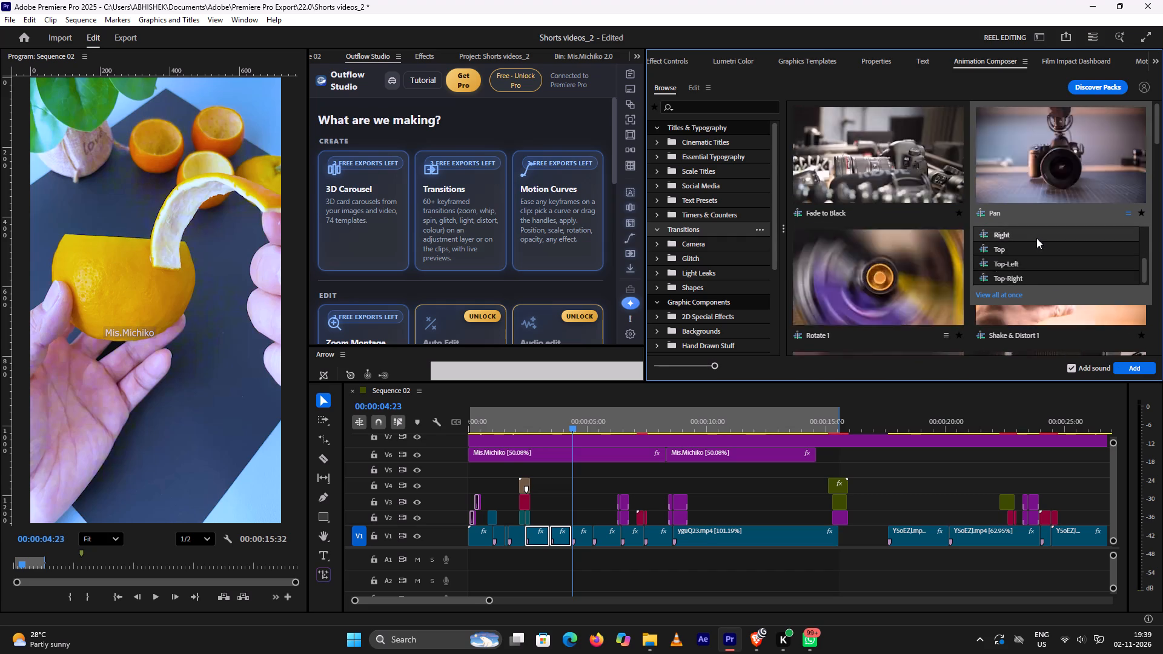
pyautogui.click(1025, 173)
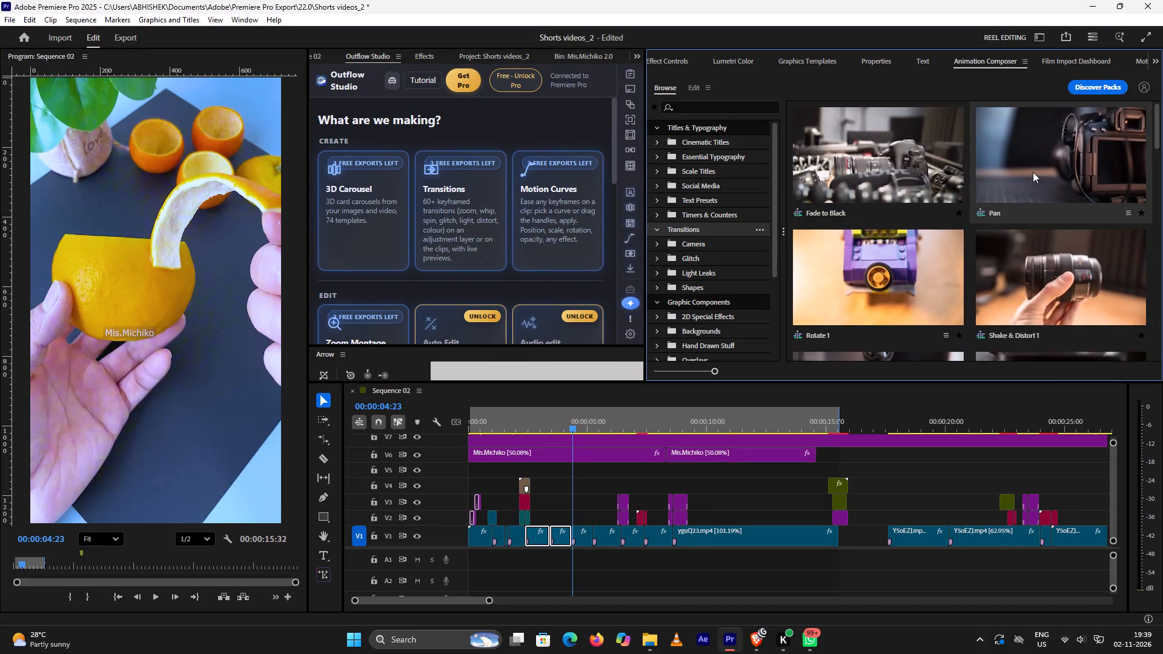
pyautogui.moveTo(1045, 172); pyautogui.dragTo(567, 498)
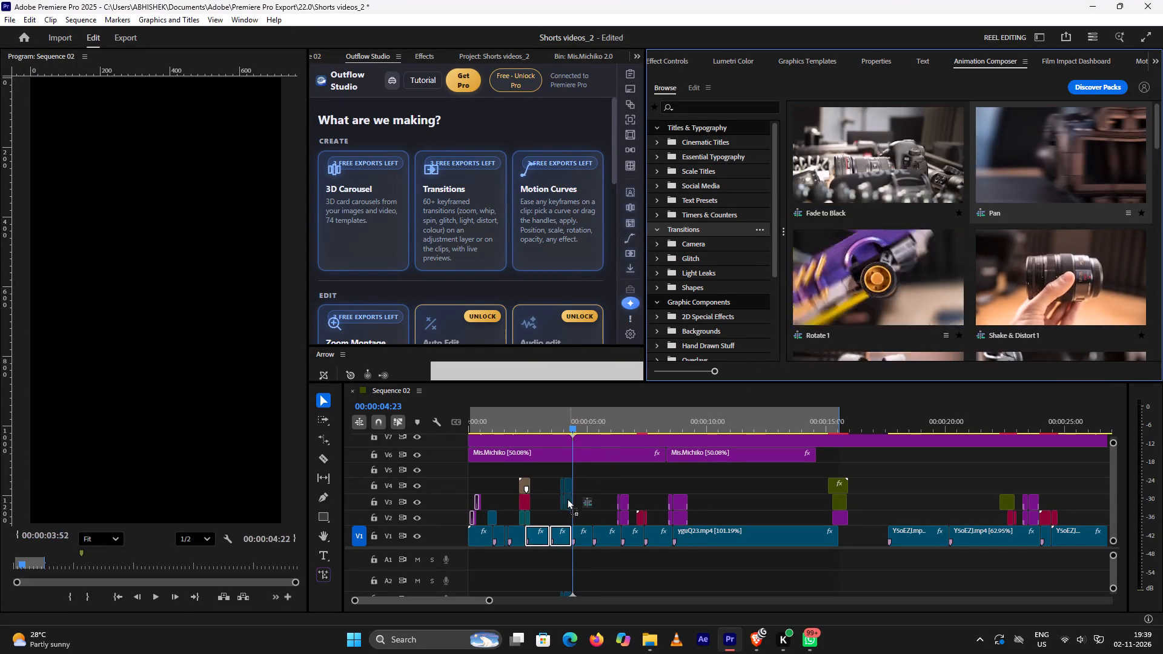
pyautogui.moveTo(567, 498); pyautogui.dragTo(548, 517)
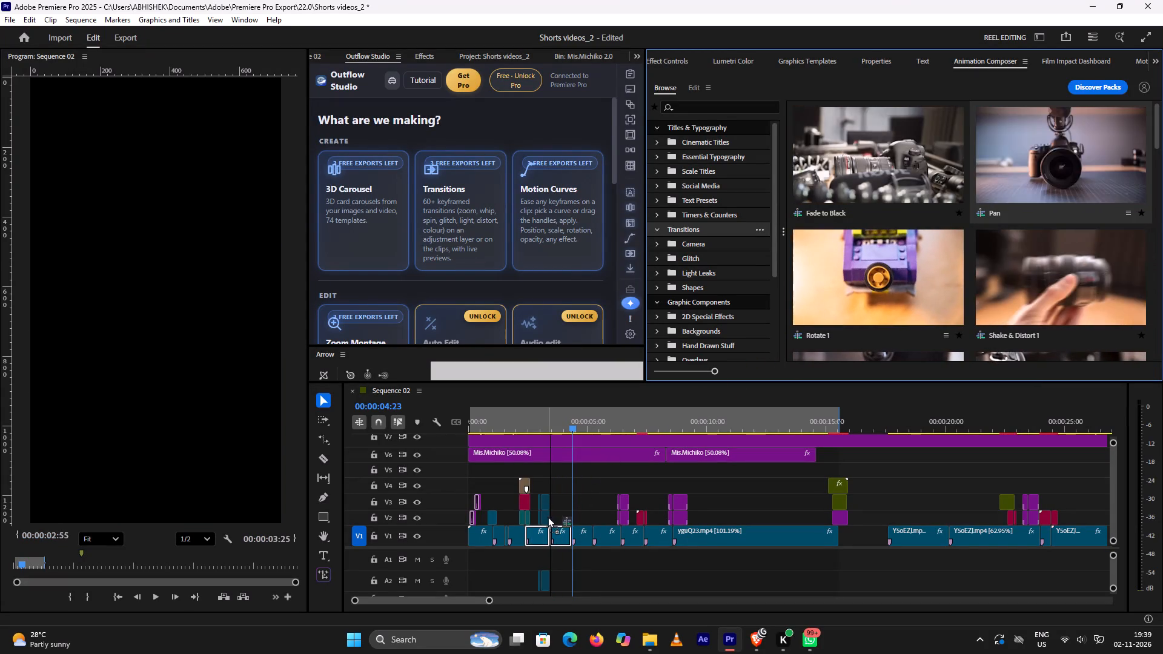
pyautogui.moveTo(548, 517); pyautogui.dragTo(550, 518)
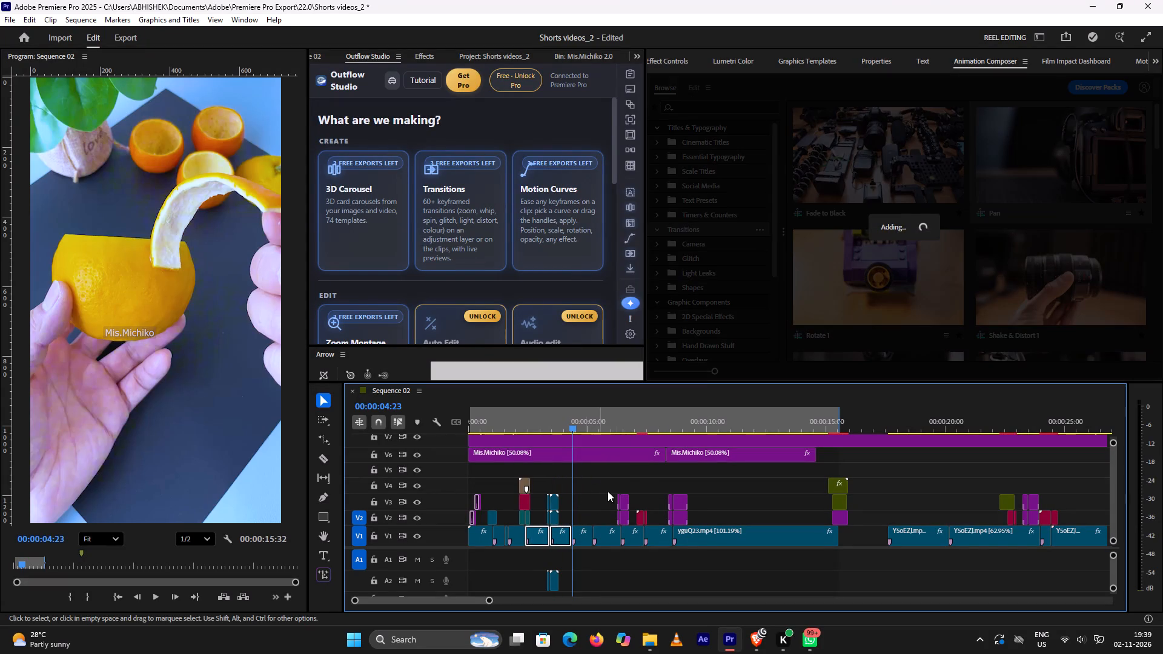
# Play the new Pan transition around 00:00:03:25 in the orange-peel short and examine how its motion and sound work.
pyautogui.keyDown('alt'); pyautogui.scroll(4, 628, 466); pyautogui.keyUp('alt')
pyautogui.scroll(4, 628, 466)
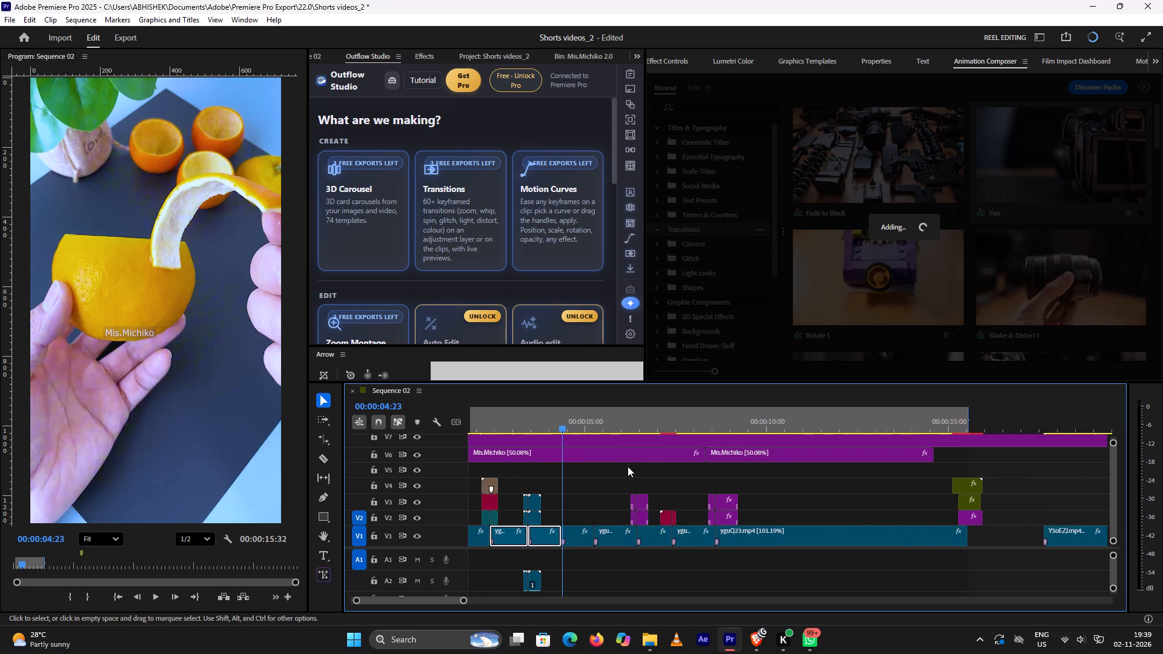
pyautogui.scroll(1, 628, 466)
pyautogui.keyDown('alt'); pyautogui.scroll(5, 677, 467); pyautogui.keyUp('alt')
pyautogui.scroll(1, 678, 467)
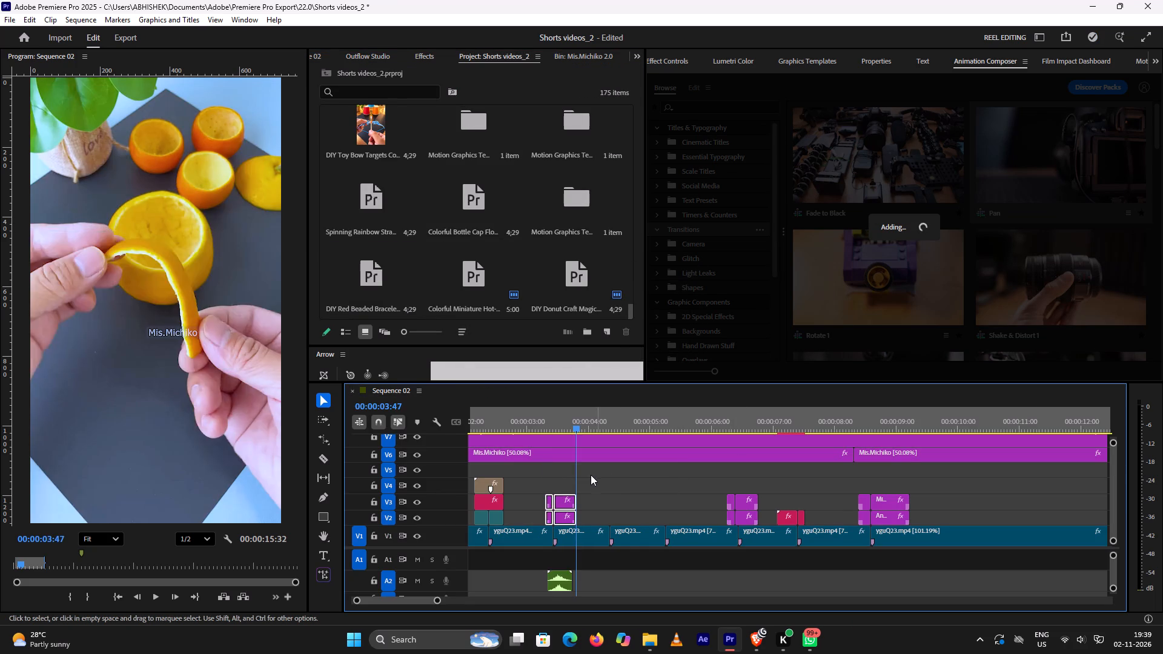
pyautogui.click(545, 421)
pyautogui.press('space')
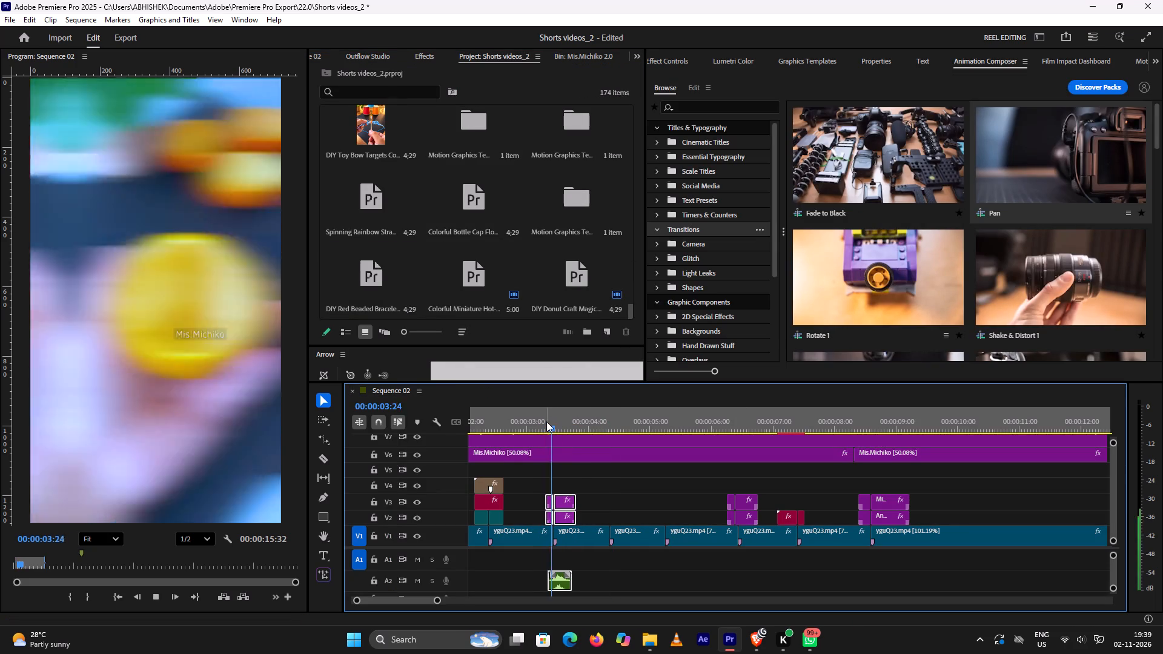
pyautogui.press('space')
pyautogui.click(548, 423)
pyautogui.press('space')
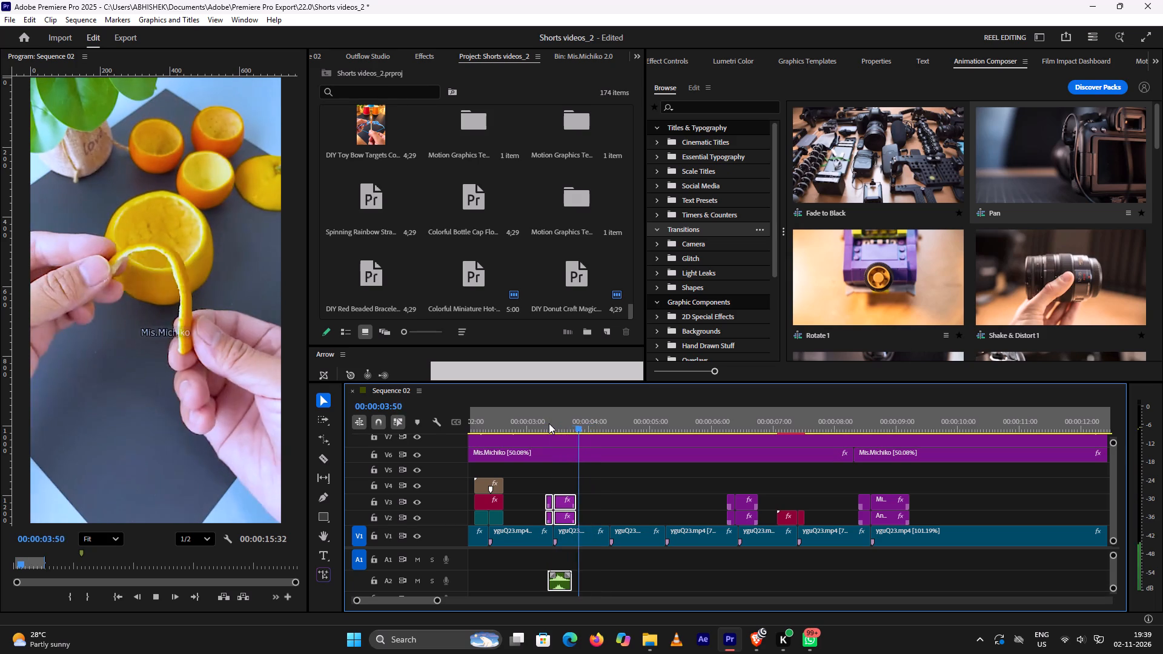
pyautogui.press('space')
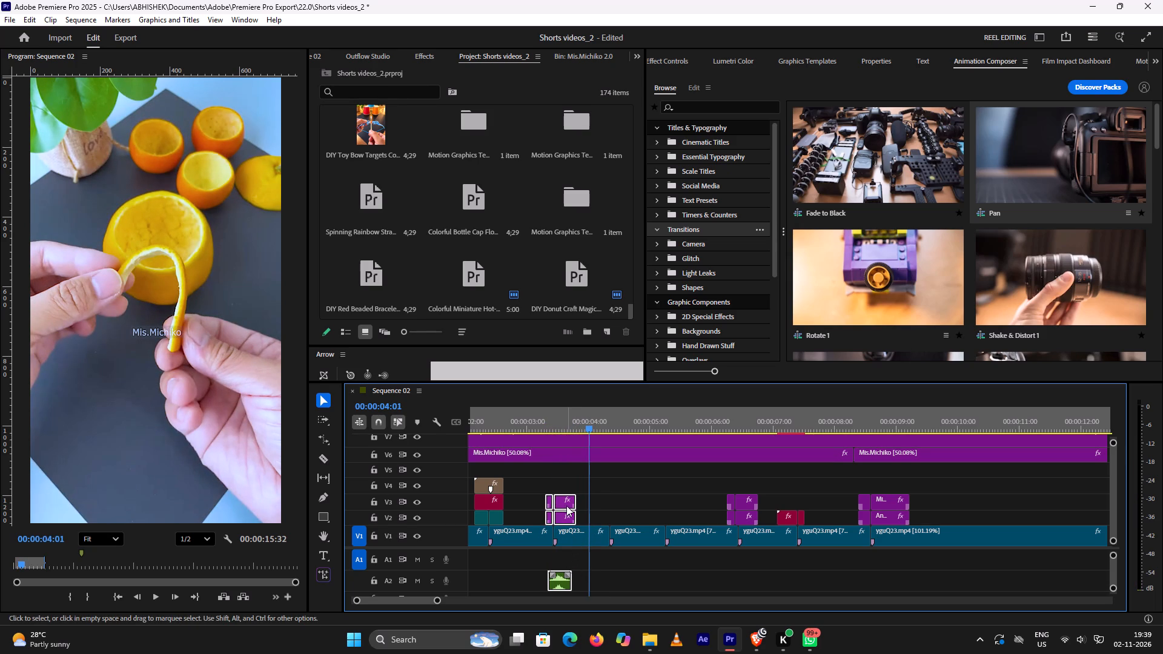
# Ungroup the Pan transition at about 00:00:03:25 and delete only its sound clip from track A2.
pyautogui.click(566, 506)
pyautogui.click(614, 562)
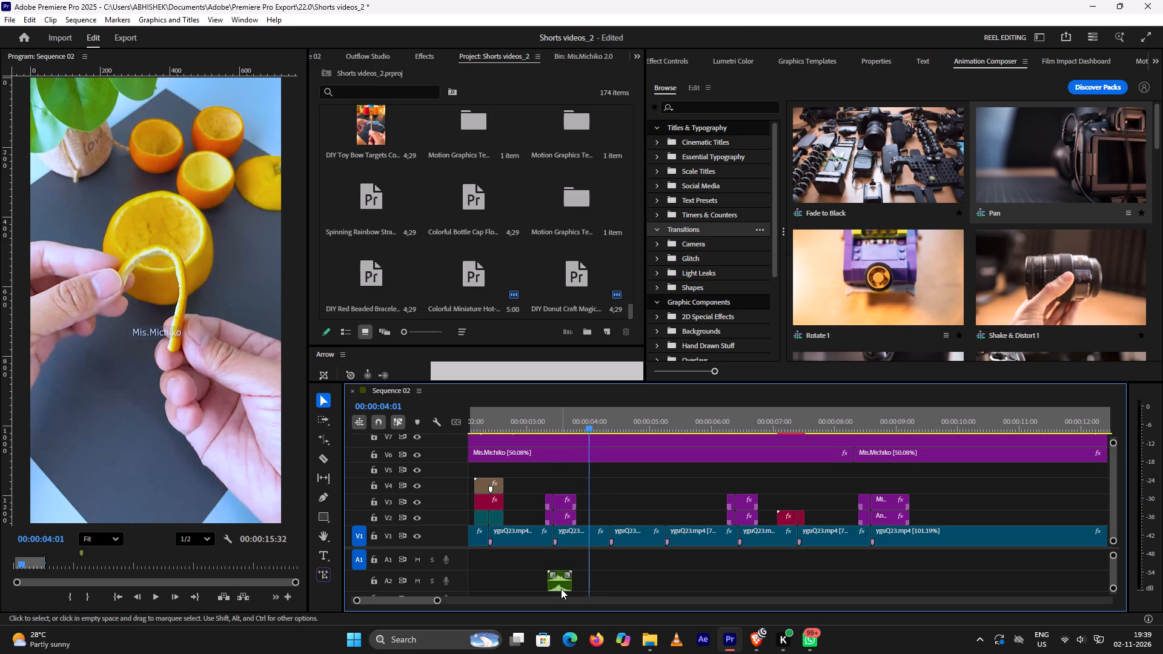
pyautogui.rightClick(561, 589)
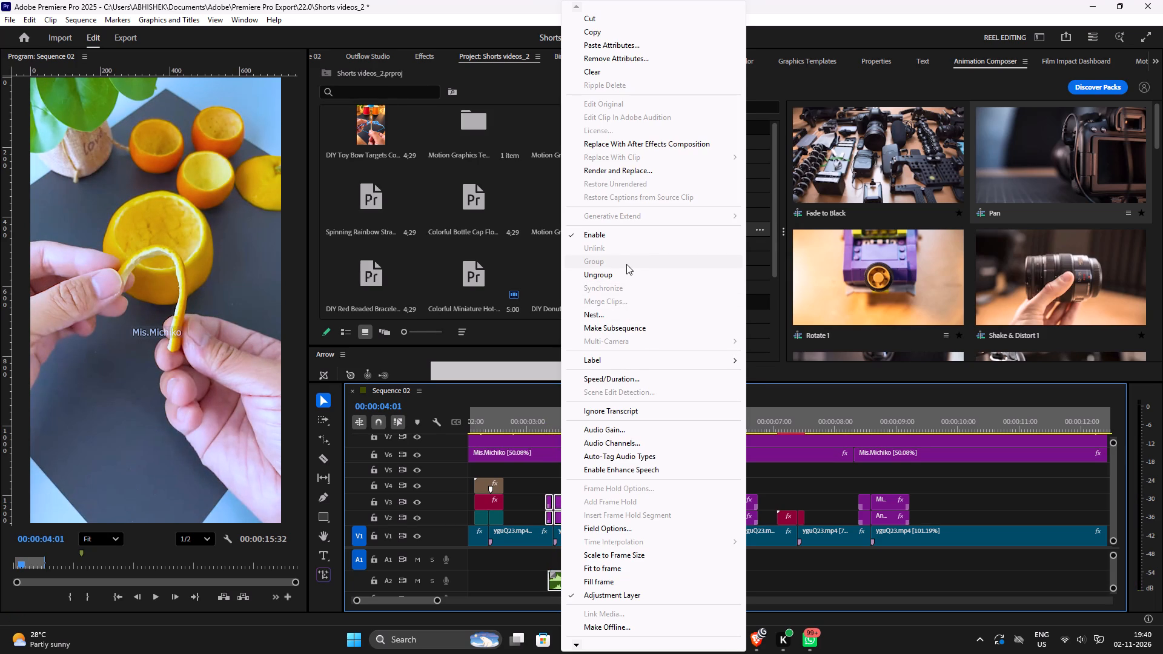
pyautogui.click(627, 277)
pyautogui.click(590, 568)
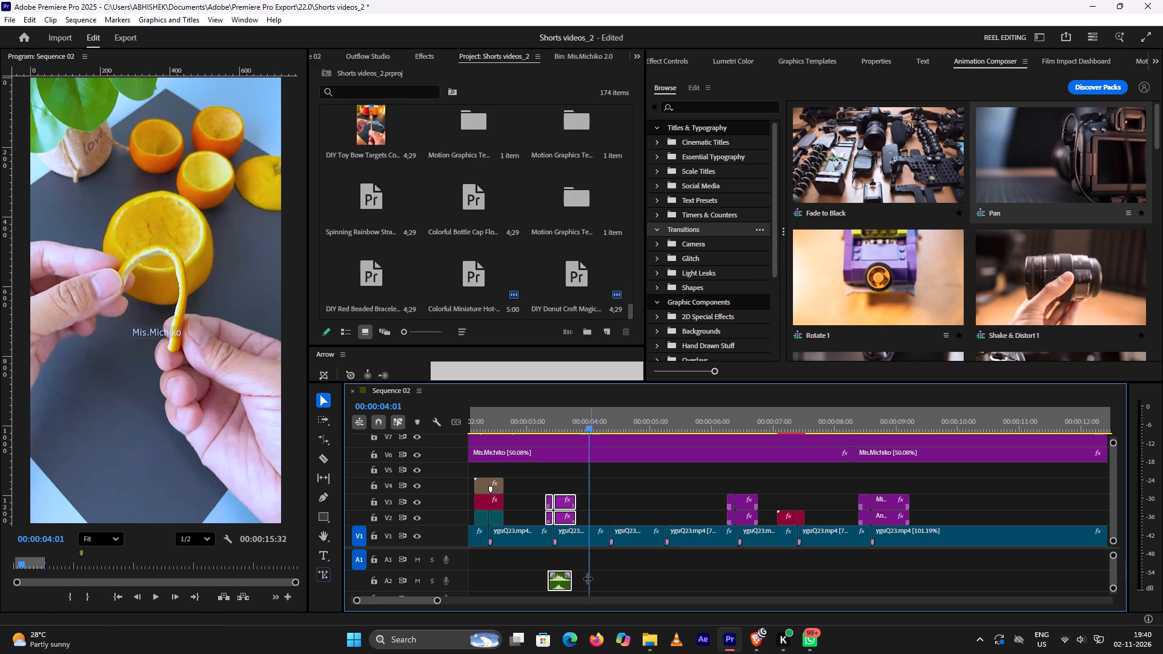
pyautogui.click(544, 561)
pyautogui.click(560, 583)
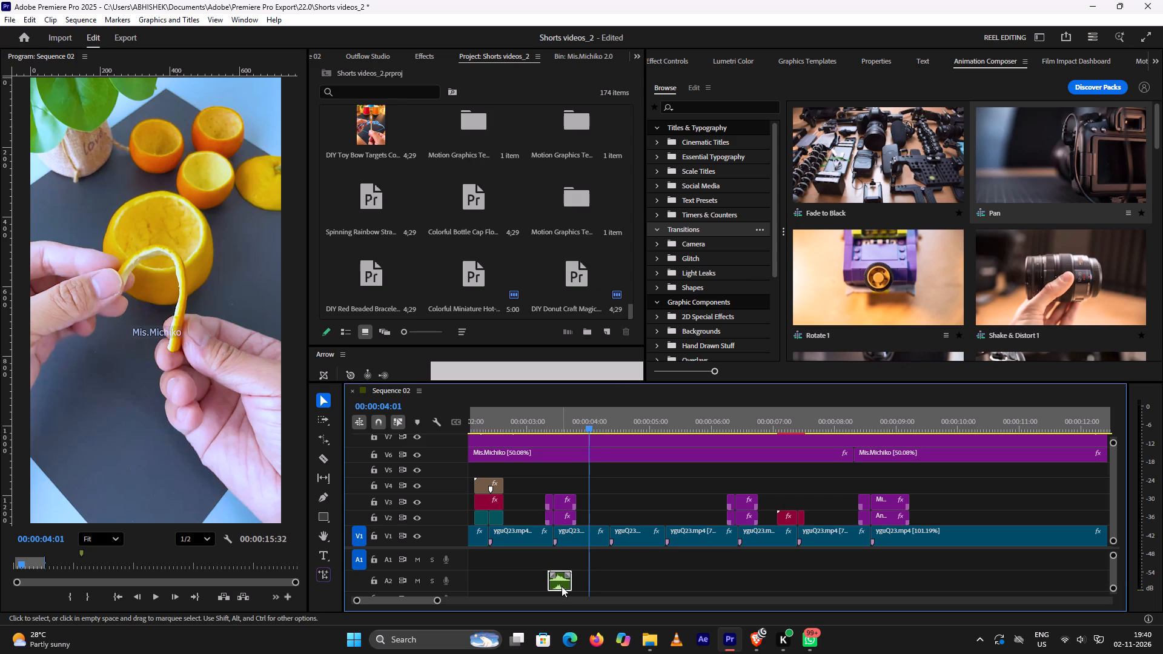
pyautogui.press('Delete')
# Replay the orange-peel short around the 00:00:03:25 cut, including its lead-in, and examine the Pan transition without its sound.
pyautogui.click(534, 414)
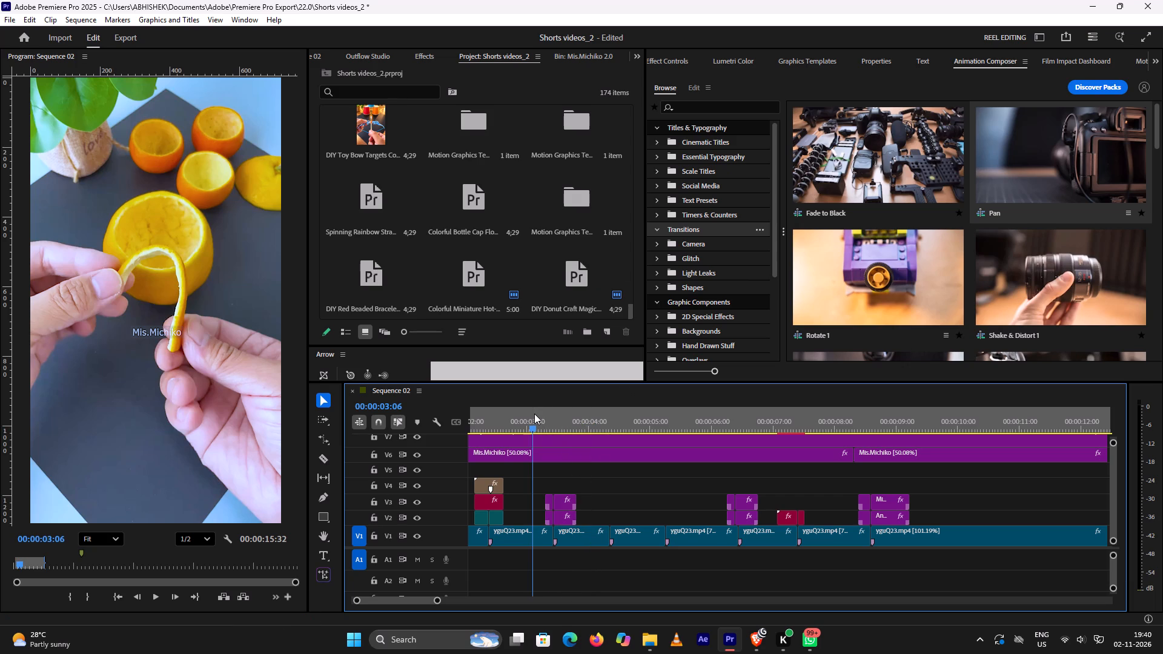
pyautogui.press('space')
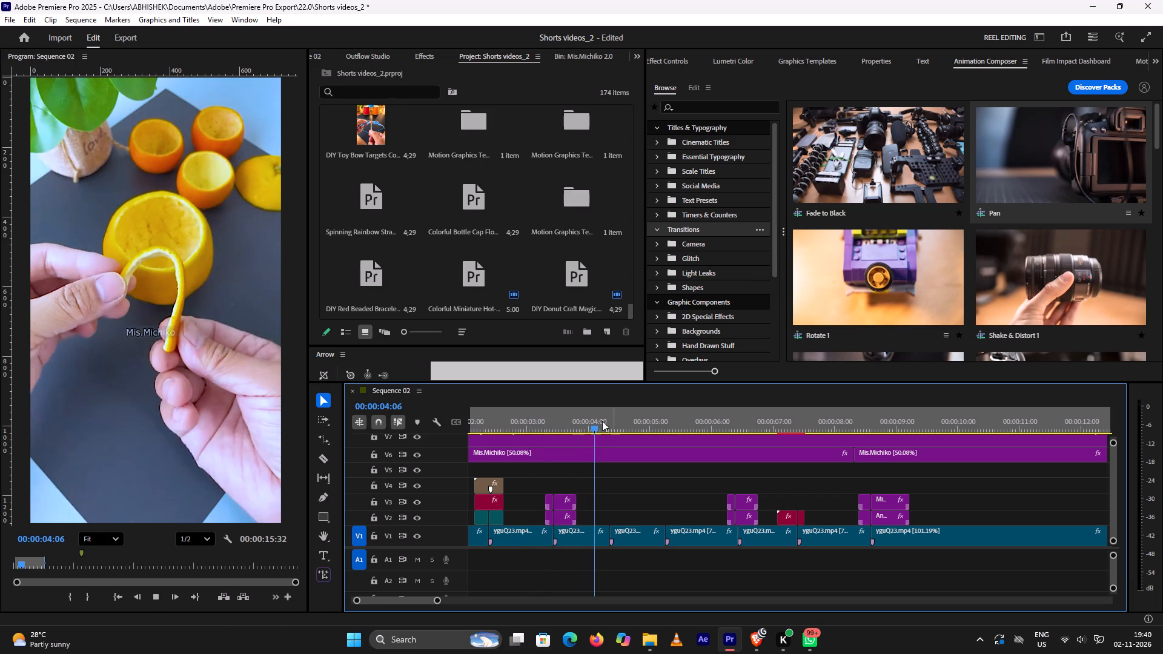
pyautogui.press('space')
pyautogui.click(545, 416)
pyautogui.press('space')
pyautogui.press('space')
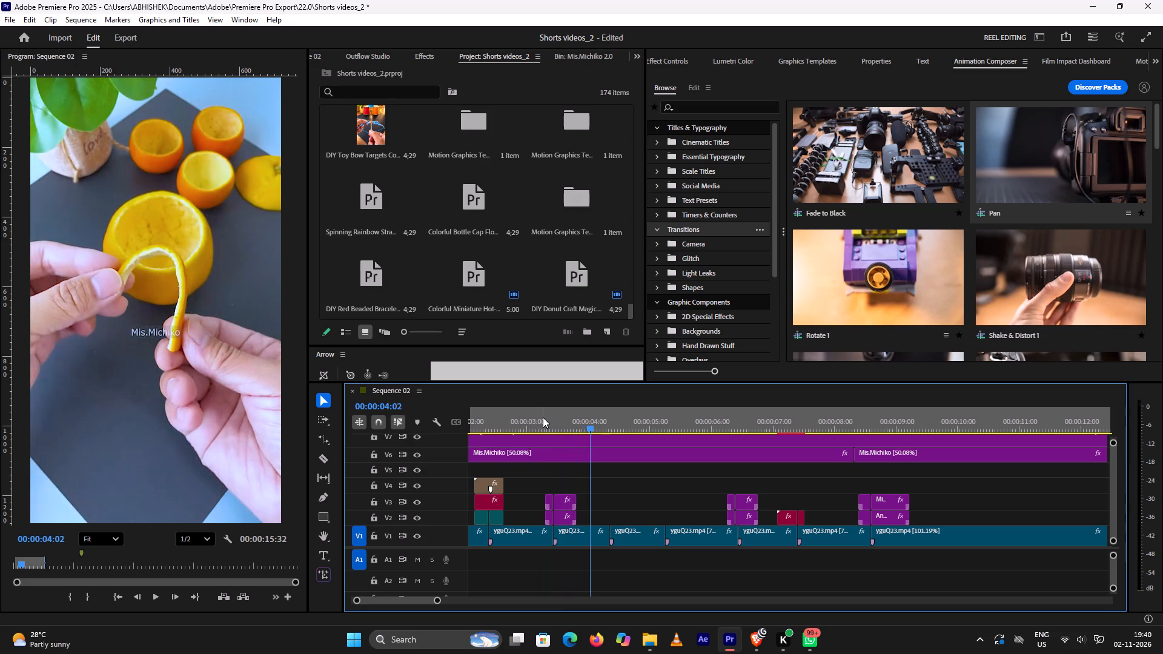
pyautogui.click(542, 417)
pyautogui.press('space')
pyautogui.press('space')
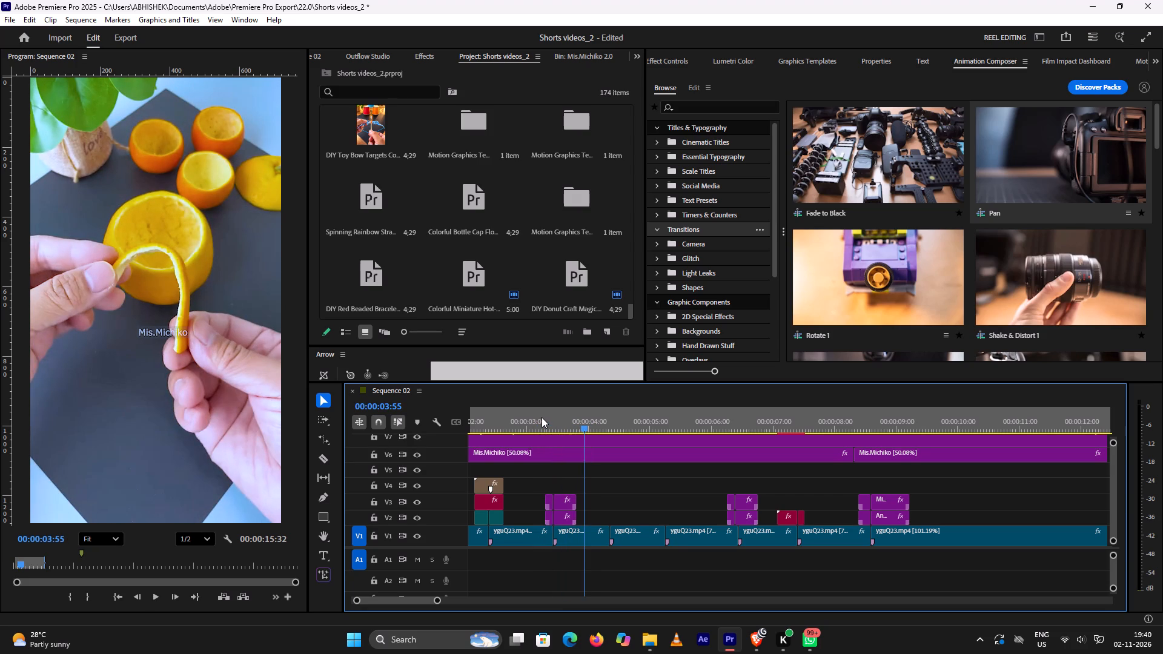
pyautogui.keyDown('alt'); pyautogui.scroll(6, 597, 486); pyautogui.keyUp('alt')
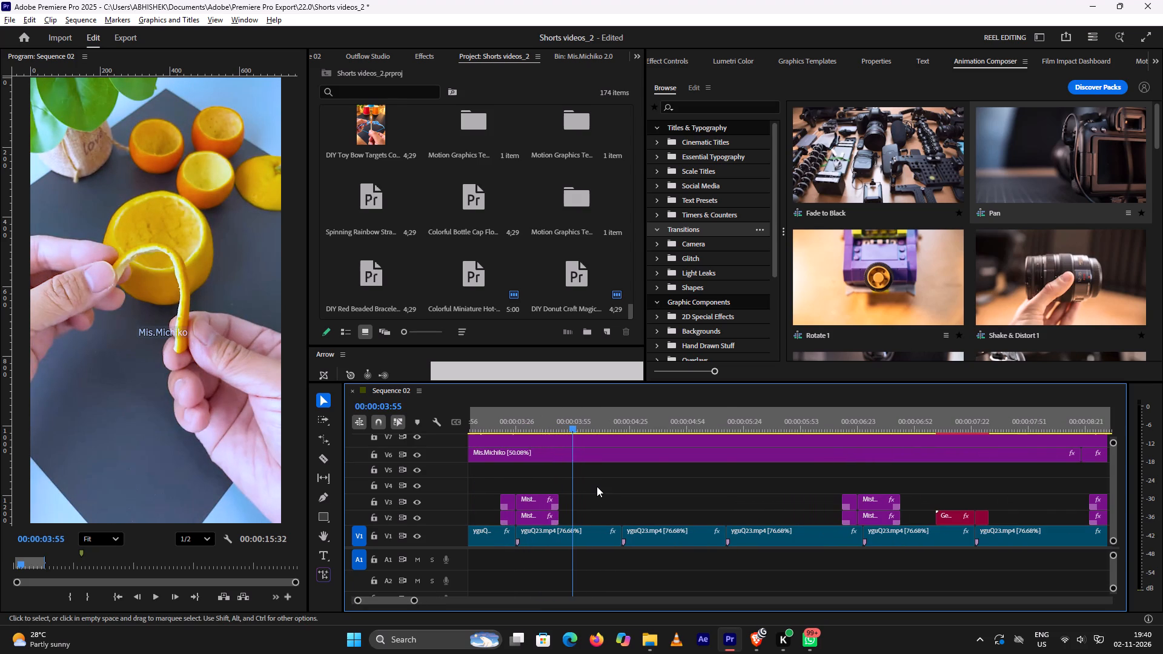
pyautogui.keyDown('alt'); pyautogui.scroll(-5, 503, 431); pyautogui.keyUp('alt')
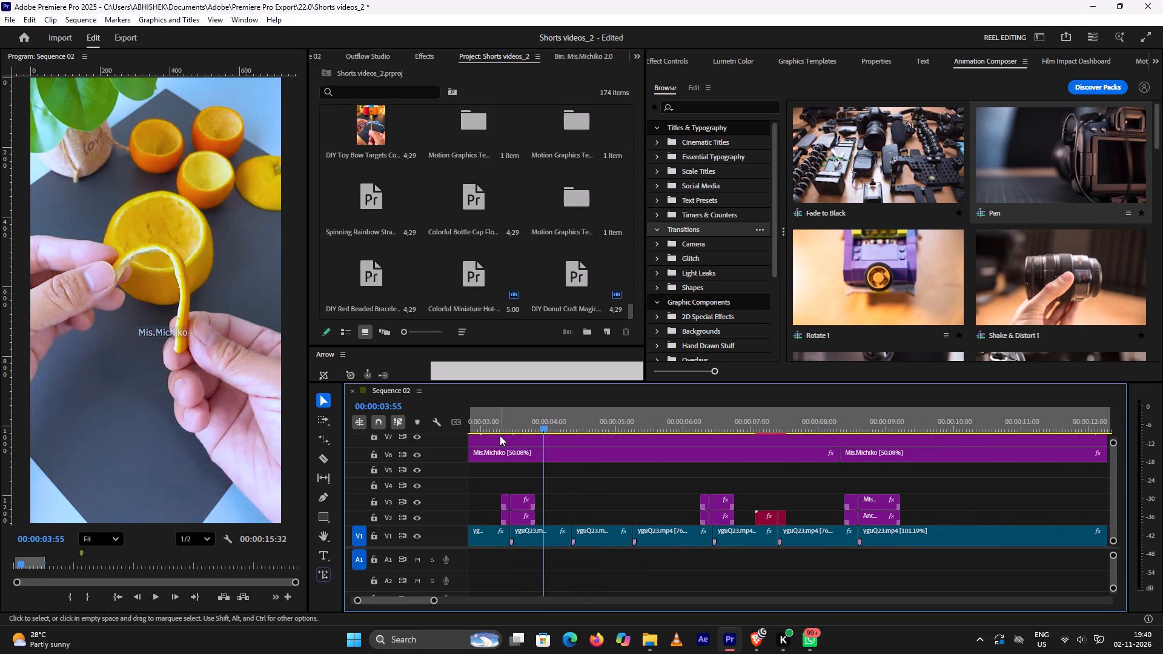
pyautogui.keyDown('alt'); pyautogui.scroll(-4, 500, 437); pyautogui.keyUp('alt')
pyautogui.click(494, 429)
pyautogui.press('space')
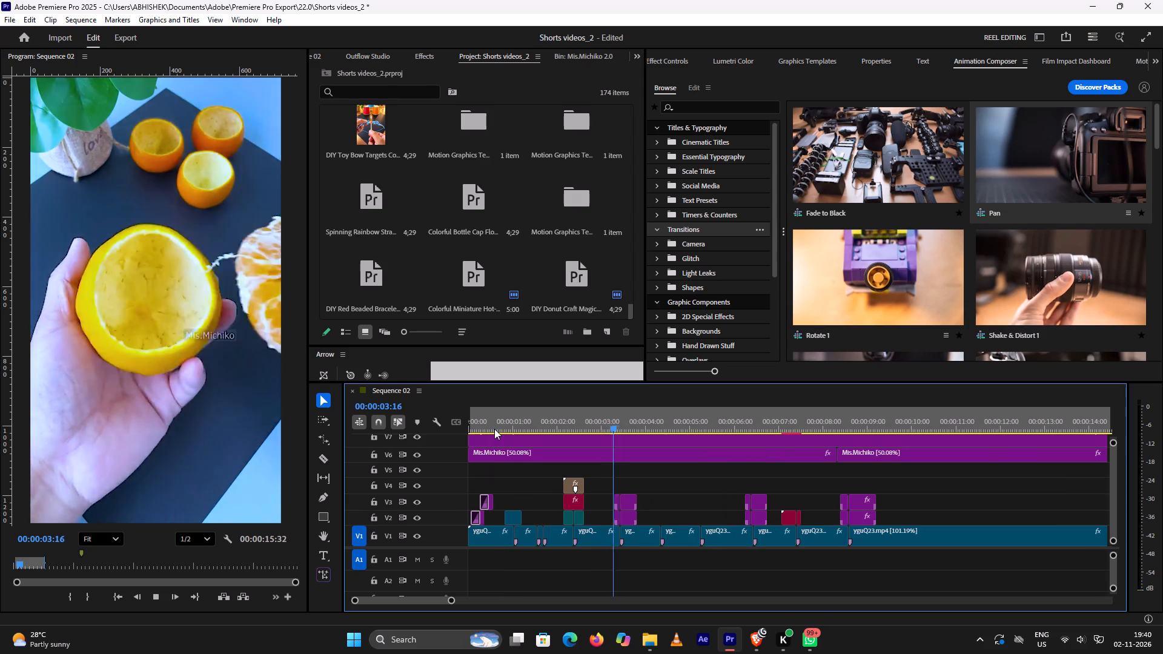
pyautogui.press('space')
pyautogui.click(604, 427)
pyautogui.press('space')
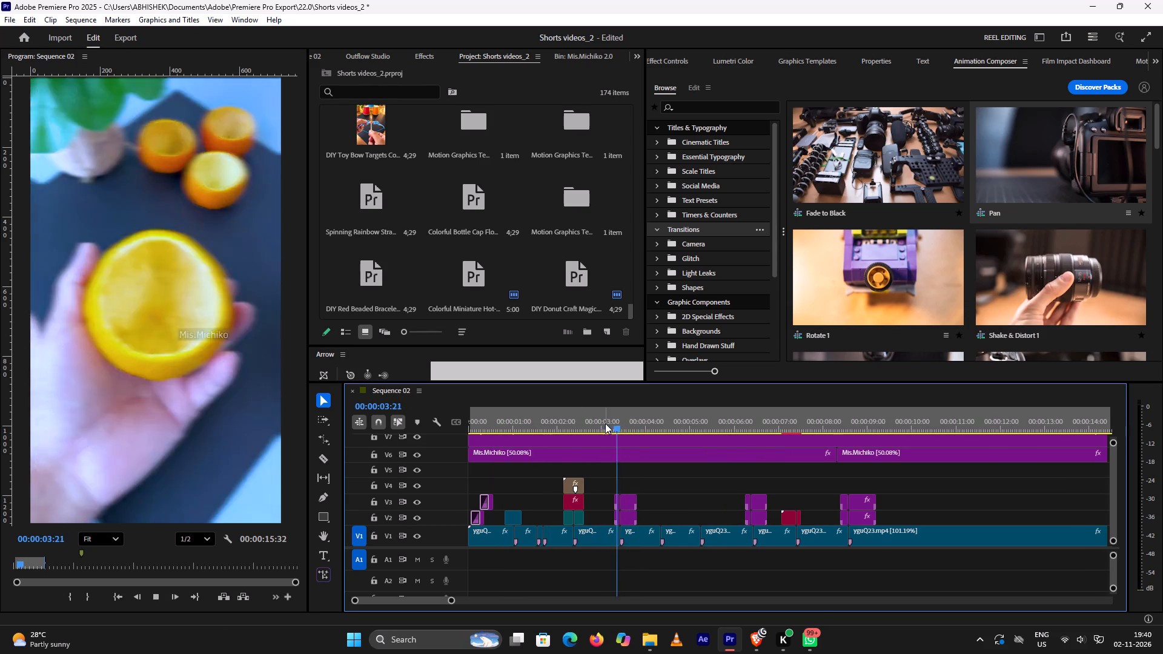
pyautogui.press('space')
# Replay the orange-peel short from about 00:00:03:25 to 00:00:05:42, examining the cuts after the Pan transition.
pyautogui.press('space')
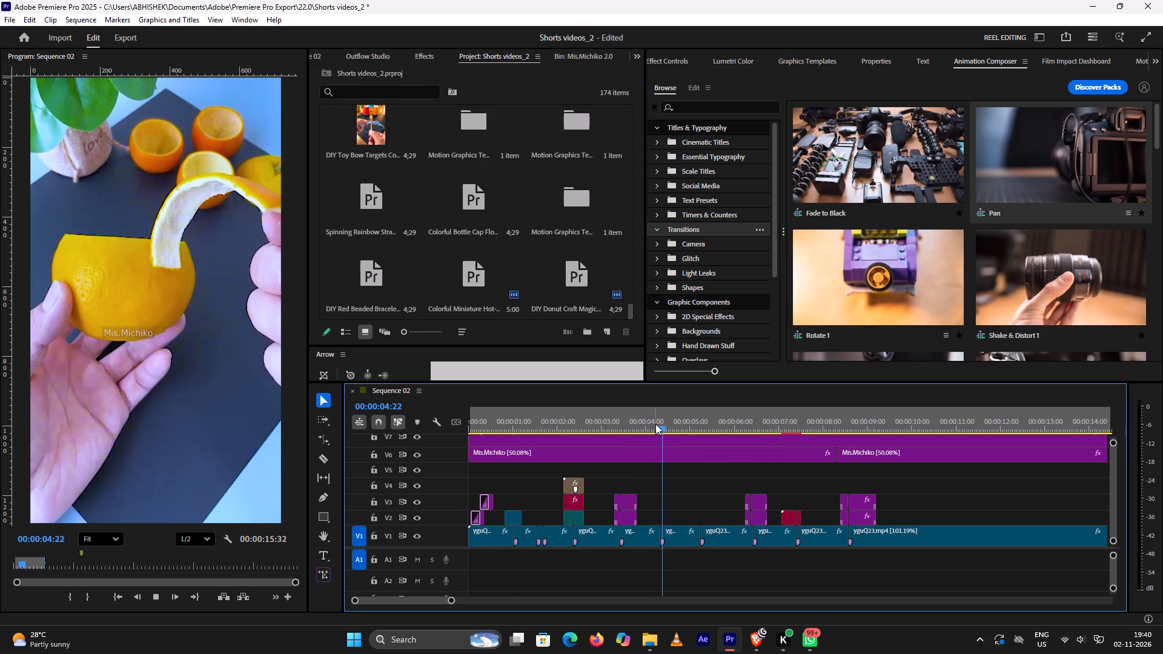
pyautogui.press('space')
pyautogui.click(661, 424)
pyautogui.press('space')
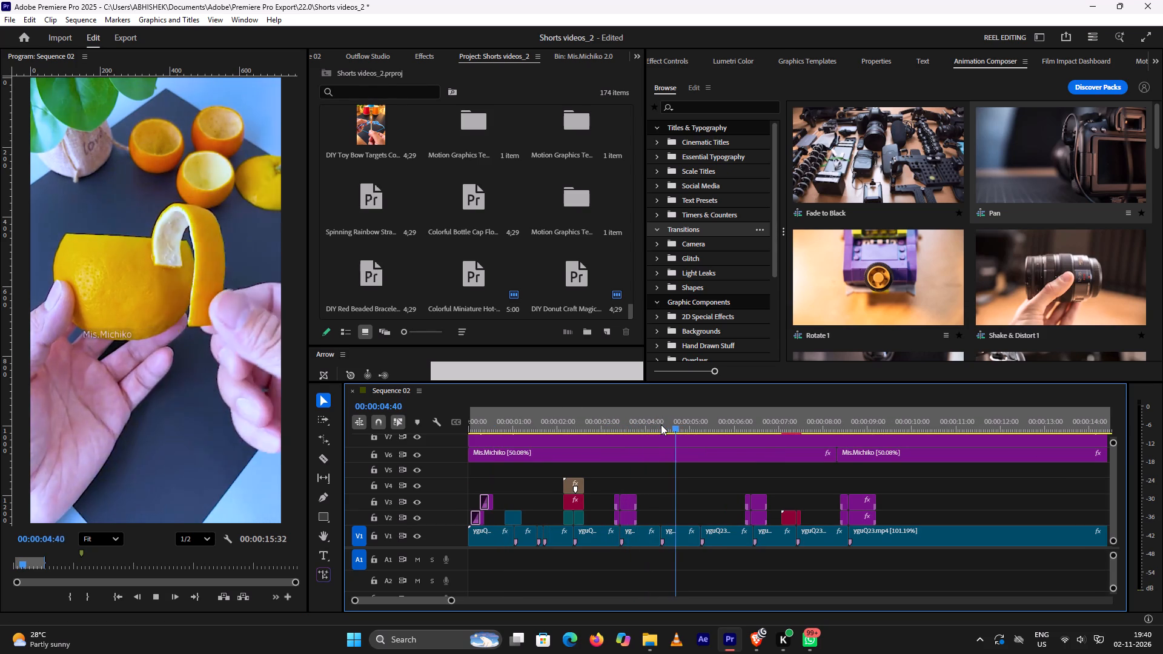
pyautogui.press('space')
pyautogui.click(661, 424)
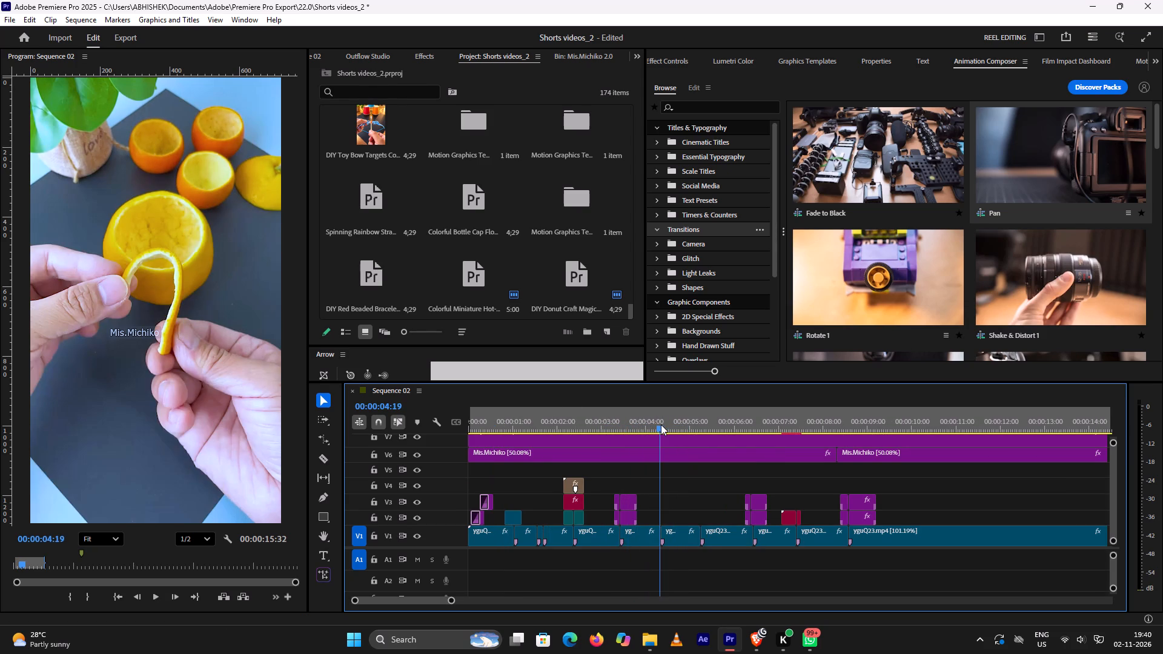
pyautogui.moveTo(657, 426); pyautogui.dragTo(651, 430)
pyautogui.press('space')
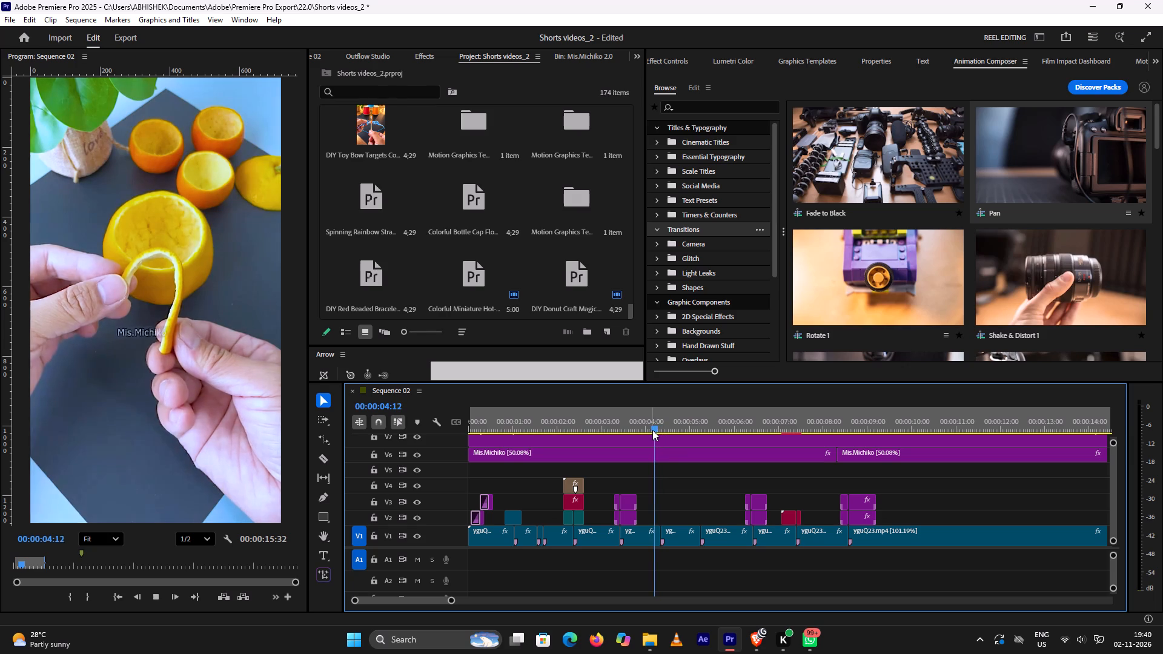
pyautogui.press('space')
pyautogui.press('space')
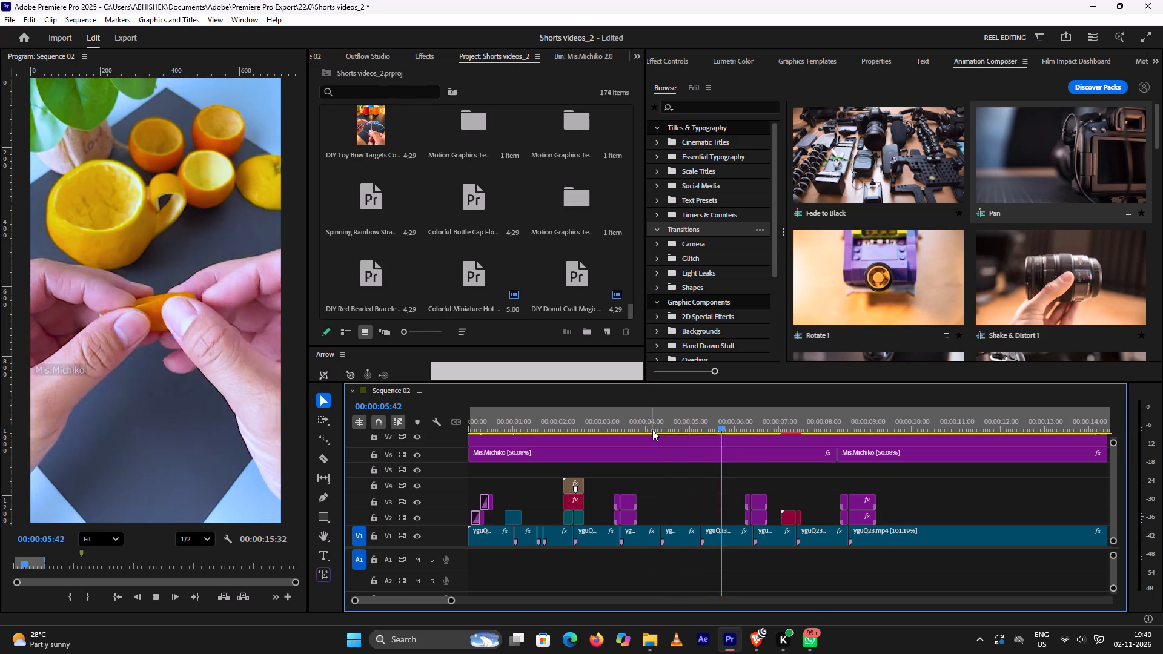
pyautogui.press('space')
pyautogui.click(667, 426)
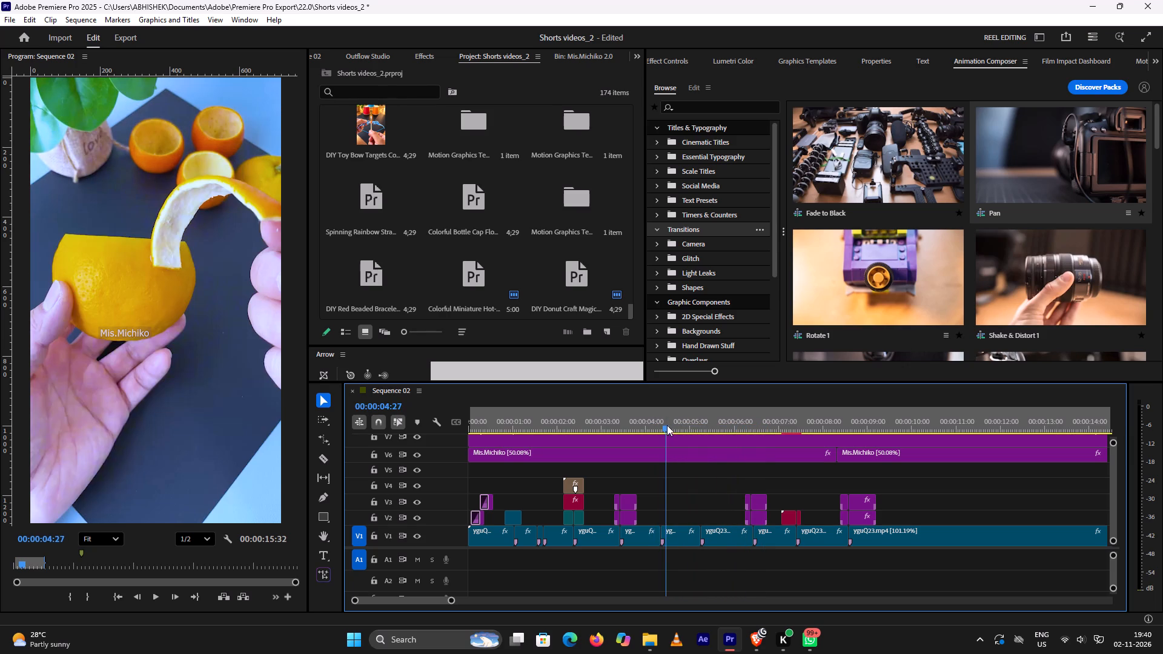
pyautogui.click(638, 426)
pyautogui.press('space')
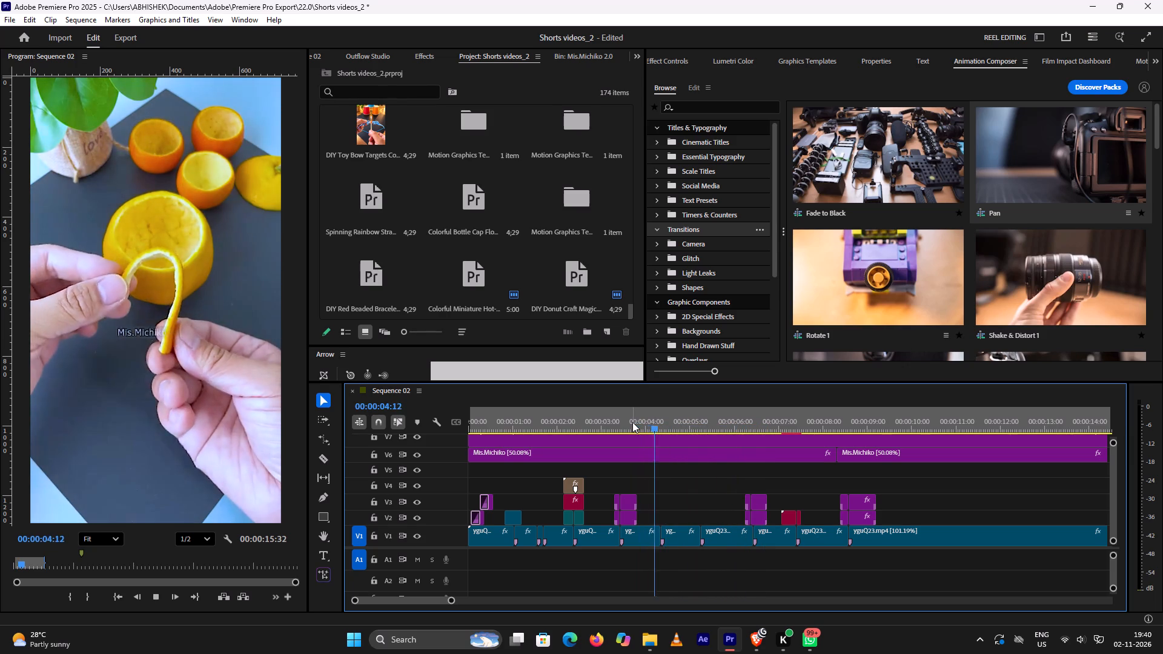
pyautogui.press('space')
pyautogui.press('space')
pyautogui.press('space')
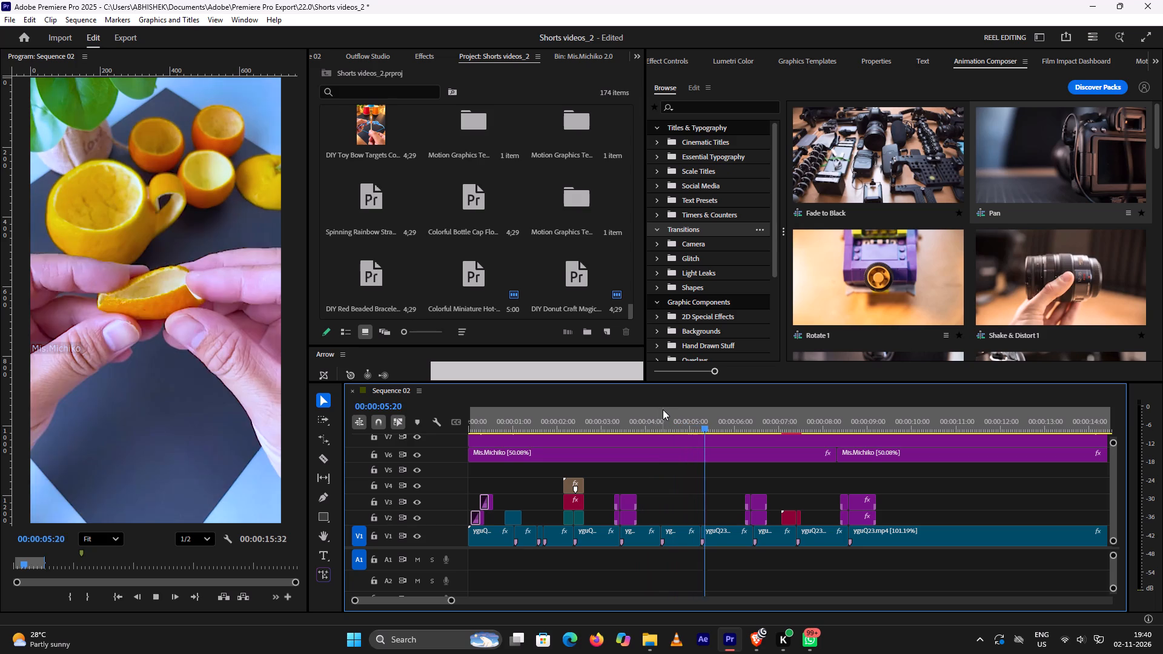
pyautogui.click(654, 420)
pyautogui.press('space')
pyautogui.press('space')
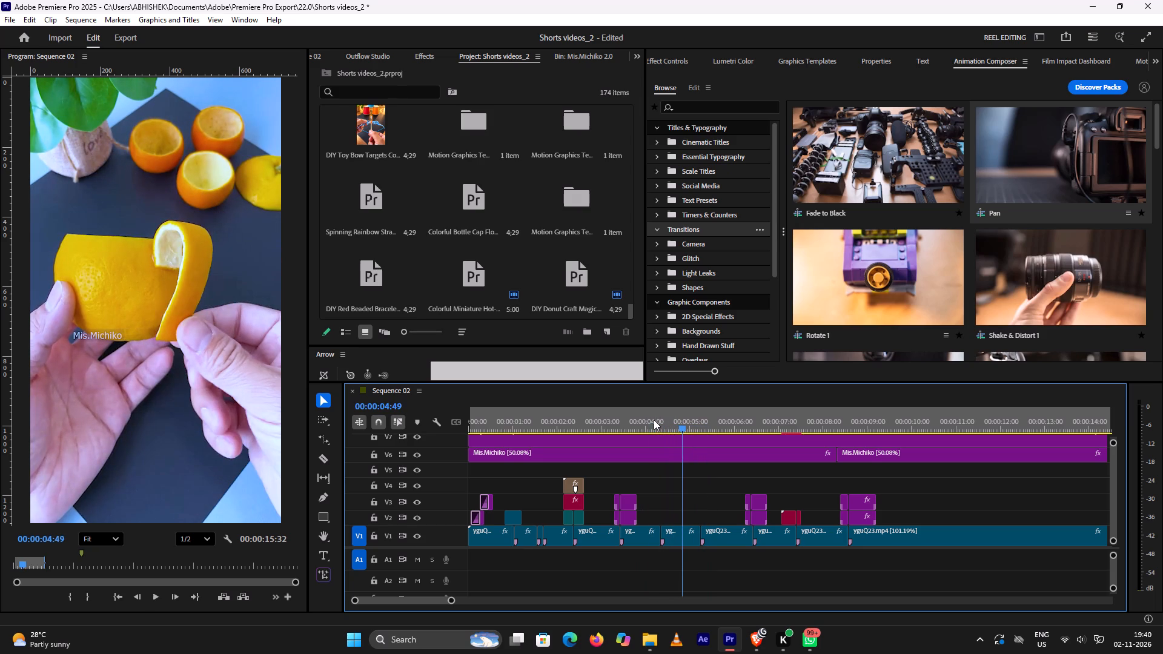
pyautogui.click(612, 418)
pyautogui.press('space')
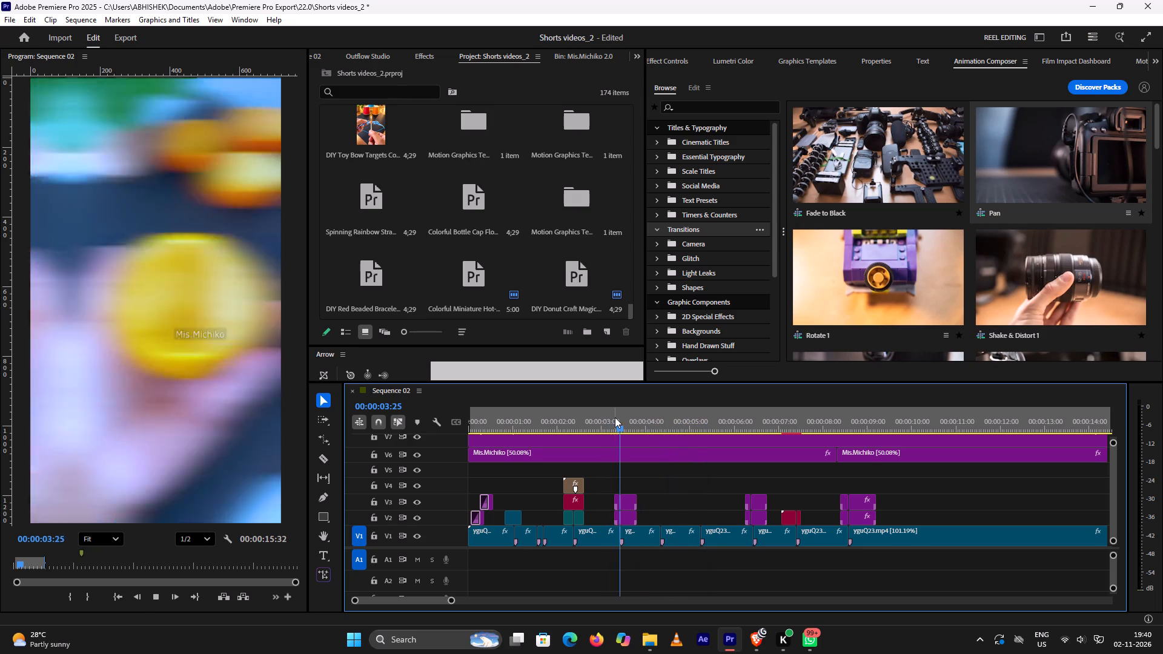
pyautogui.press('space')
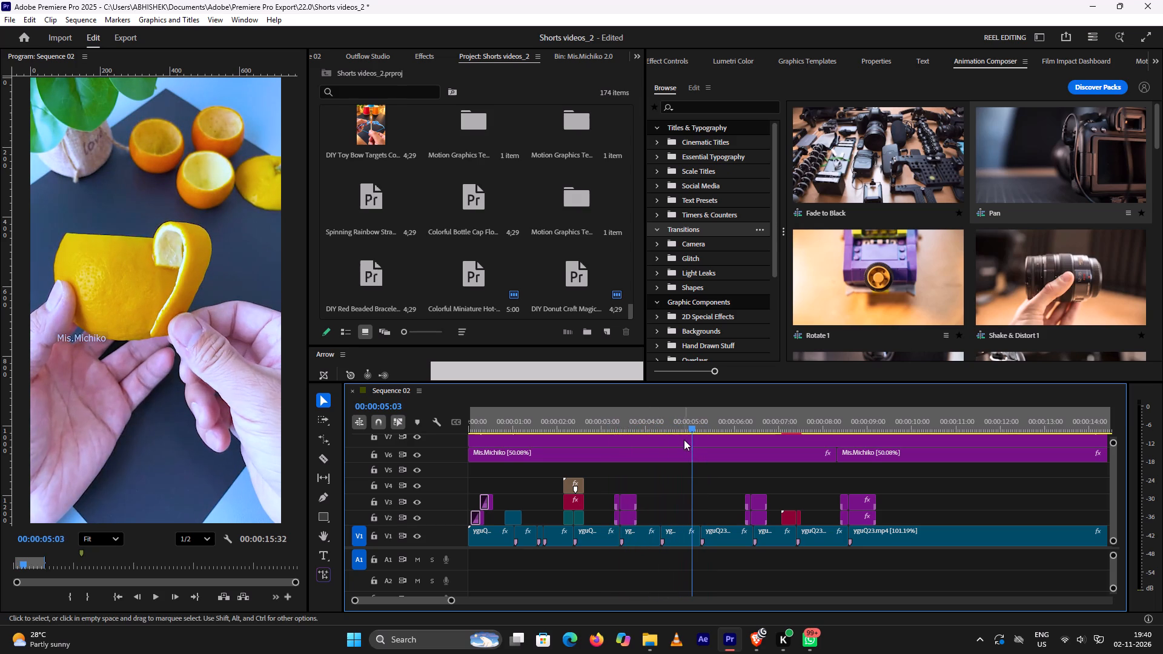
# Apply the Film Impact Radial Blur transition between the two V1 clips that meet at about 00:00:04:21.
pyautogui.moveTo(651, 498); pyautogui.dragTo(658, 515)
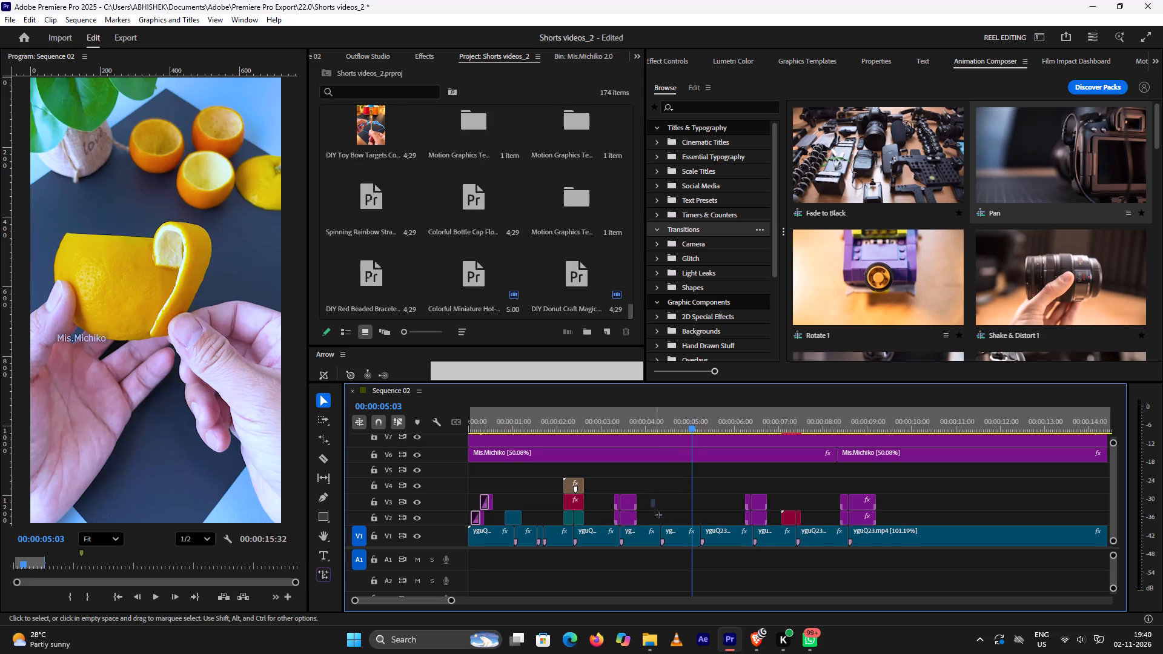
pyautogui.moveTo(658, 515); pyautogui.dragTo(671, 537)
pyautogui.press('space')
pyautogui.press('space')
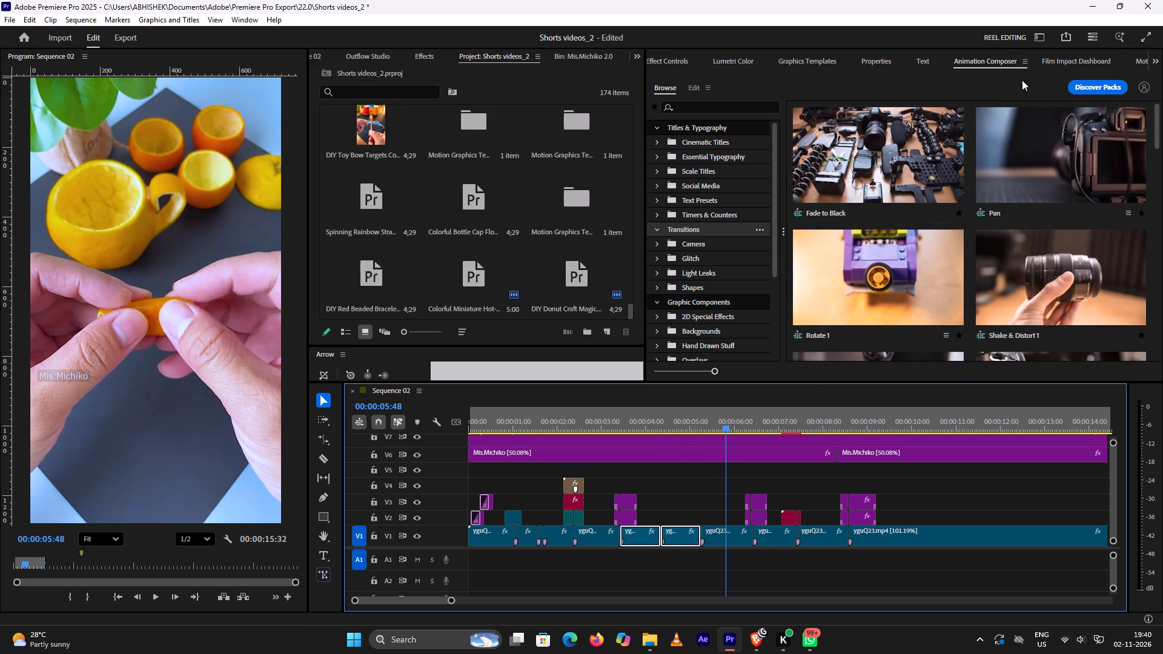
pyautogui.click(1061, 62)
pyautogui.scroll(-3, 1027, 236)
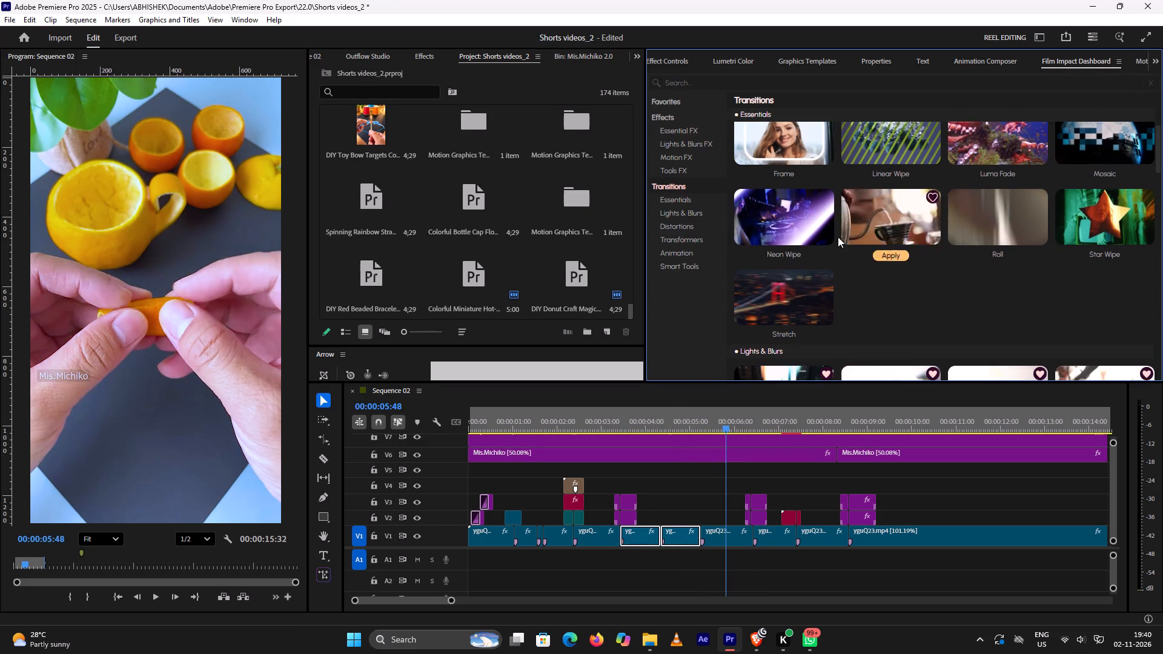
pyautogui.click(684, 188)
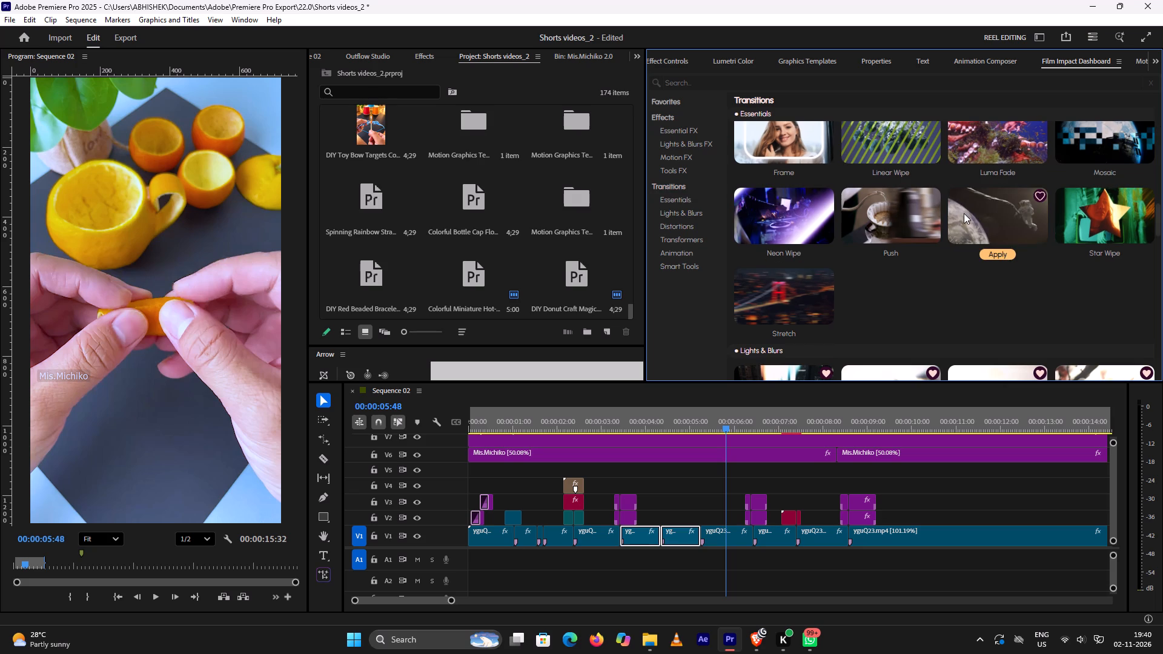
pyautogui.scroll(-6, 937, 240)
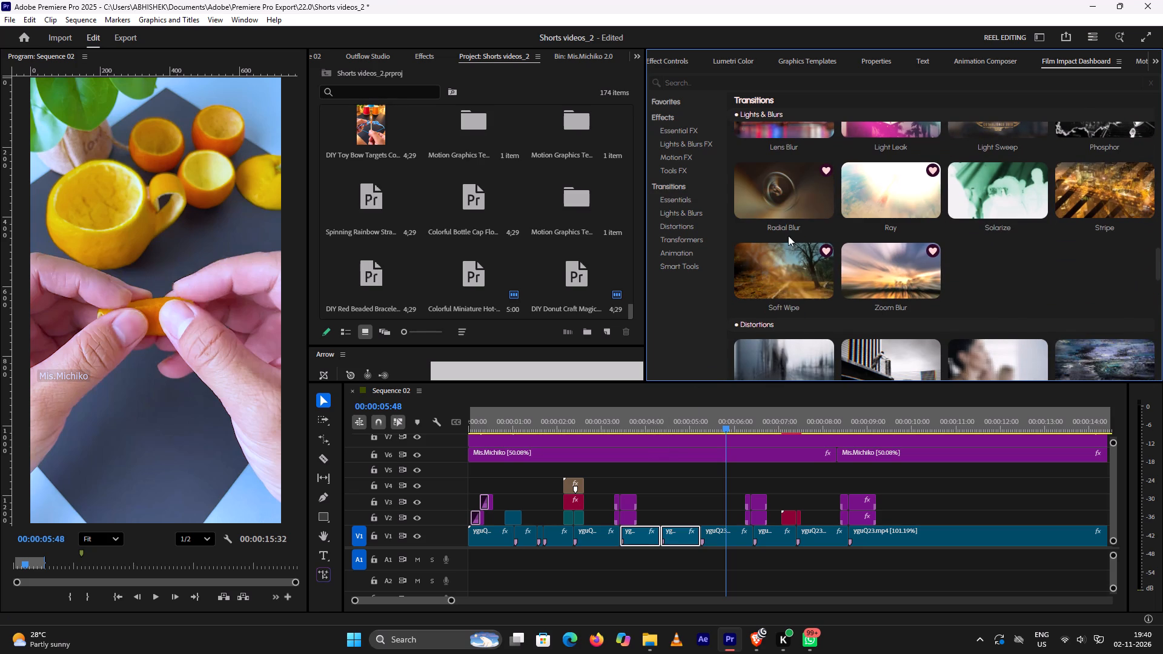
pyautogui.click(789, 226)
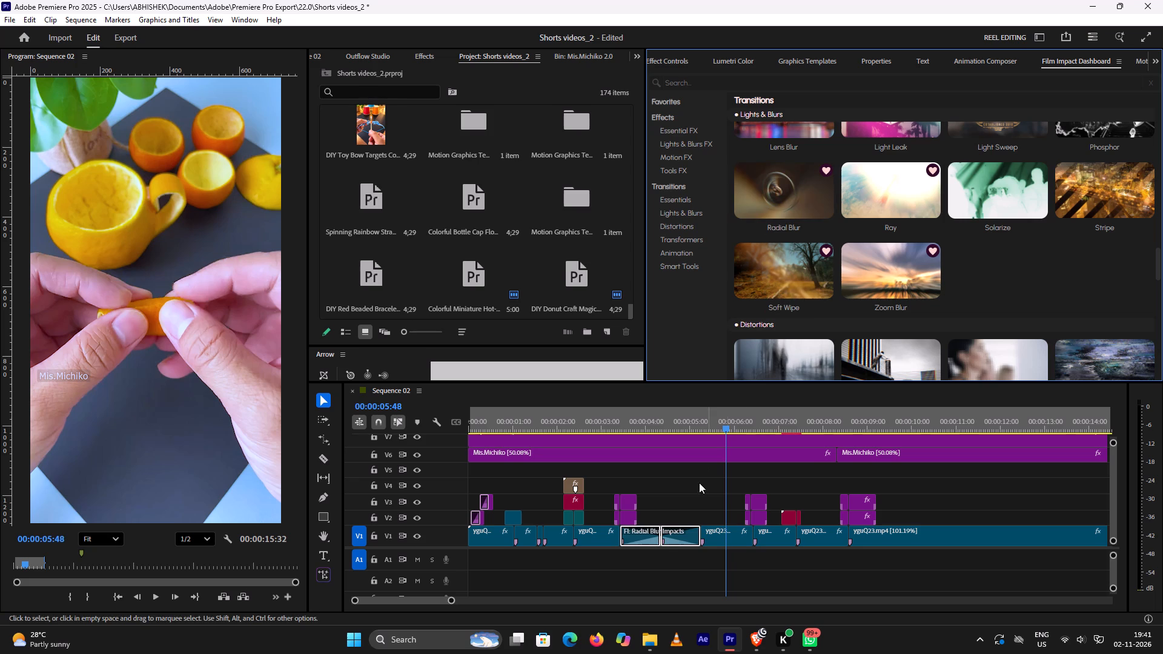
# Shorten the Radial Blur transition at about 00:00:04:21 on V1 from both ends, to about three quarters of a second.
pyautogui.moveTo(694, 535); pyautogui.dragTo(687, 537)
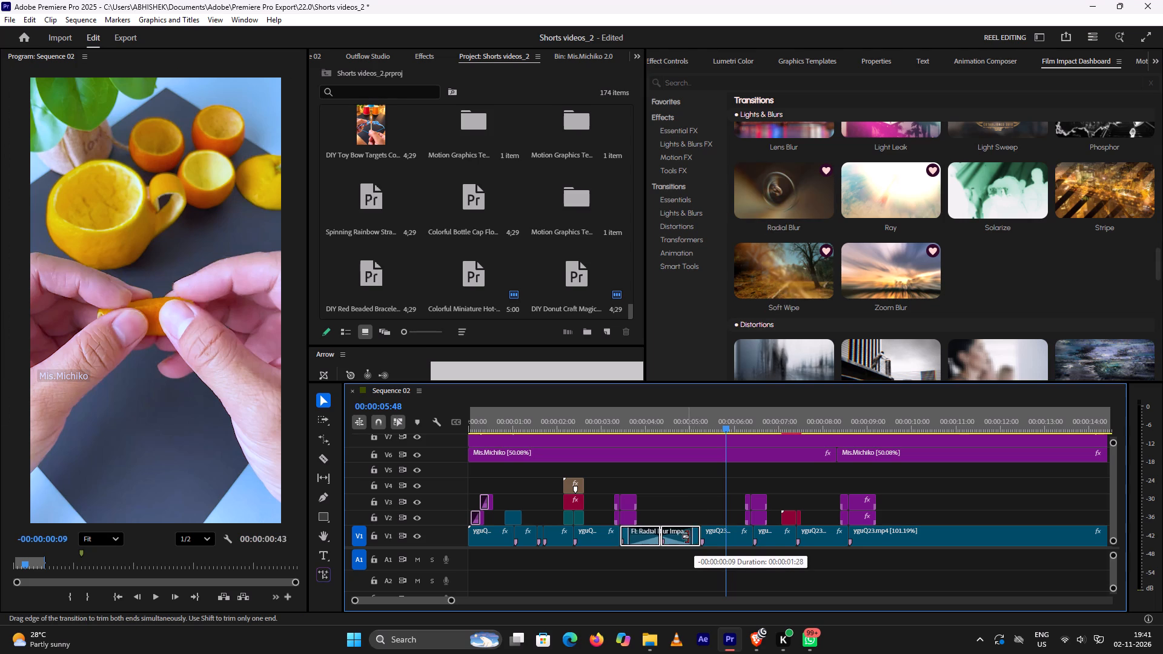
pyautogui.moveTo(687, 537); pyautogui.dragTo(671, 543)
# Replay the orange-peel short repeatedly between about 00:00:03:15 and 00:00:05:25 and examine the shortened Radial Blur transition.
pyautogui.click(638, 418)
pyautogui.press('space')
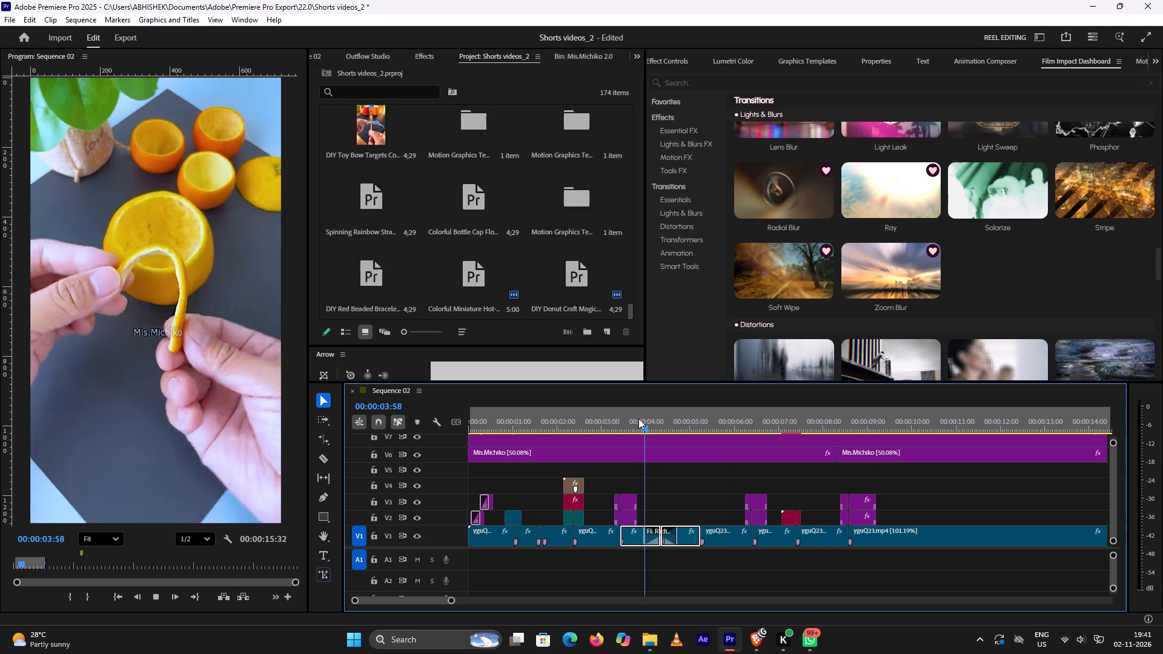
pyautogui.press('space')
pyautogui.click(612, 415)
pyautogui.press('space')
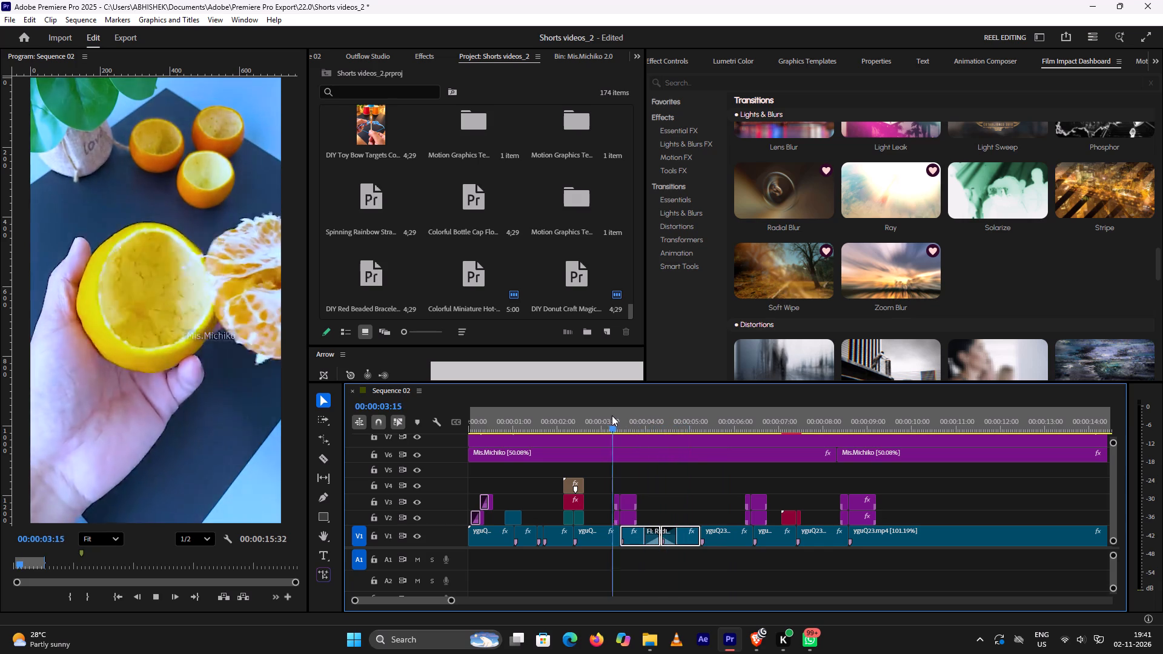
pyautogui.press('space')
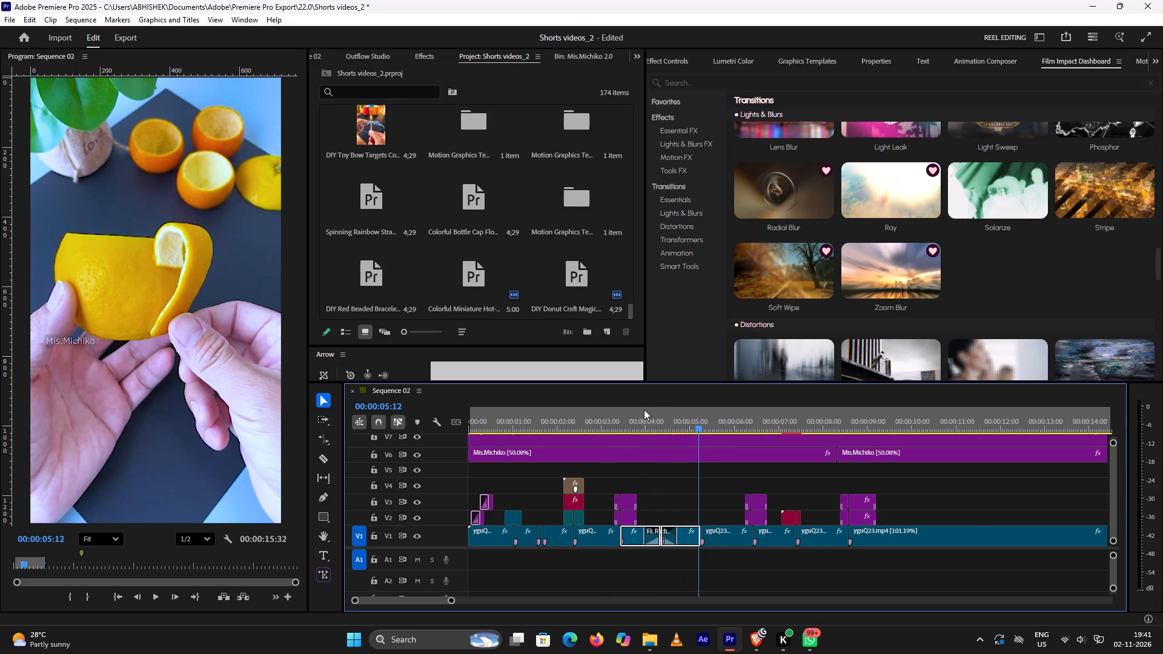
pyautogui.click(646, 423)
pyautogui.press('space')
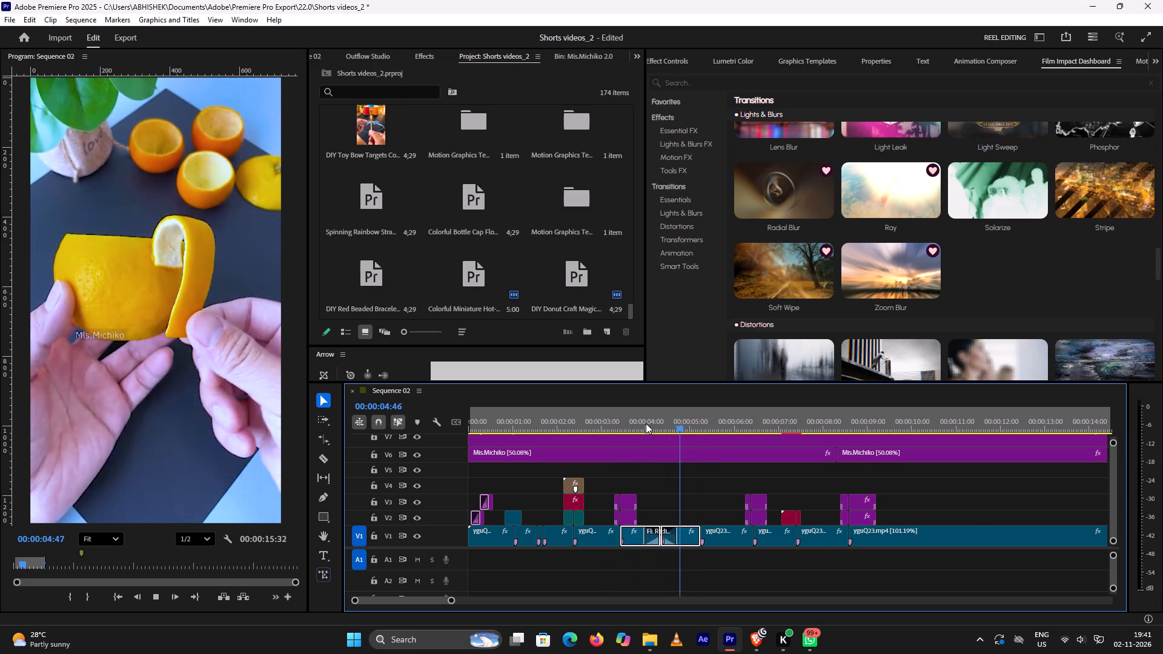
pyautogui.press('space')
pyautogui.click(646, 411)
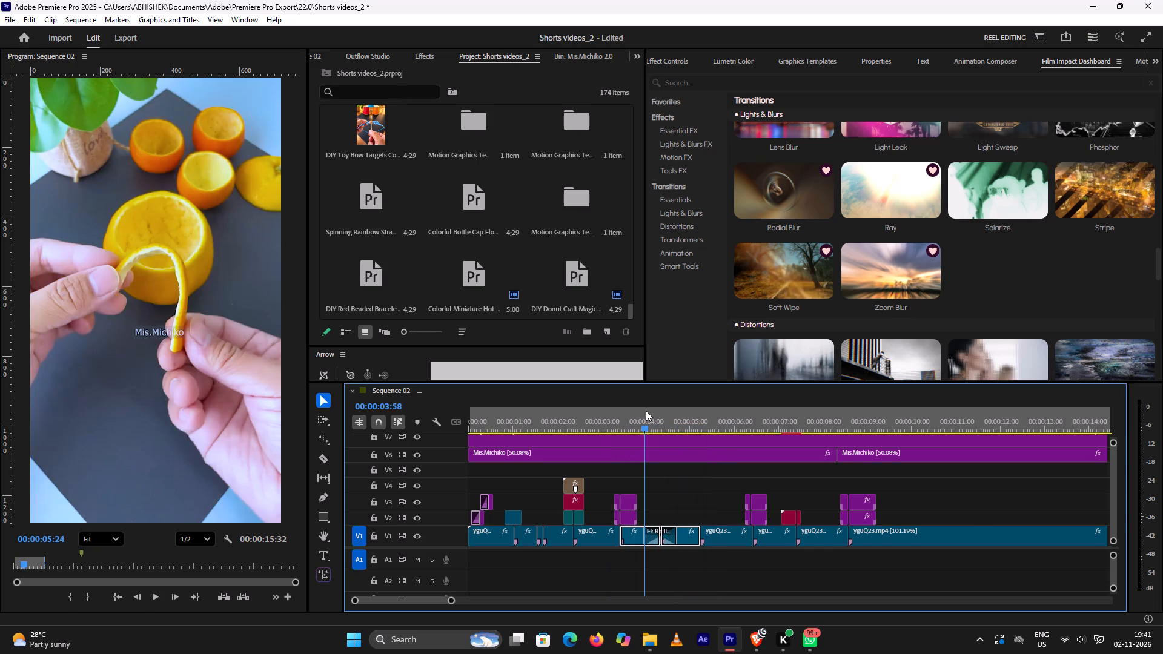
pyautogui.press('space')
pyautogui.press('space')
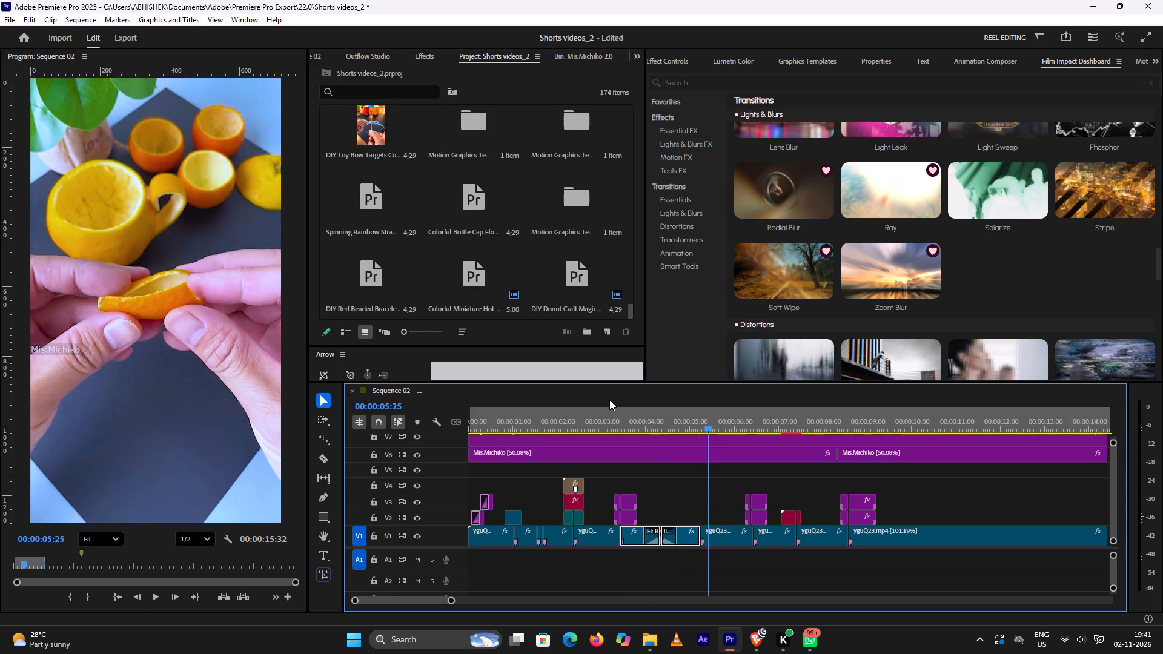
# Replay the orange-peel short from about 00:00:03:00 to 00:00:07:16 and examine the cuts following the Radial Blur transition.
pyautogui.click(604, 401)
pyautogui.press('space')
pyautogui.click(603, 411)
pyautogui.press('space')
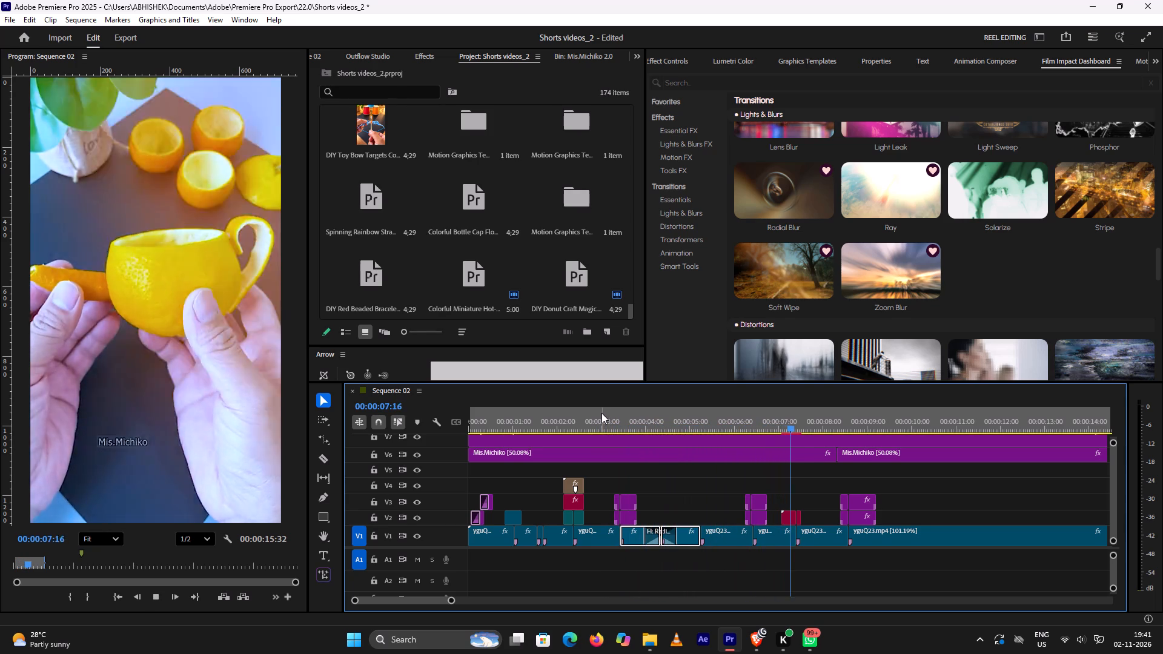
pyautogui.press('space')
pyautogui.click(634, 422)
pyautogui.press('space')
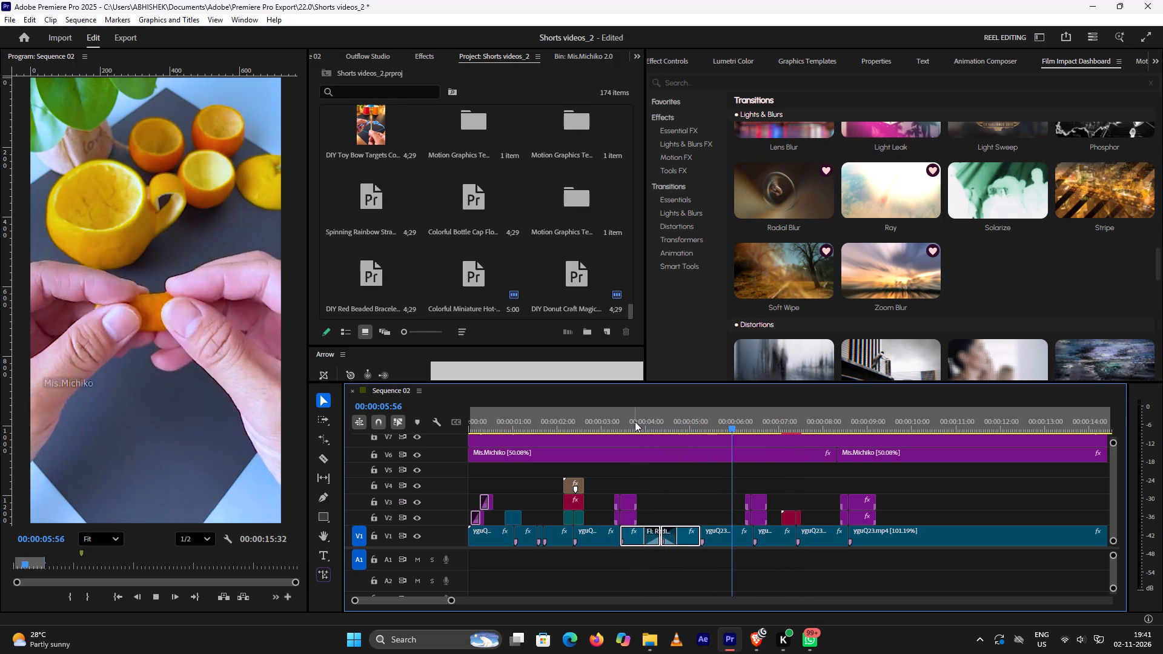
pyautogui.press('space')
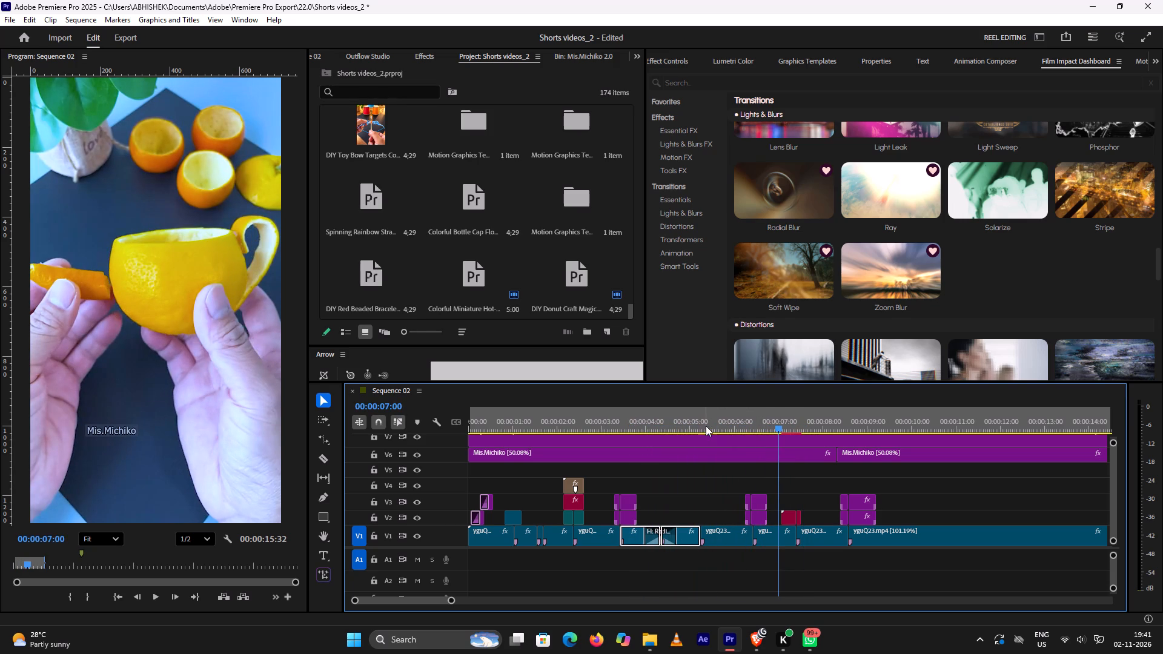
pyautogui.click(706, 426)
pyautogui.click(689, 423)
pyautogui.press('space')
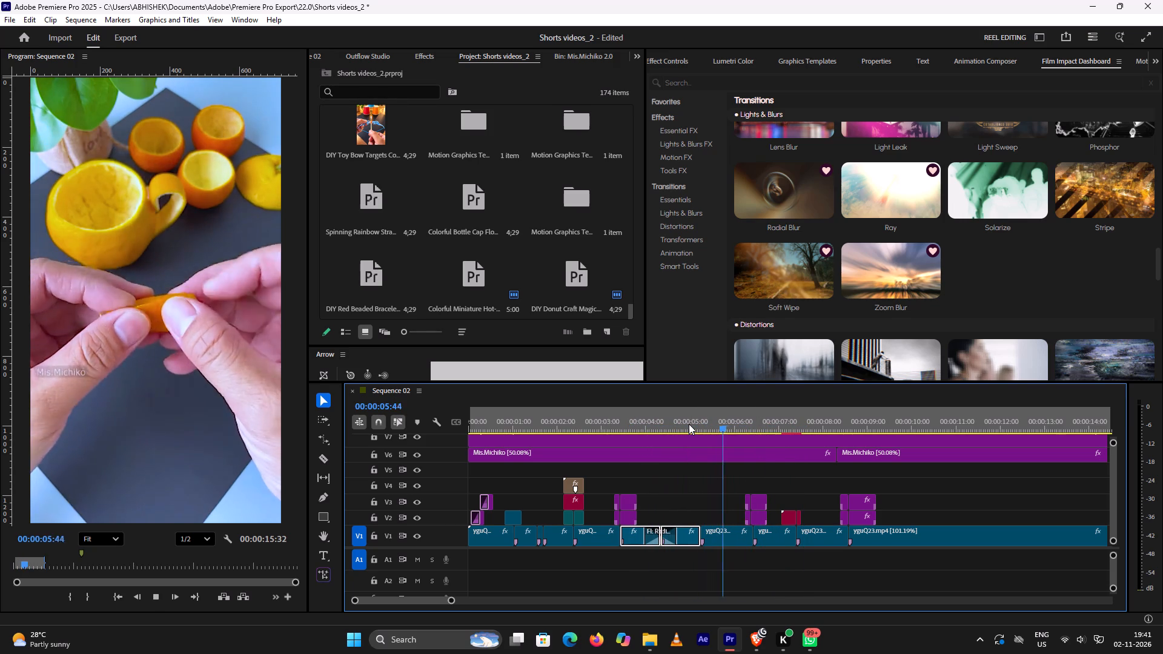
pyautogui.press('space')
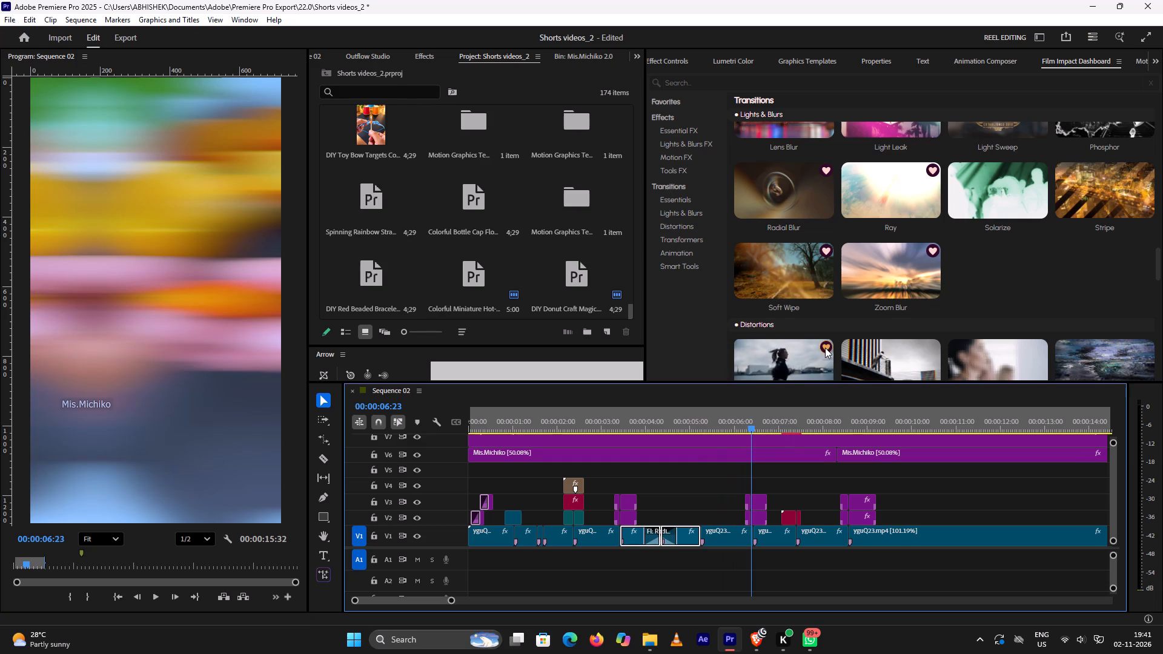
# Browse the Film Impact Distortions, Lights & Blurs and Essentials transitions for one suiting the V1 cut at about 00:00:05:15.
pyautogui.scroll(-3, 825, 348)
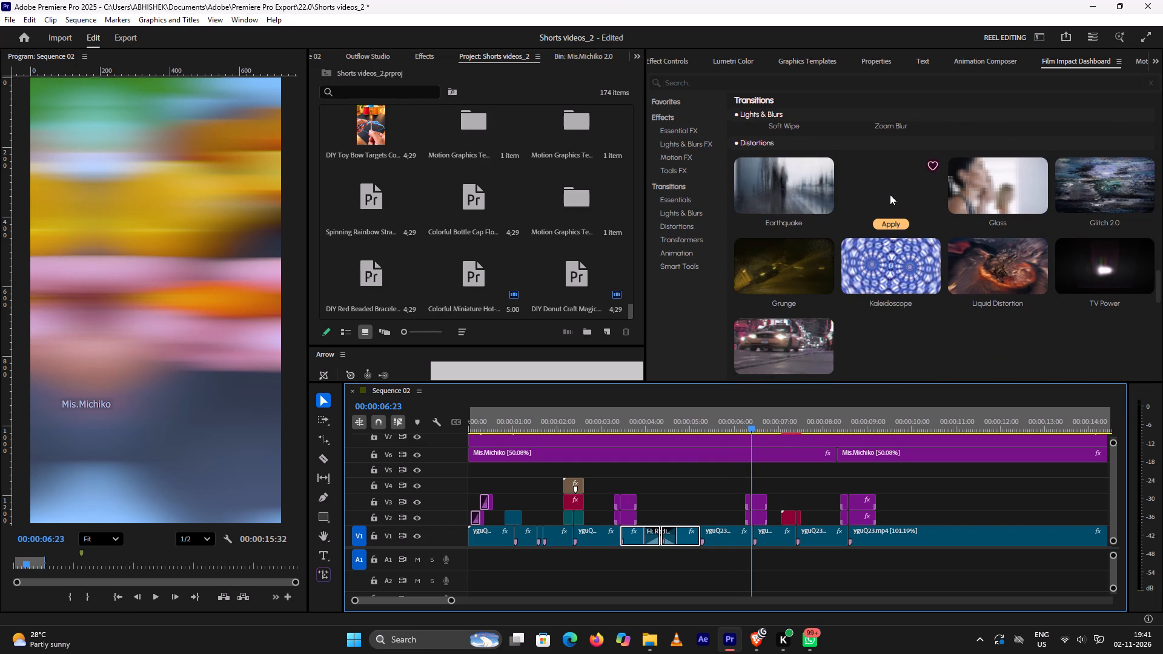
pyautogui.scroll(2, 890, 194)
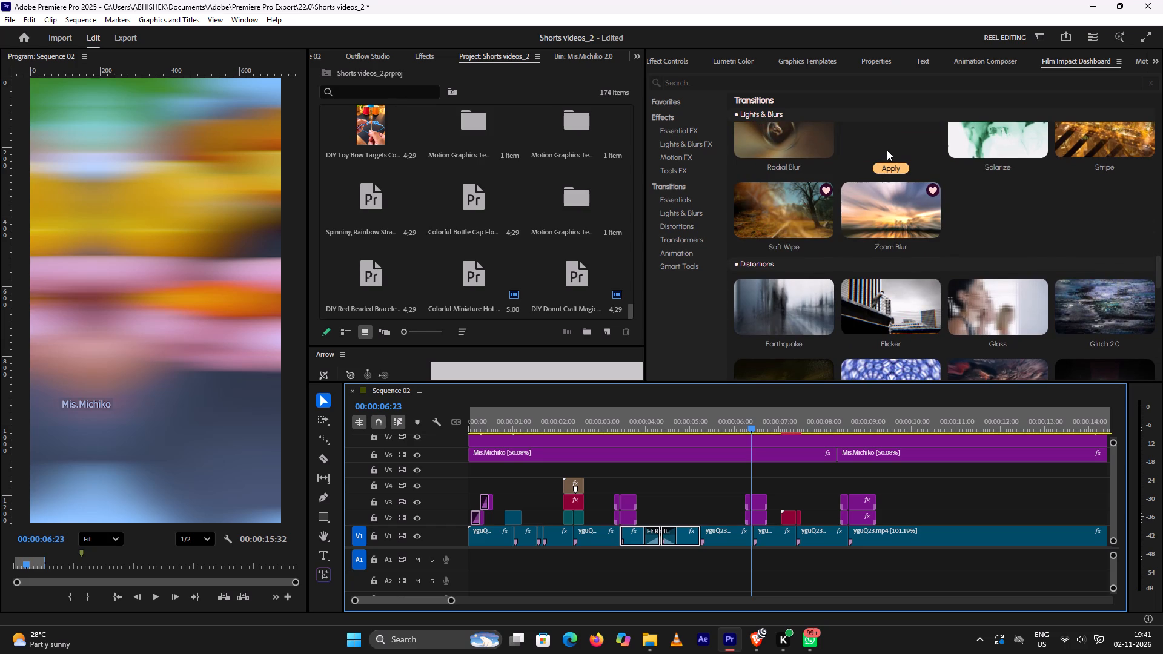
pyautogui.scroll(1, 891, 153)
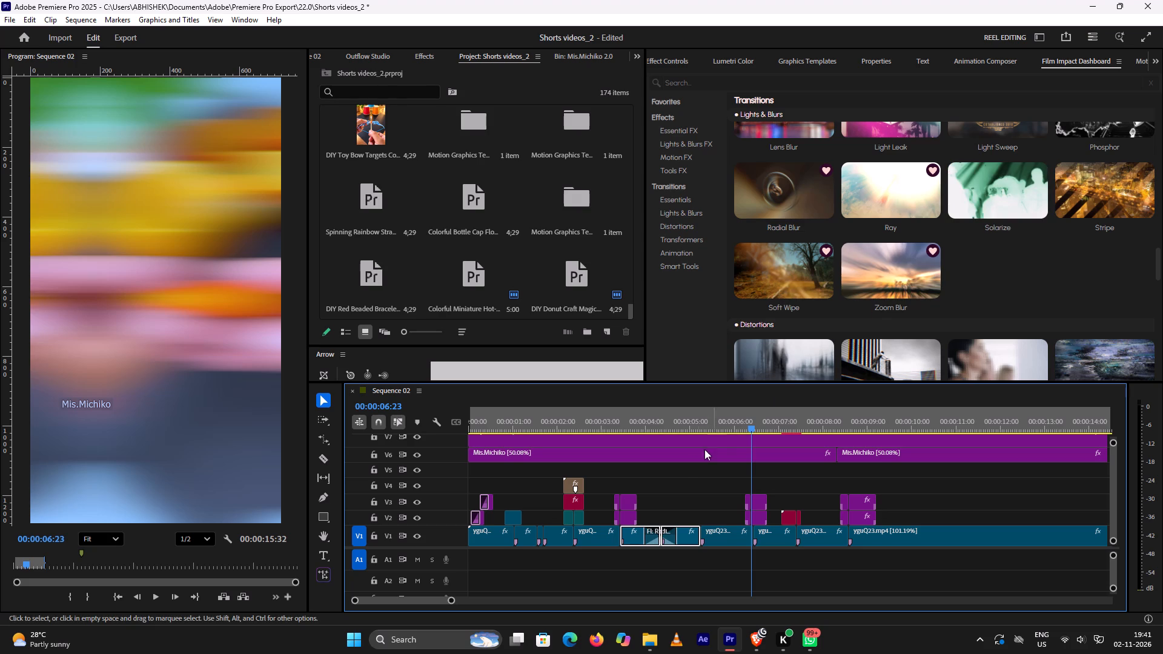
pyautogui.click(649, 421)
pyautogui.press('space')
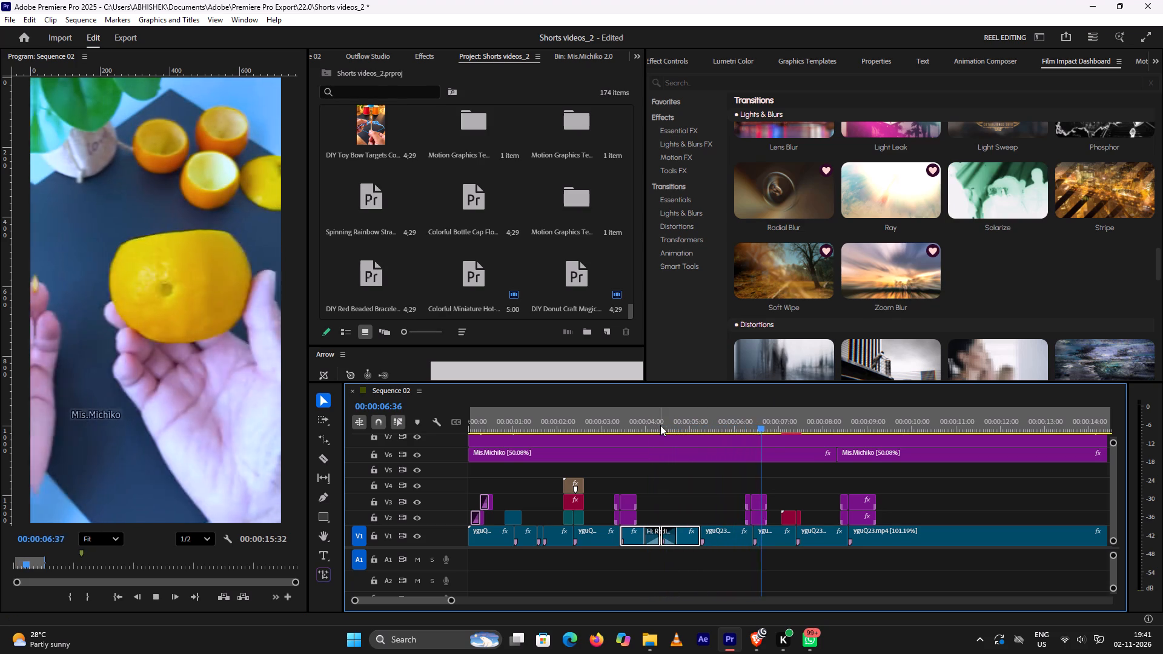
pyautogui.press('space')
pyautogui.moveTo(687, 496); pyautogui.dragTo(717, 553)
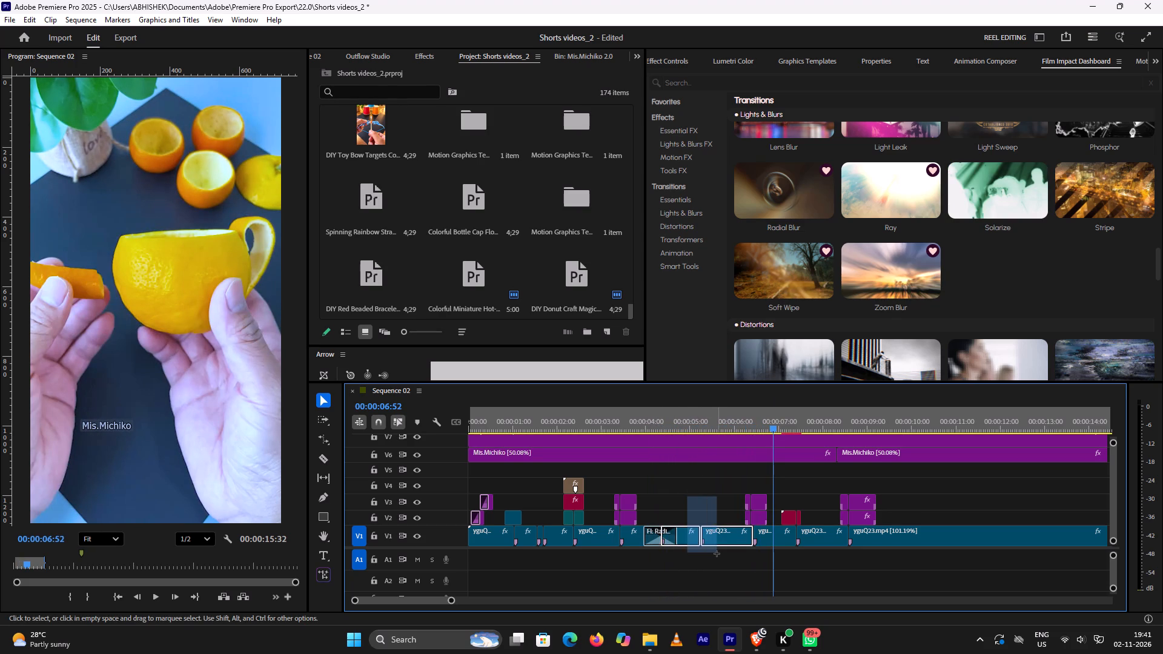
pyautogui.moveTo(717, 553); pyautogui.dragTo(717, 553)
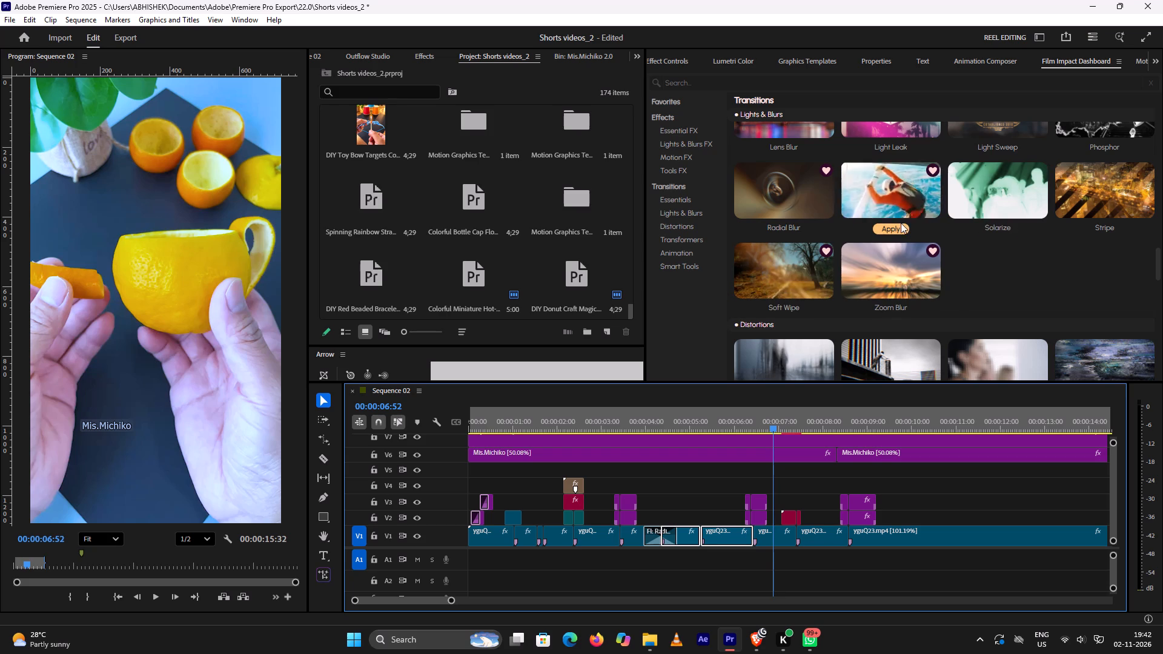
pyautogui.scroll(-1, 900, 259)
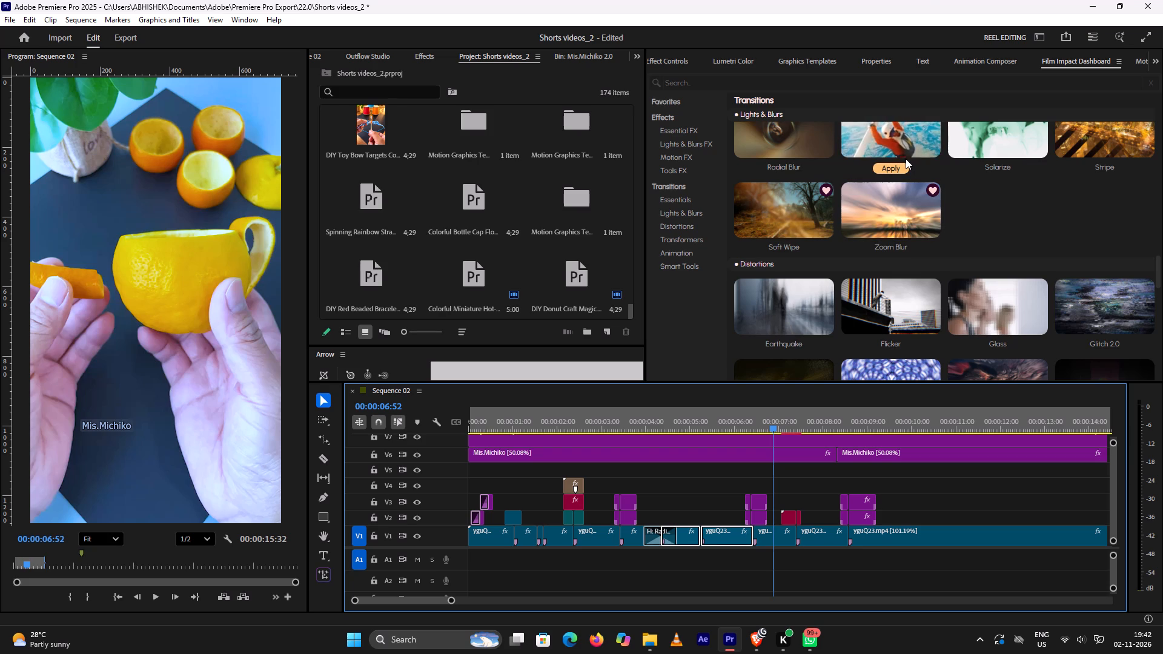
pyautogui.scroll(3, 896, 174)
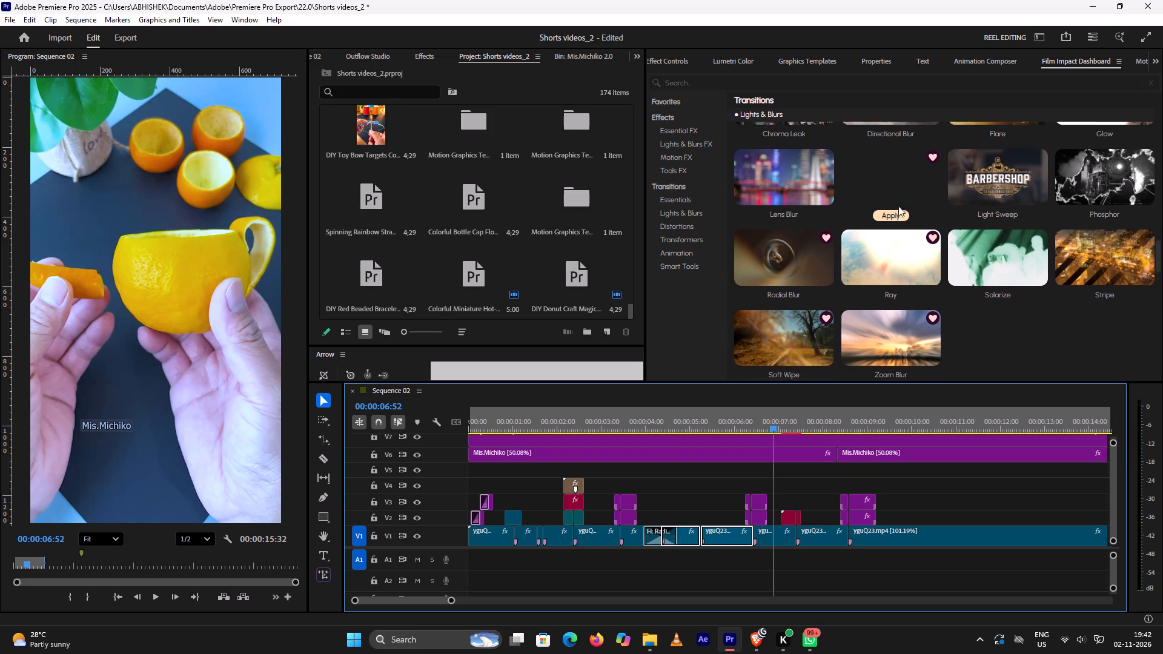
pyautogui.scroll(2, 898, 206)
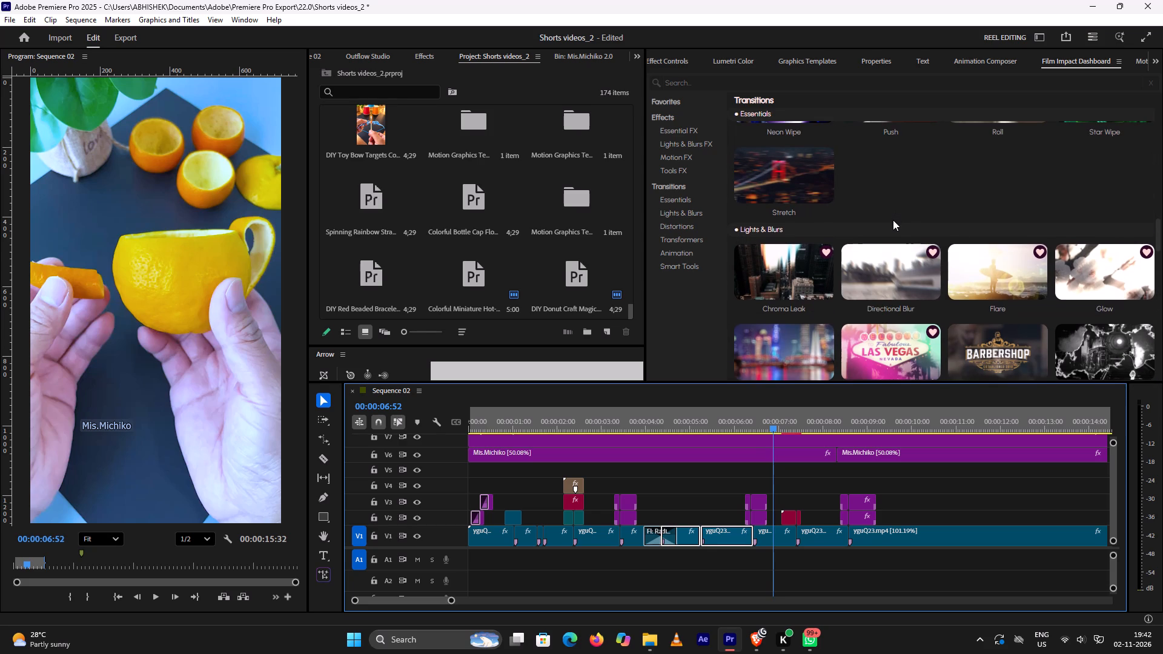
pyautogui.scroll(5, 893, 220)
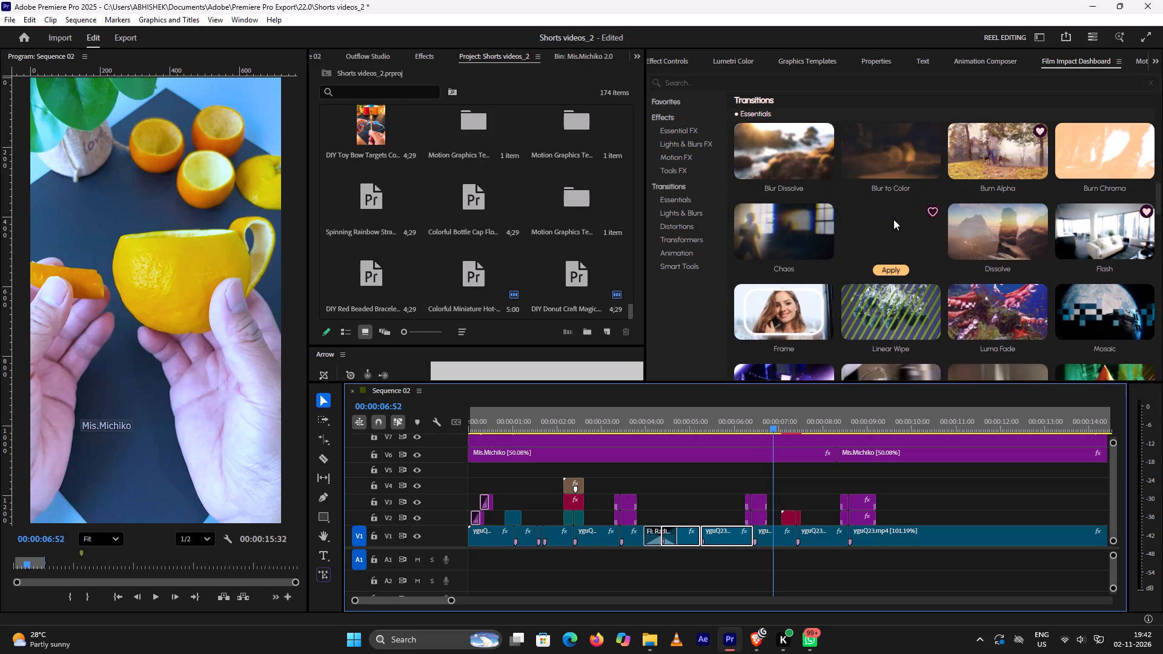
pyautogui.scroll(1, 893, 219)
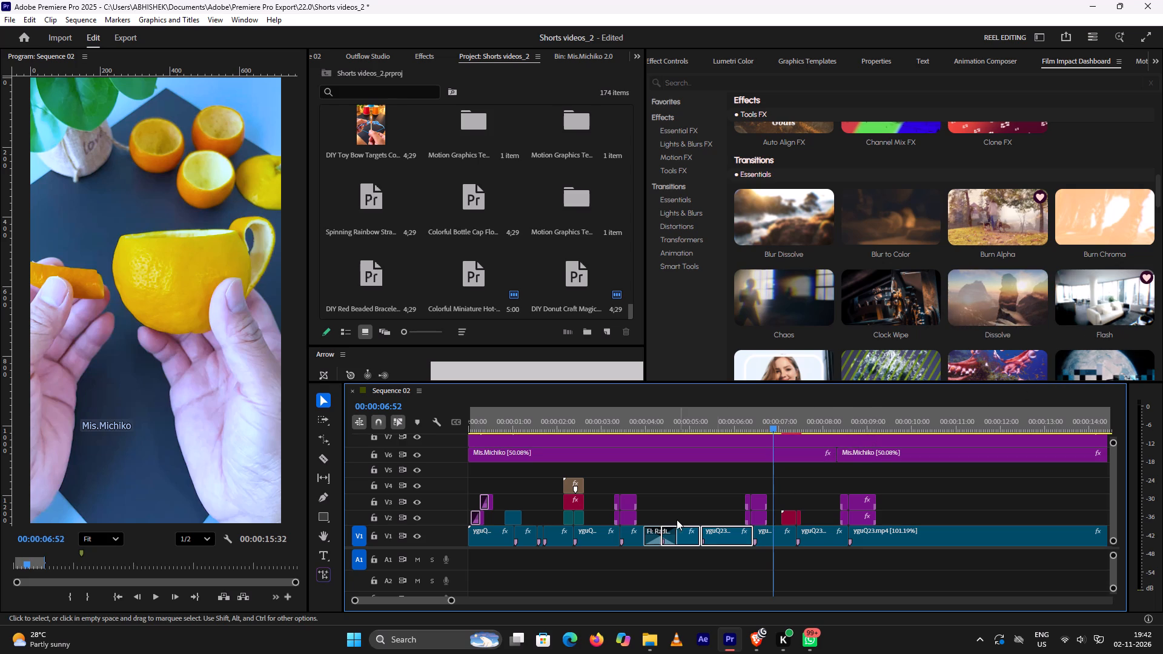
pyautogui.moveTo(694, 506); pyautogui.dragTo(711, 543)
pyautogui.moveTo(711, 543); pyautogui.dragTo(715, 544)
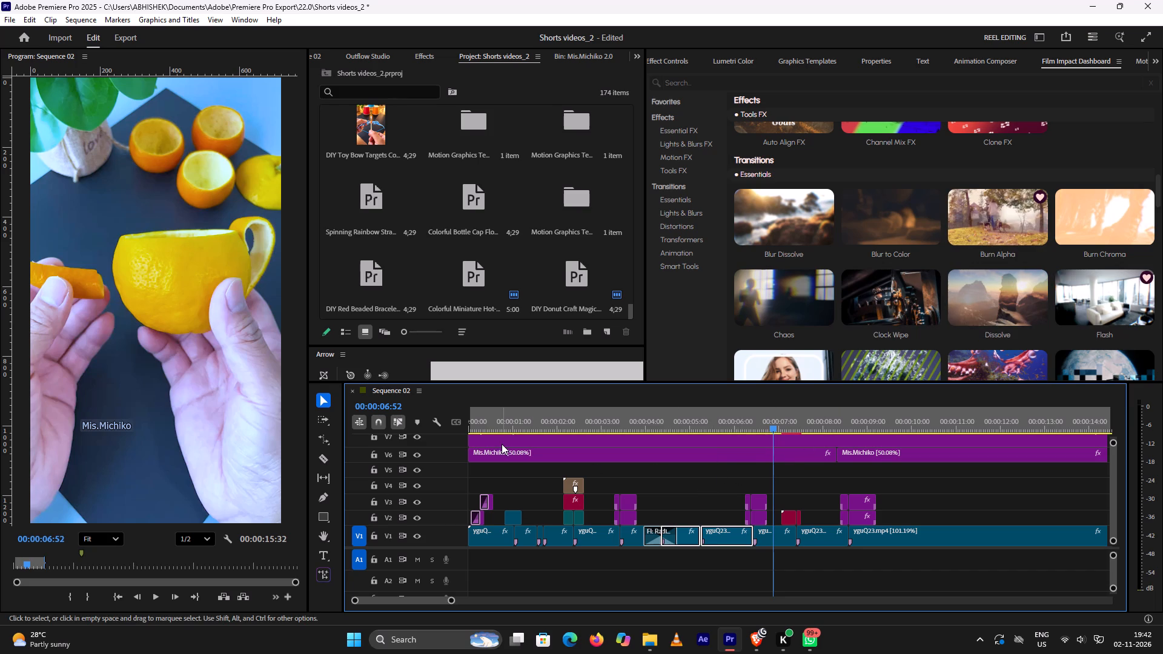
# Replay the opening of the short from about 00:00:00:40 to 00:00:02:21 and examine its existing transitions.
pyautogui.click(499, 423)
pyautogui.press('space')
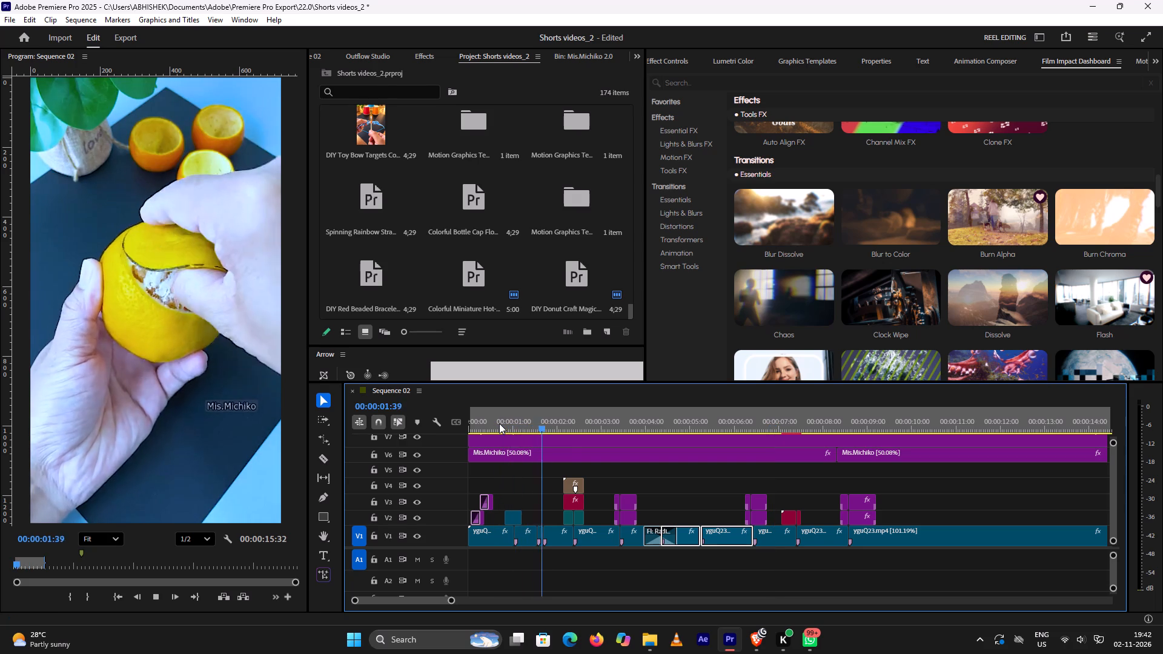
pyautogui.press('space')
# Apply the Motion Bro Seamless Transitions Simple Transform 6x preset at 00:00:05:13, with the two V1 clips around that cut selected.
pyautogui.click(691, 480)
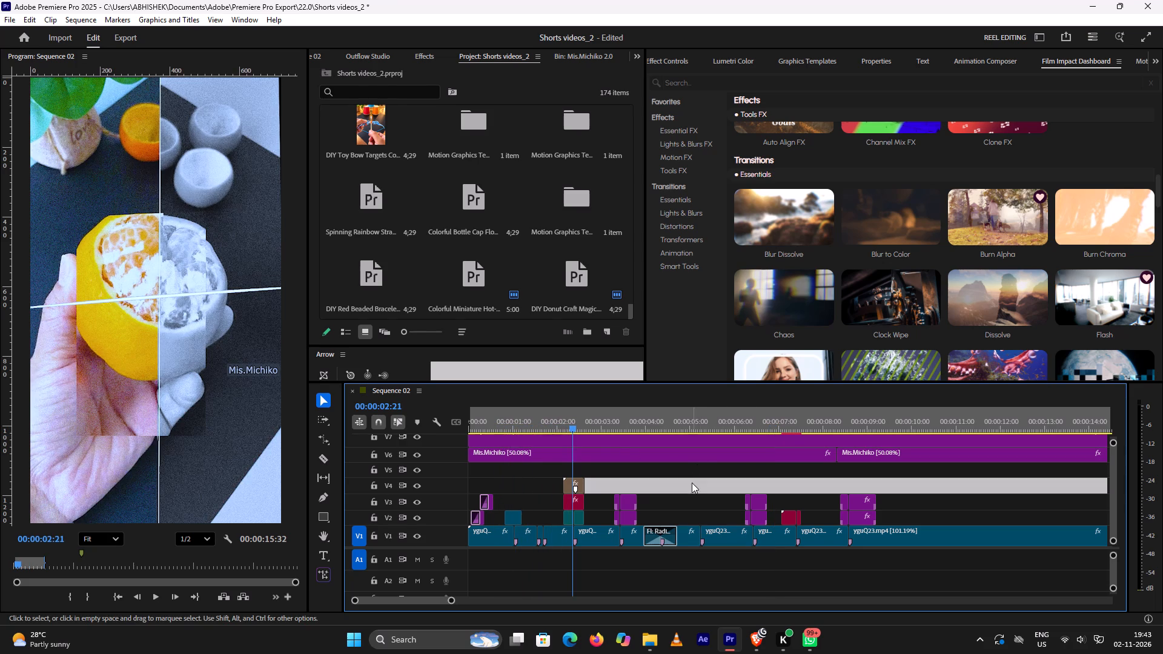
pyautogui.moveTo(692, 501); pyautogui.dragTo(718, 545)
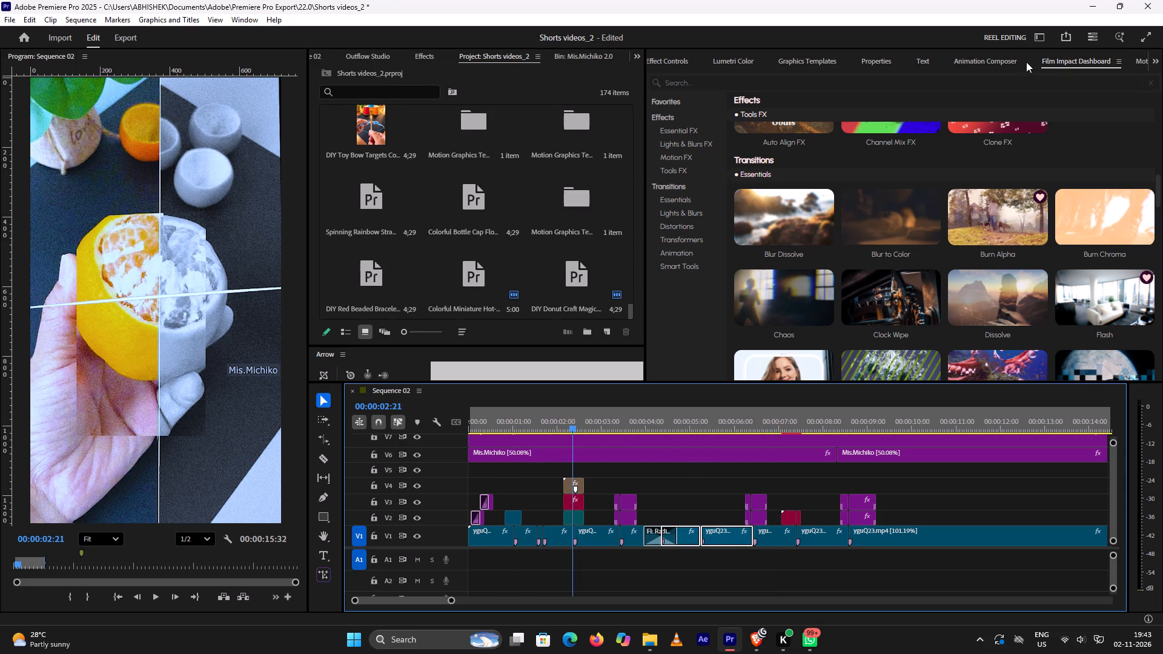
pyautogui.scroll(-1, 1069, 53)
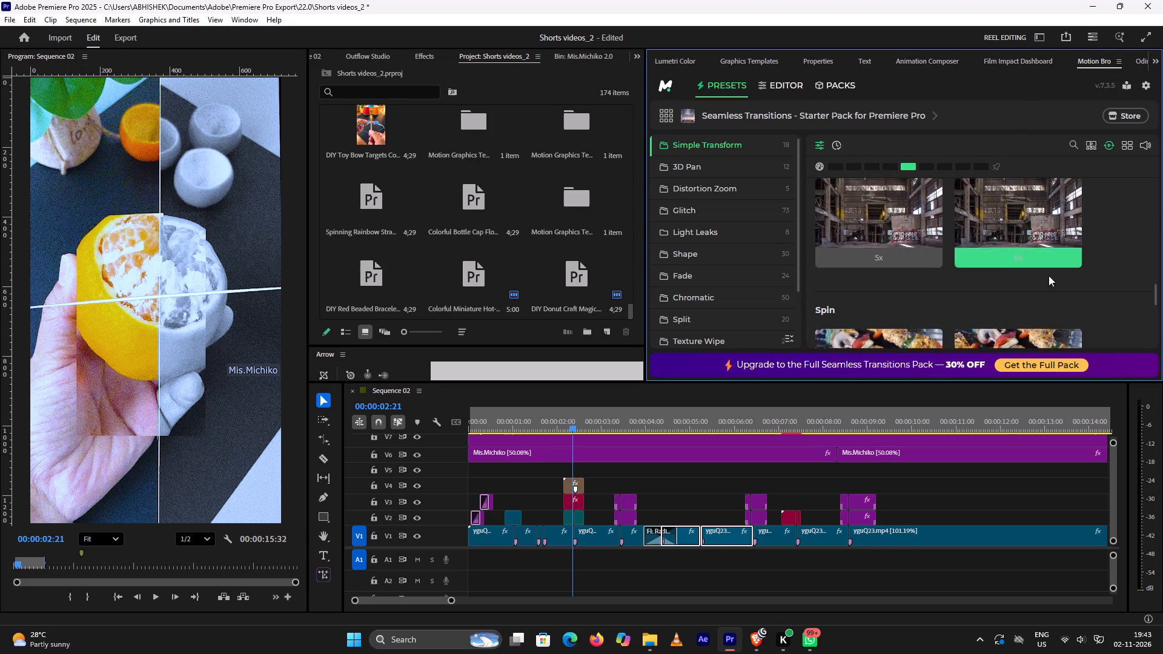
pyautogui.click(704, 424)
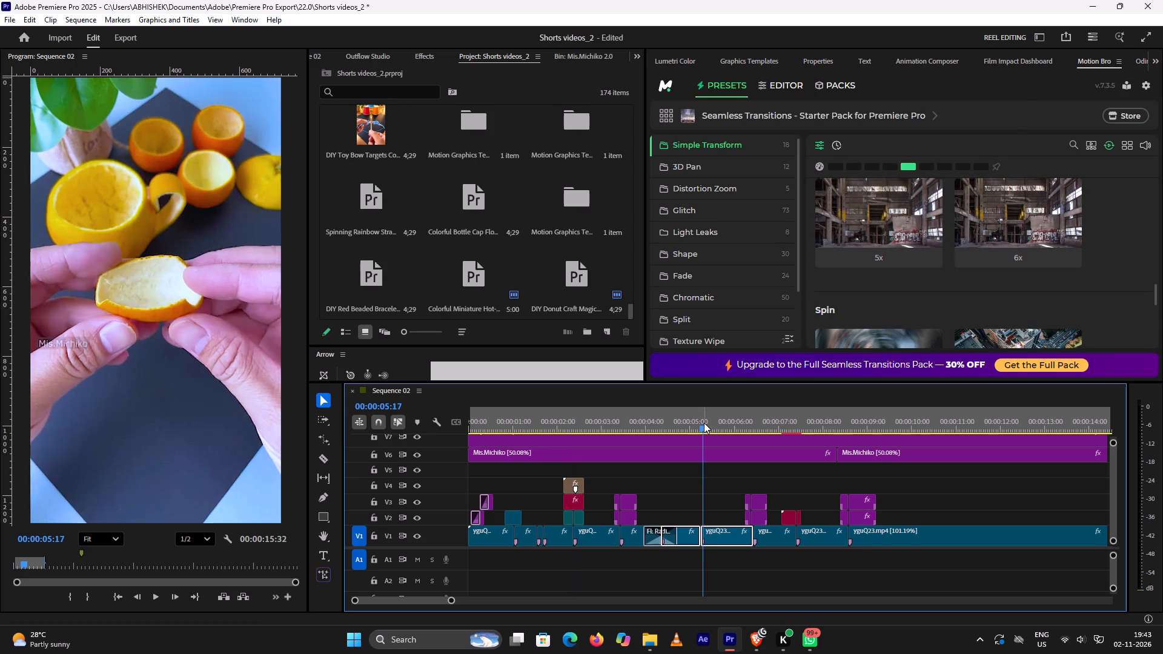
pyautogui.press('Up')
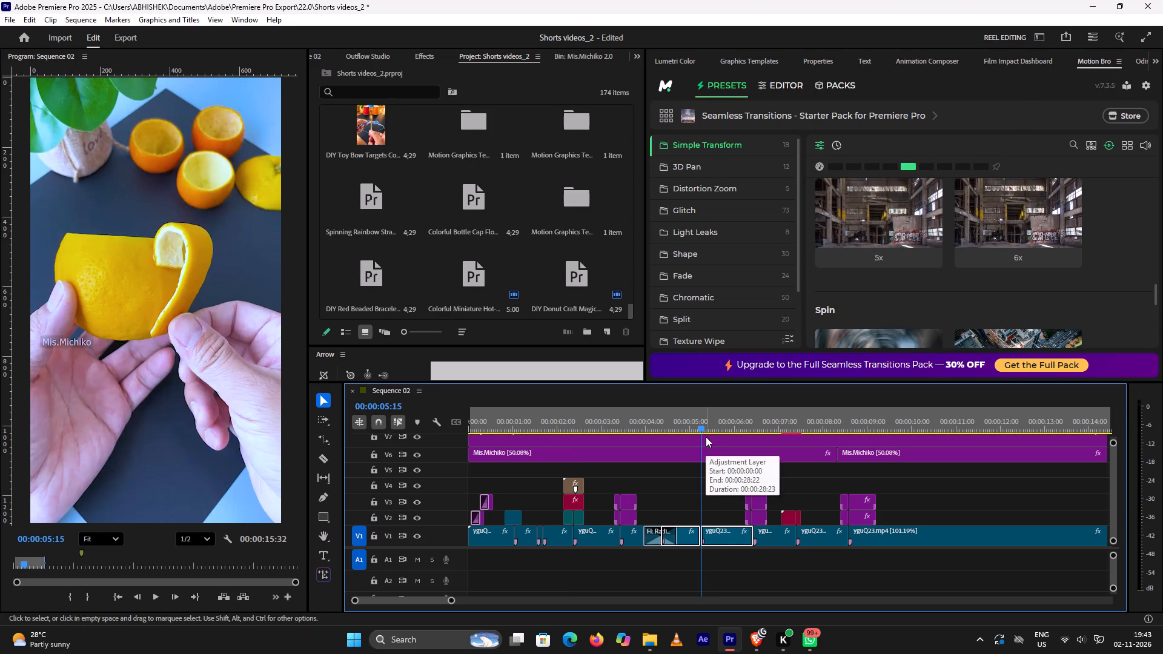
pyautogui.press('Left')
pyautogui.press('Left')
pyautogui.press('Right')
pyautogui.press('Right')
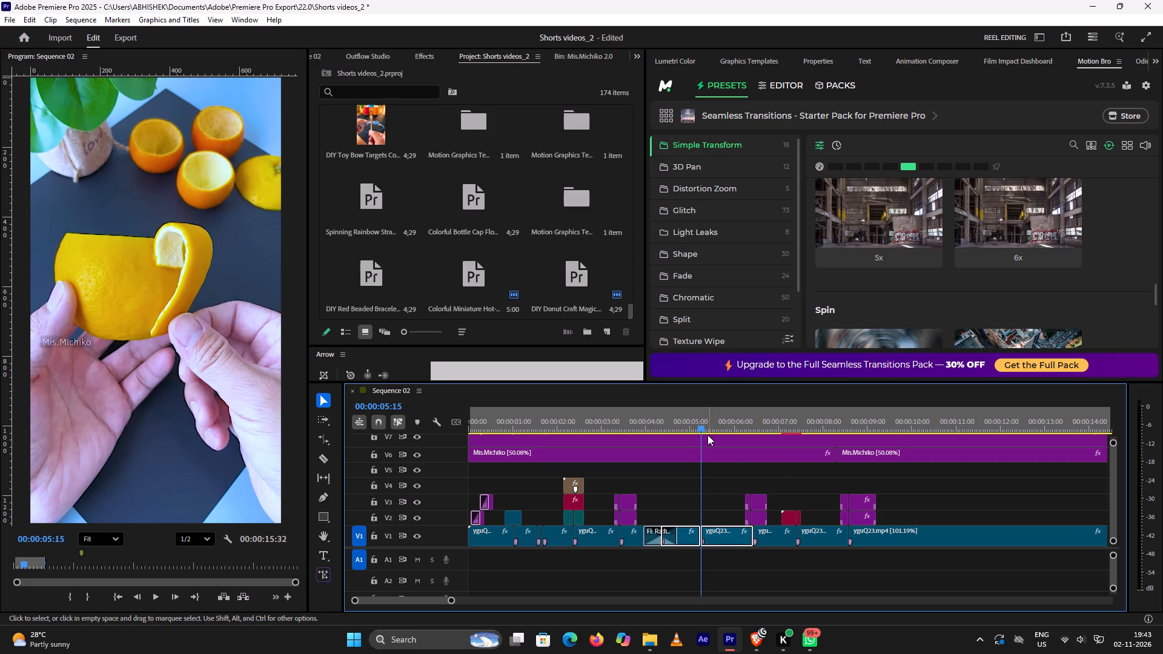
pyautogui.press('Right')
pyautogui.press('Left')
pyautogui.press('Left')
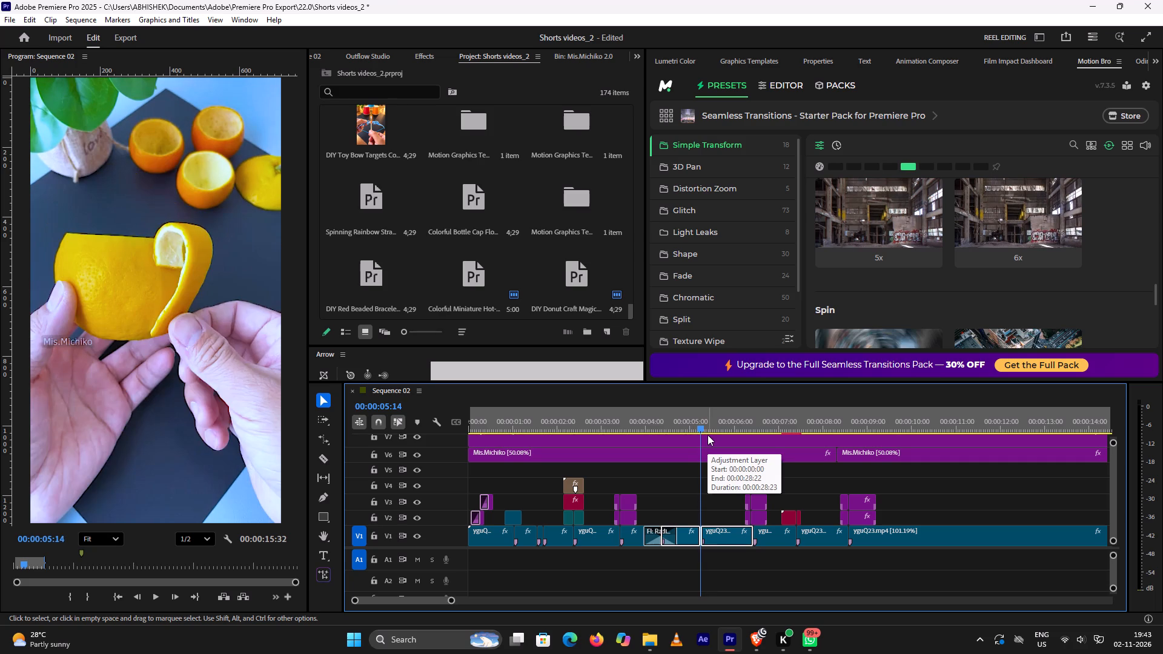
pyautogui.press('Right')
pyautogui.press('Right')
pyautogui.press('Left')
pyautogui.press('Left')
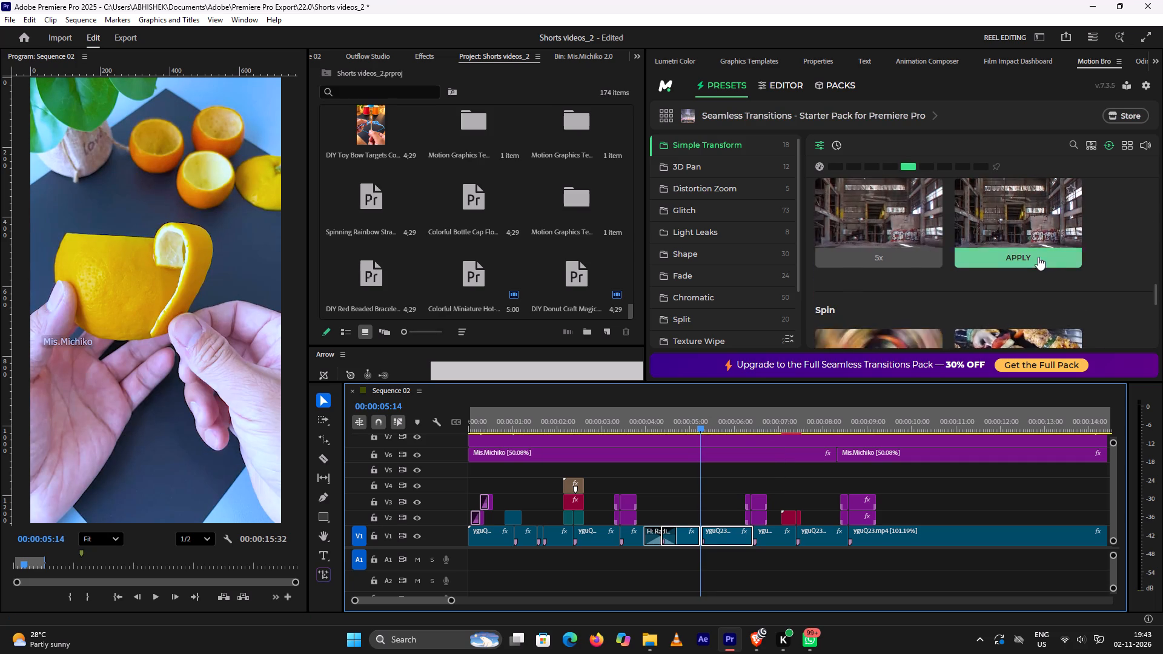
pyautogui.press('Left')
pyautogui.click(1039, 260)
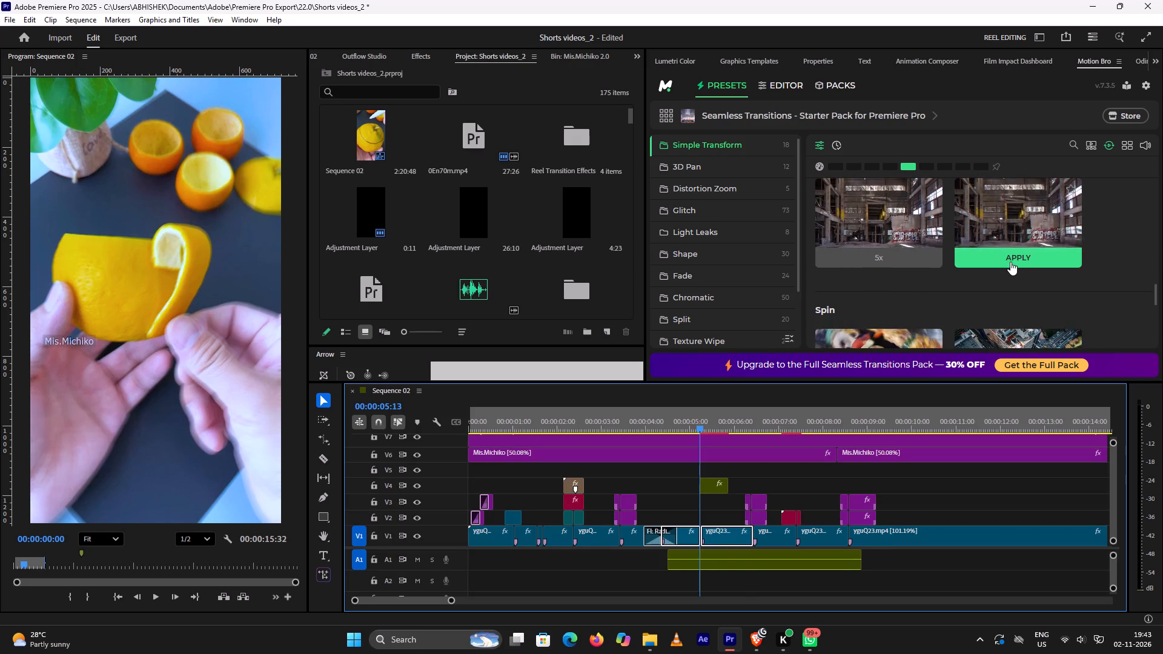
# Replay the short from about 00:00:05:00 and examine the Simple Transform 6x transition and the cuts following it.
pyautogui.click(686, 421)
pyautogui.press('space')
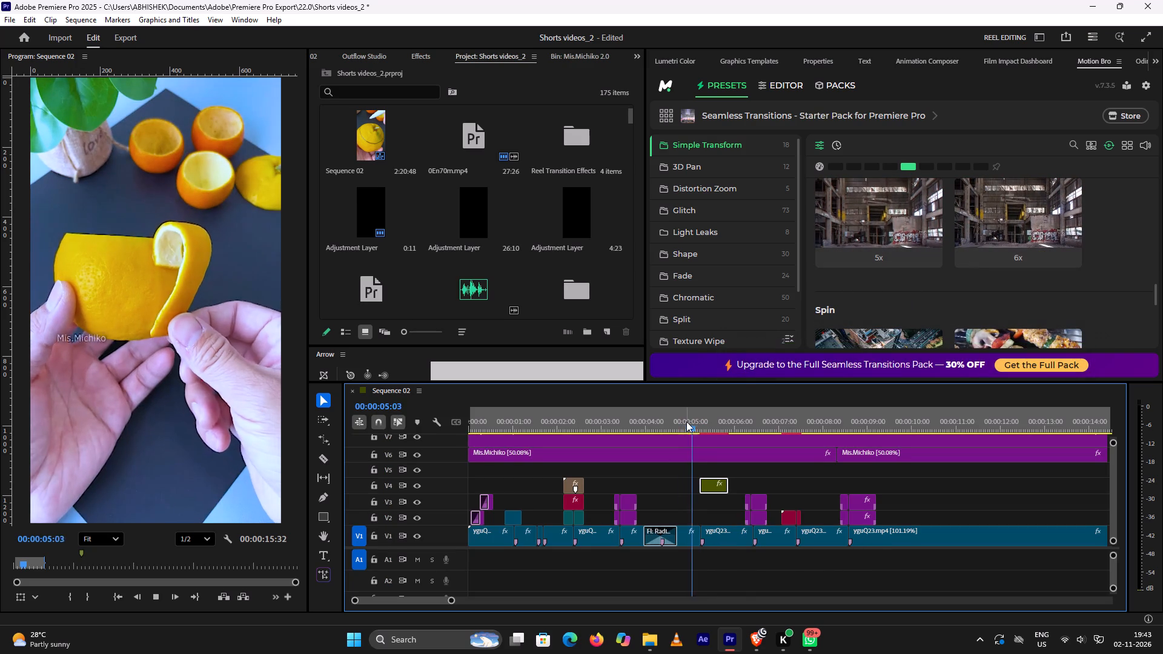
pyautogui.press('space')
pyautogui.click(688, 421)
pyautogui.press('space')
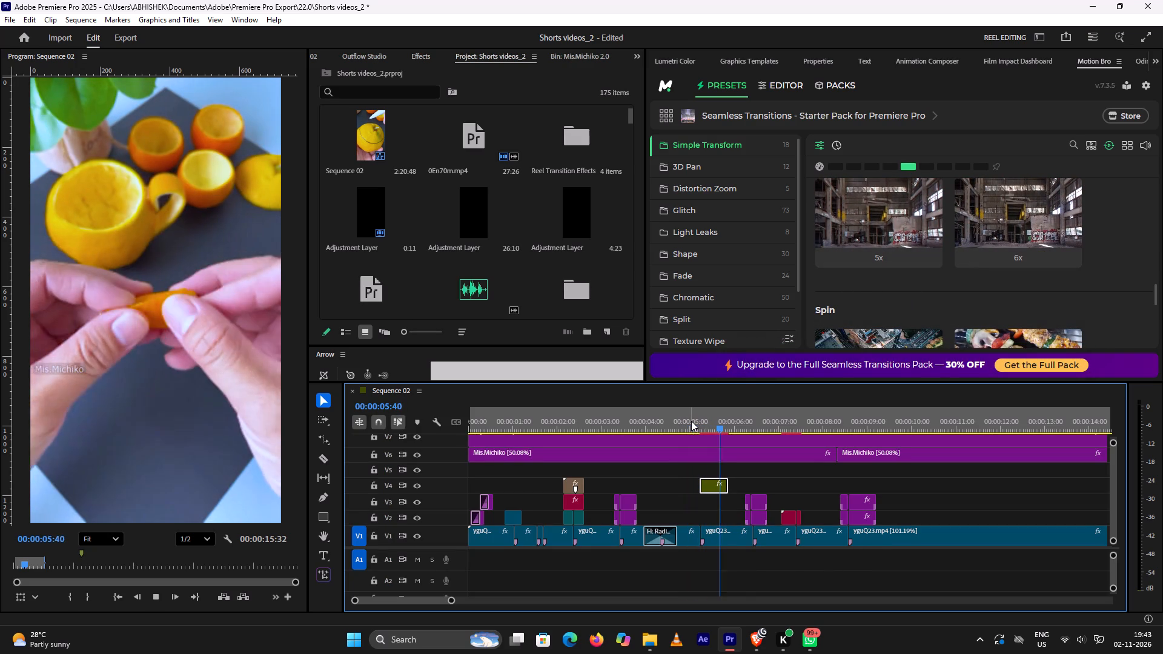
pyautogui.press('space')
pyautogui.click(691, 421)
pyautogui.press('space')
pyautogui.press('space')
pyautogui.click(691, 420)
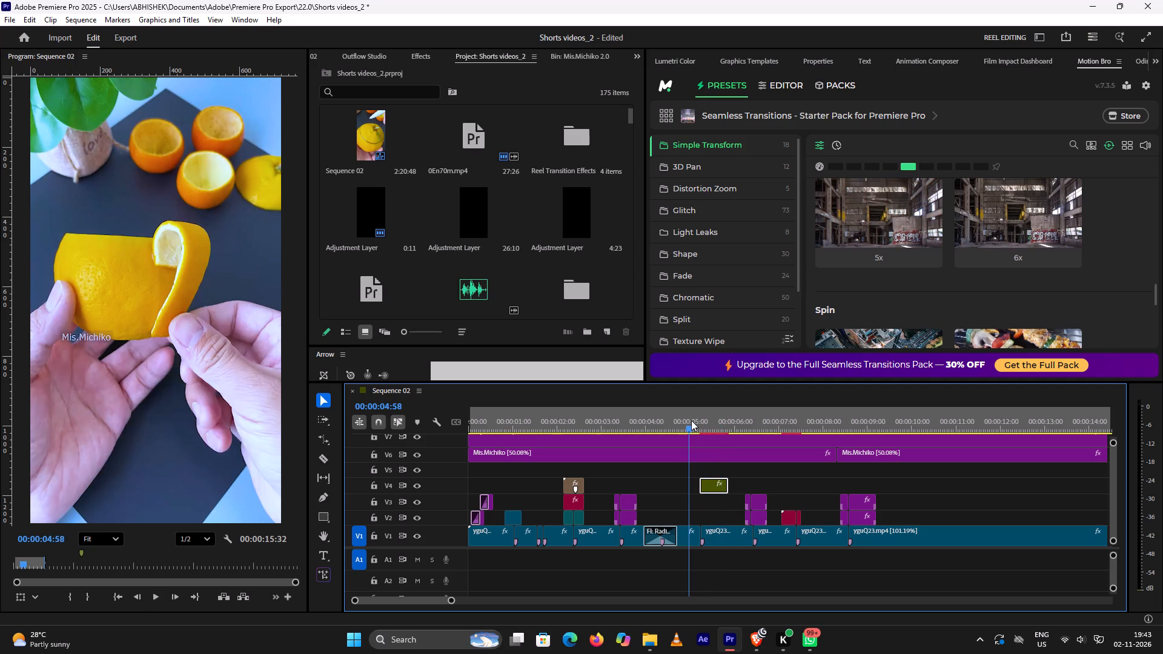
pyautogui.press('space')
pyautogui.press('space')
pyautogui.click(691, 420)
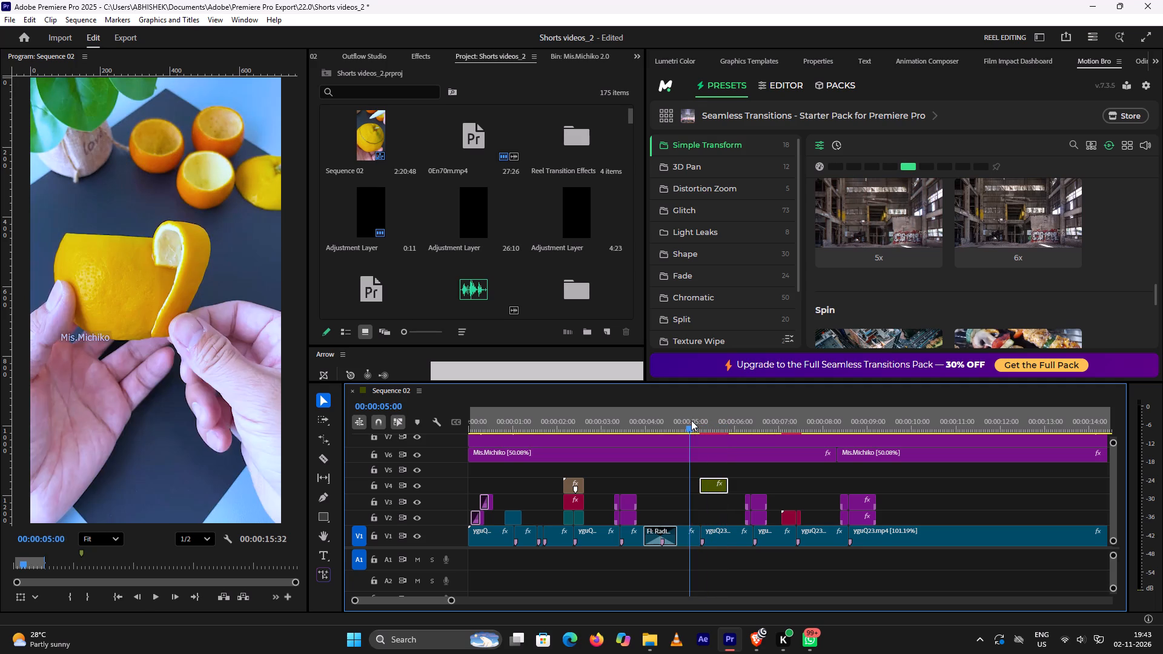
pyautogui.press('space')
pyautogui.press('space')
pyautogui.click(691, 420)
pyautogui.press('space')
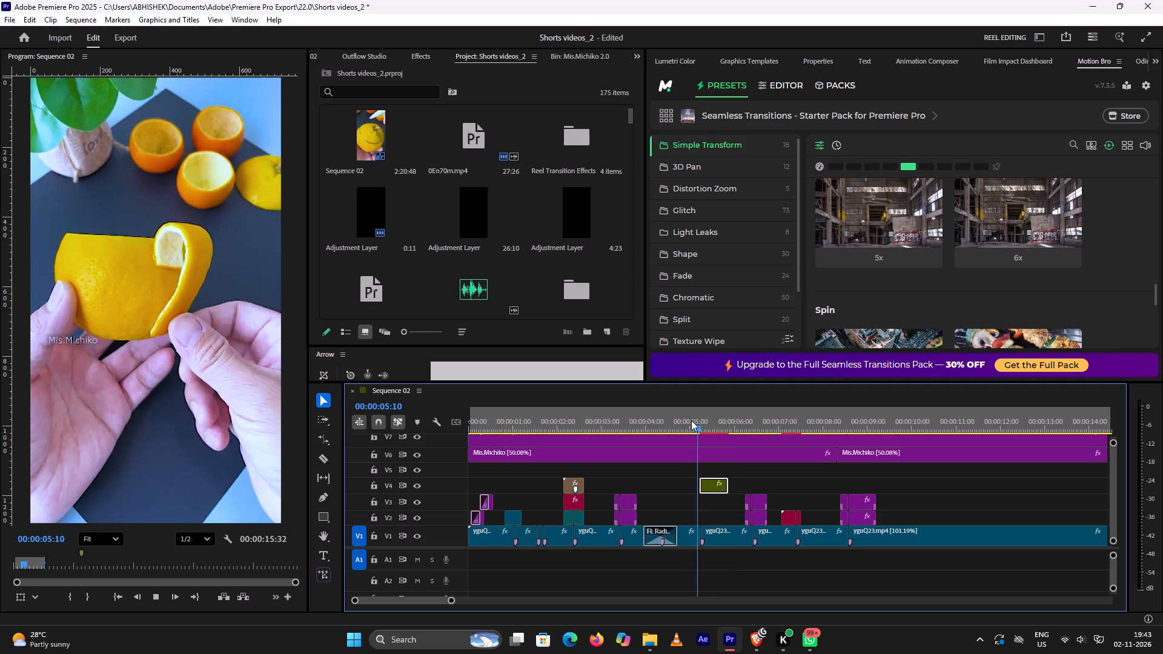
pyautogui.press('space')
pyautogui.click(691, 420)
pyautogui.press('space')
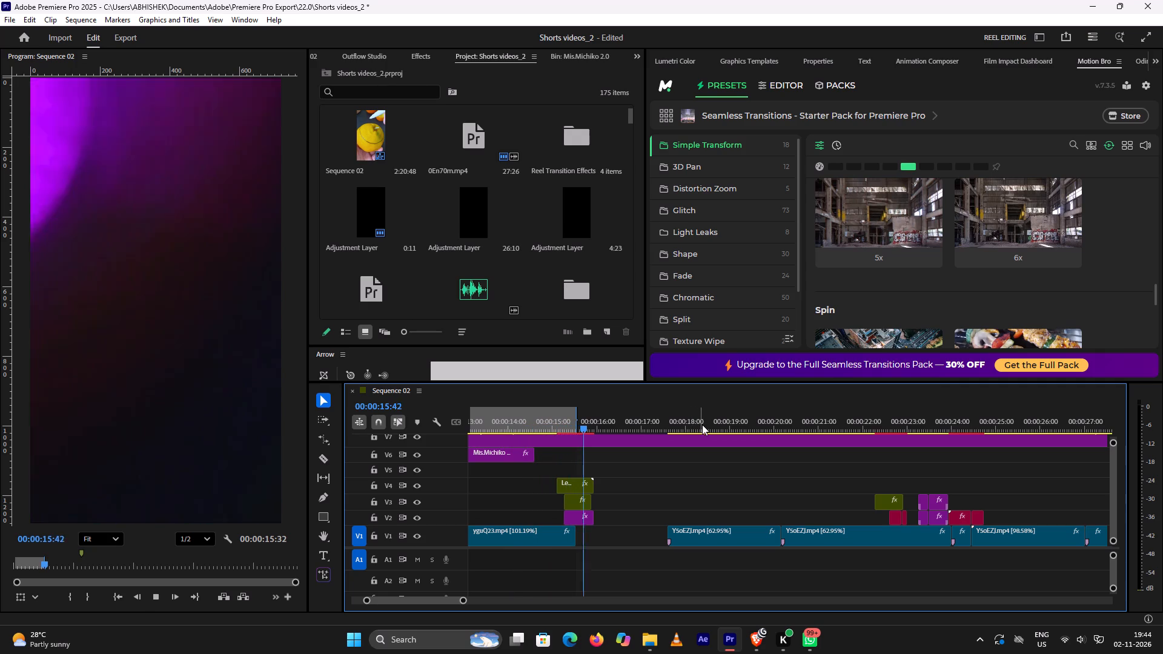
pyautogui.press('space')
# Replay the orange-peel short from 00:00:00:00 to about 00:00:14:42 and review all of its transitions.
pyautogui.keyDown('alt'); pyautogui.scroll(-9, 730, 429); pyautogui.keyUp('alt')
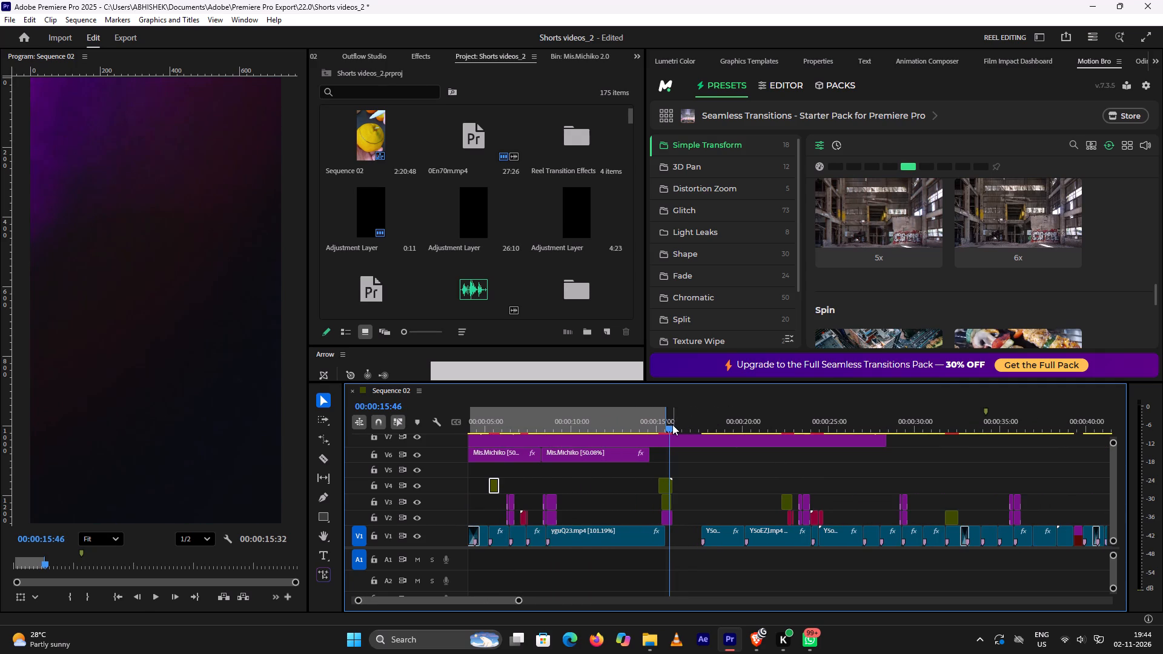
pyautogui.moveTo(671, 425); pyautogui.dragTo(421, 400)
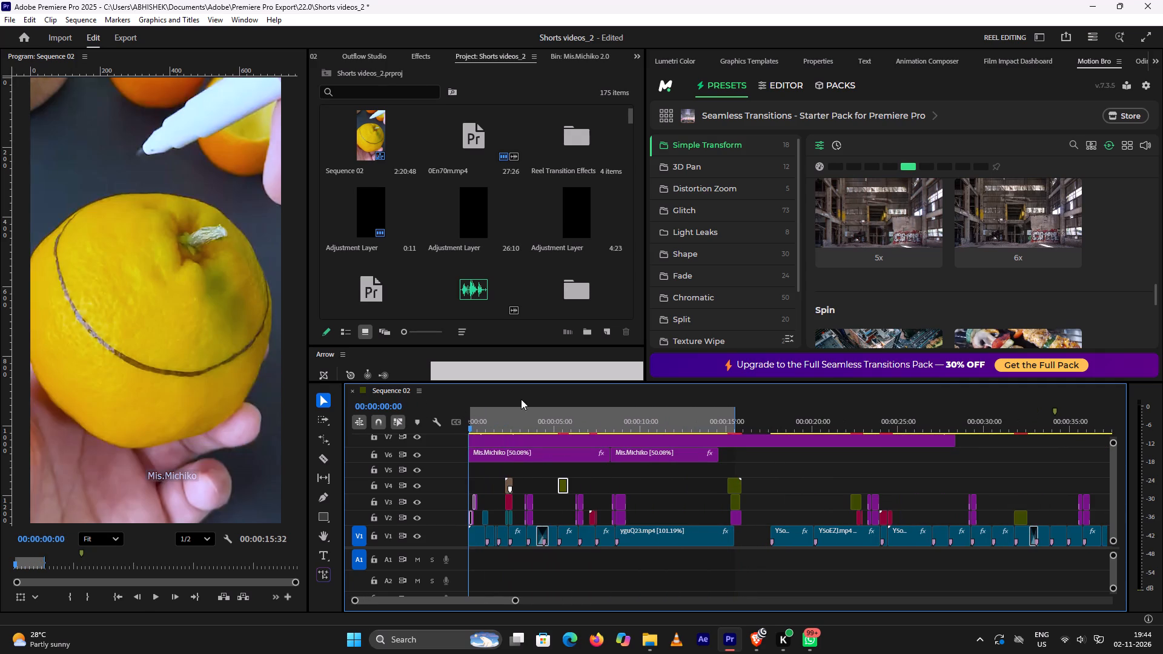
pyautogui.press('space')
pyautogui.press('space')
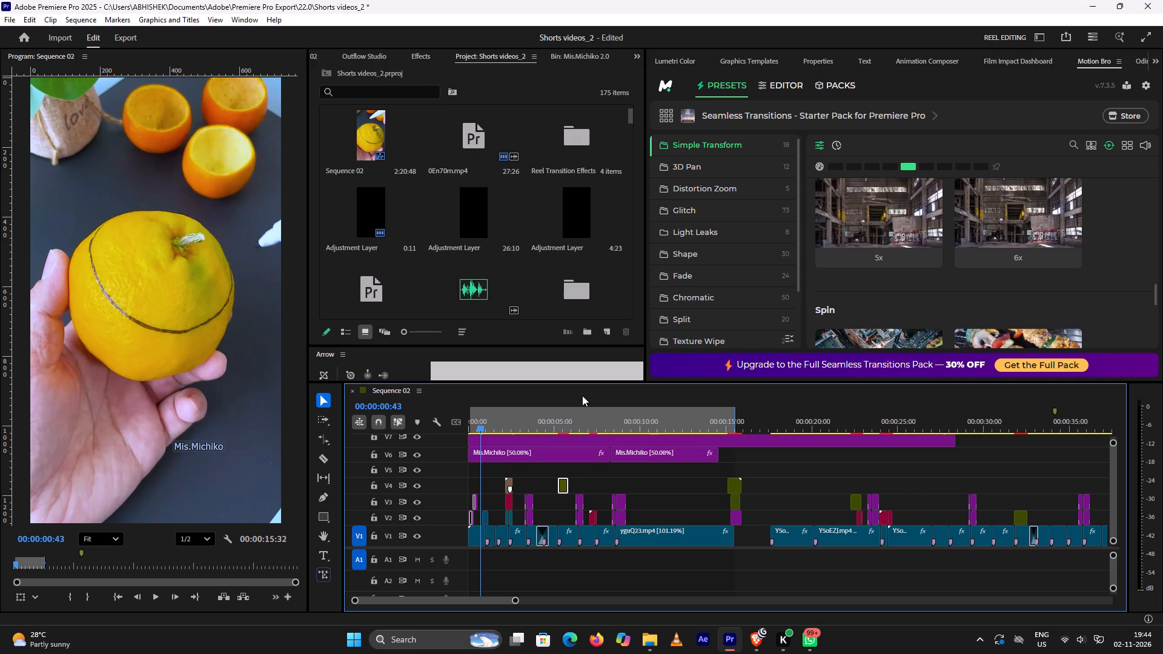
pyautogui.press('space')
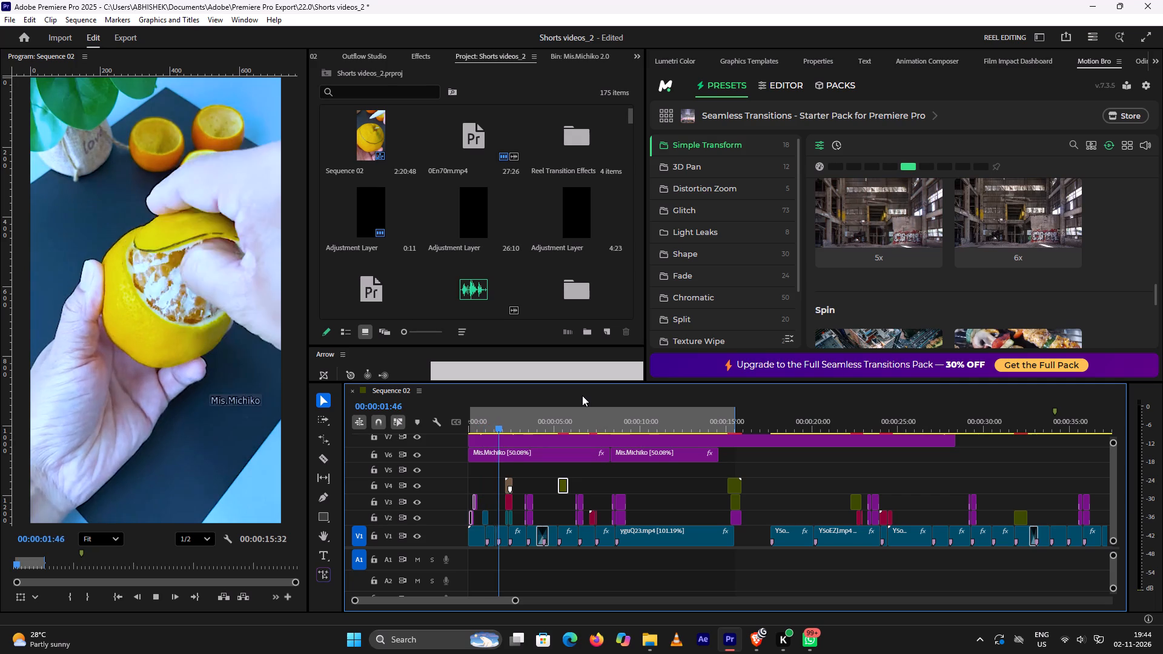
pyautogui.press('space')
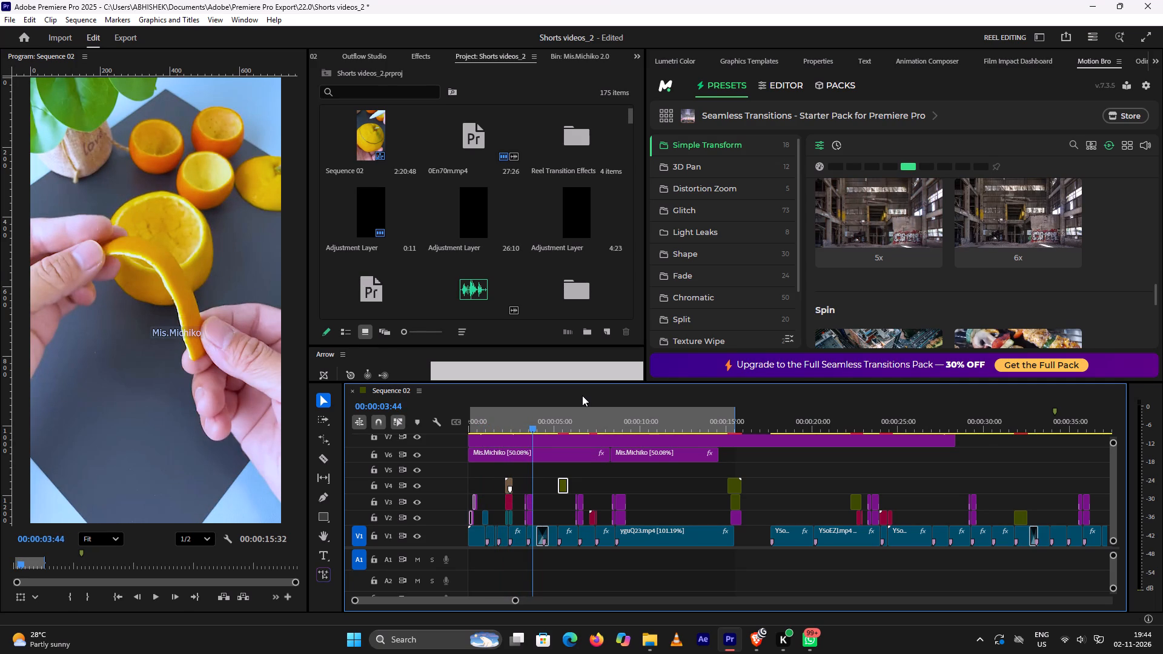
pyautogui.press('space')
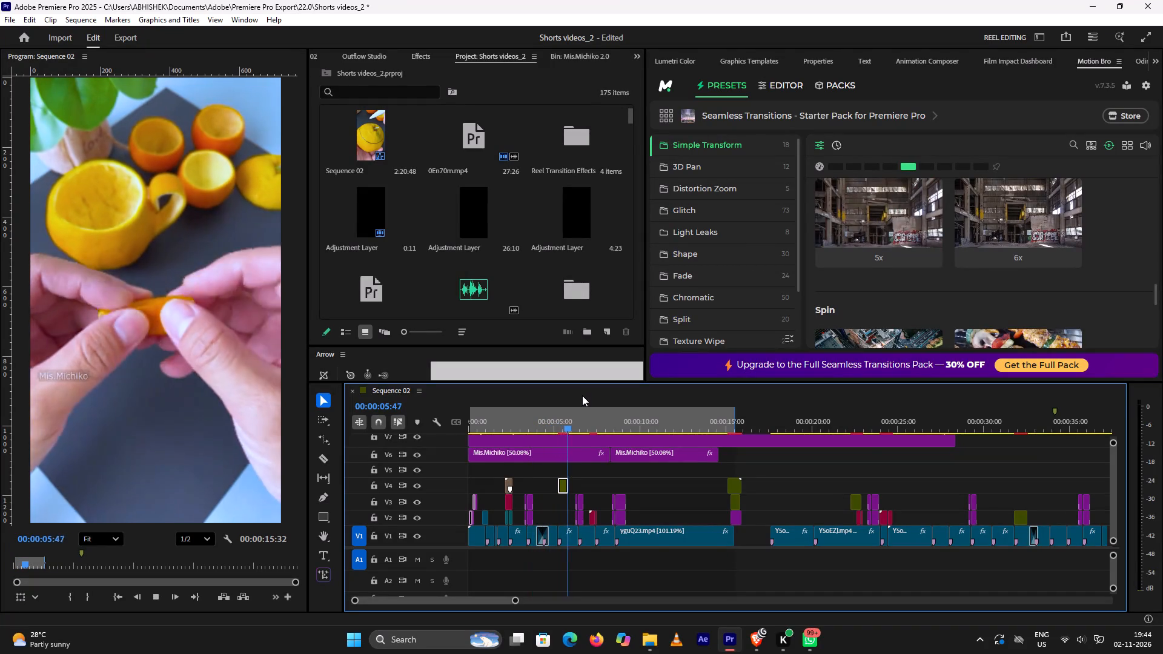
pyautogui.press('space')
pyautogui.press('space')
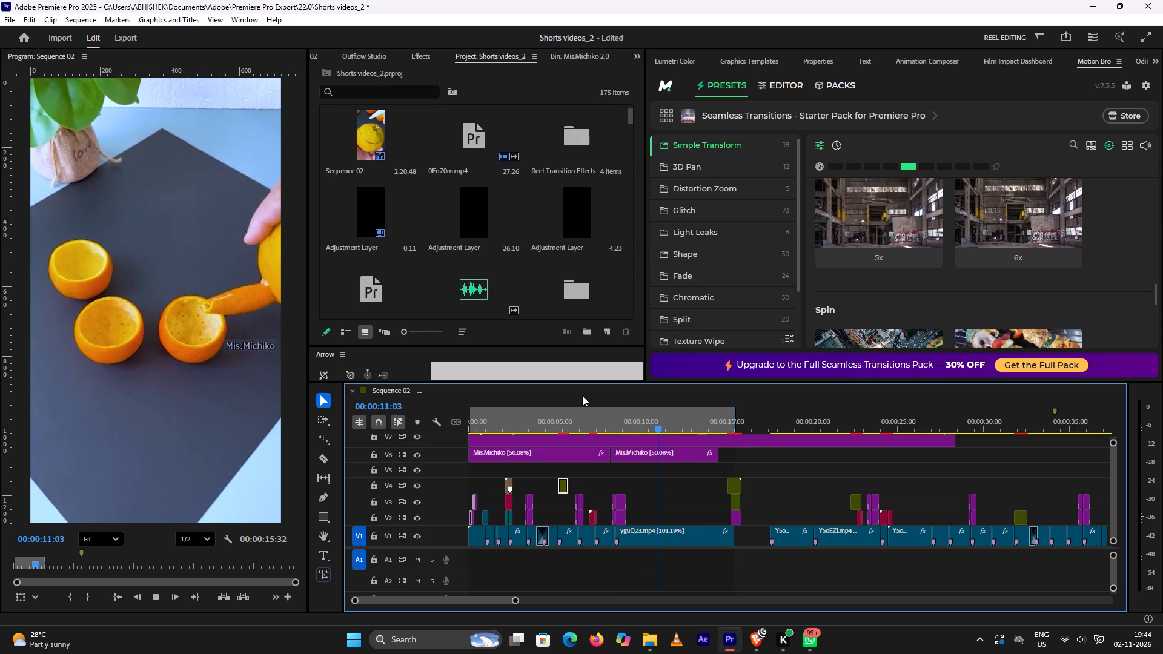
pyautogui.press('space')
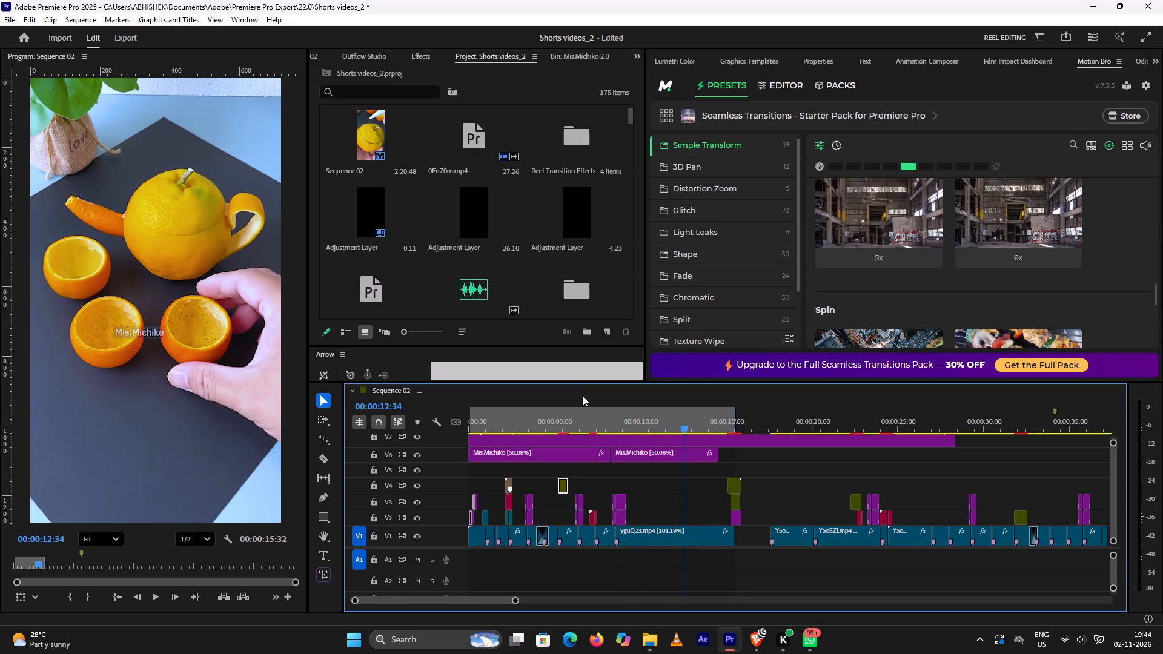
pyautogui.press('space')
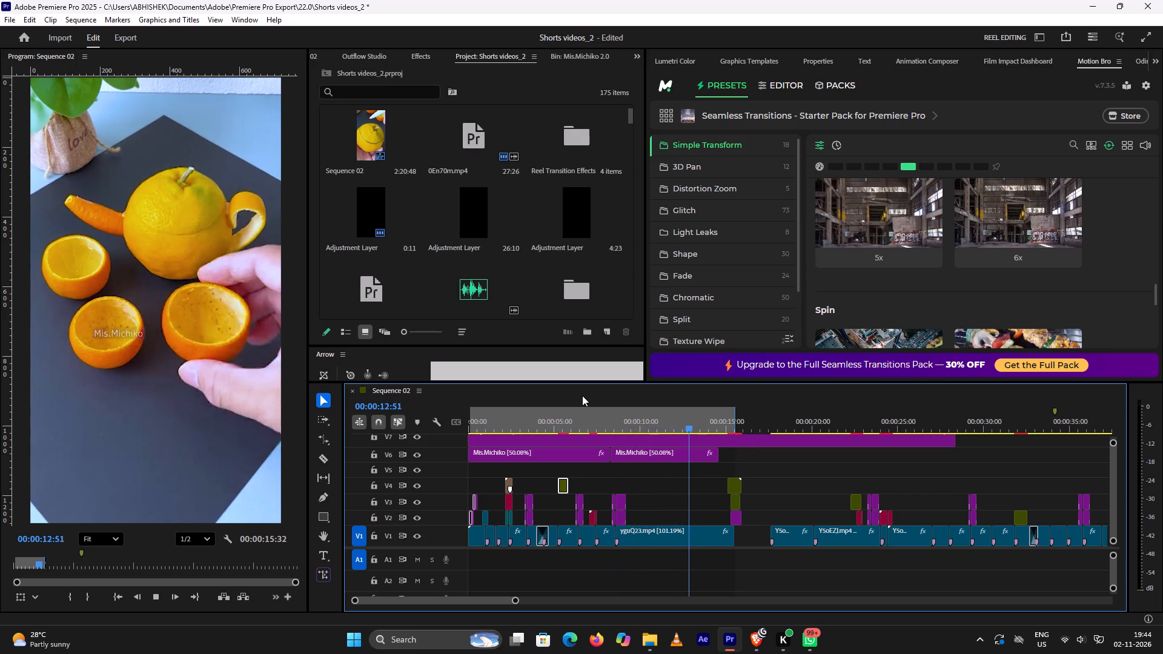
pyautogui.press('space')
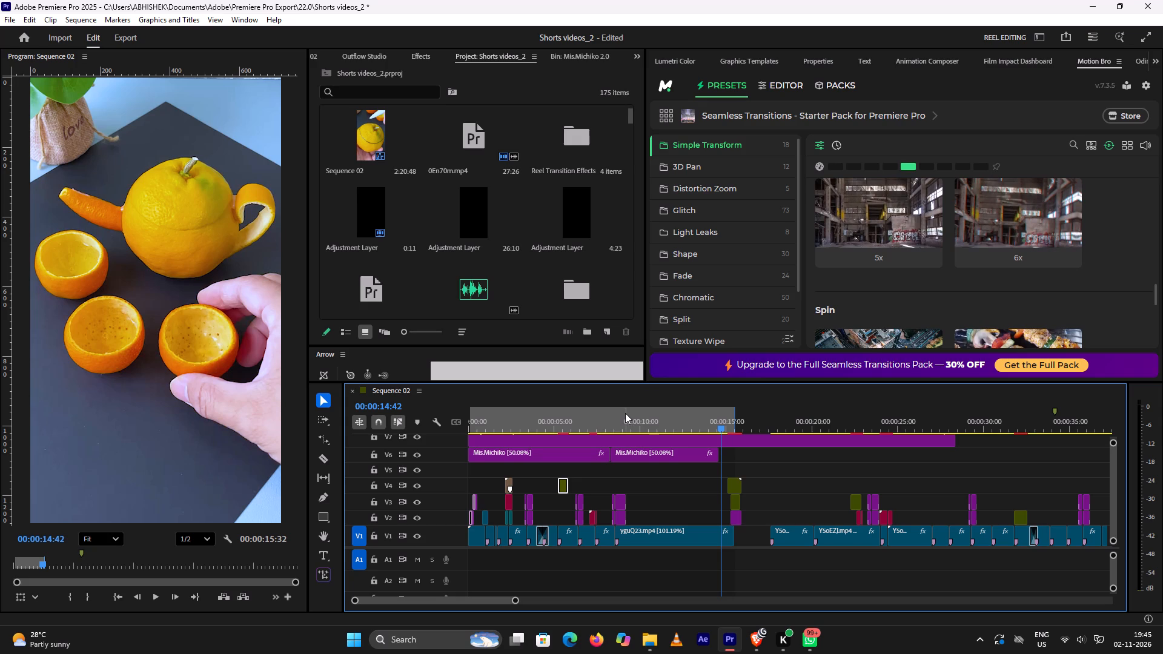
# Render the effects between the sequence's In and Out points and play the short through.
pyautogui.press('Return')
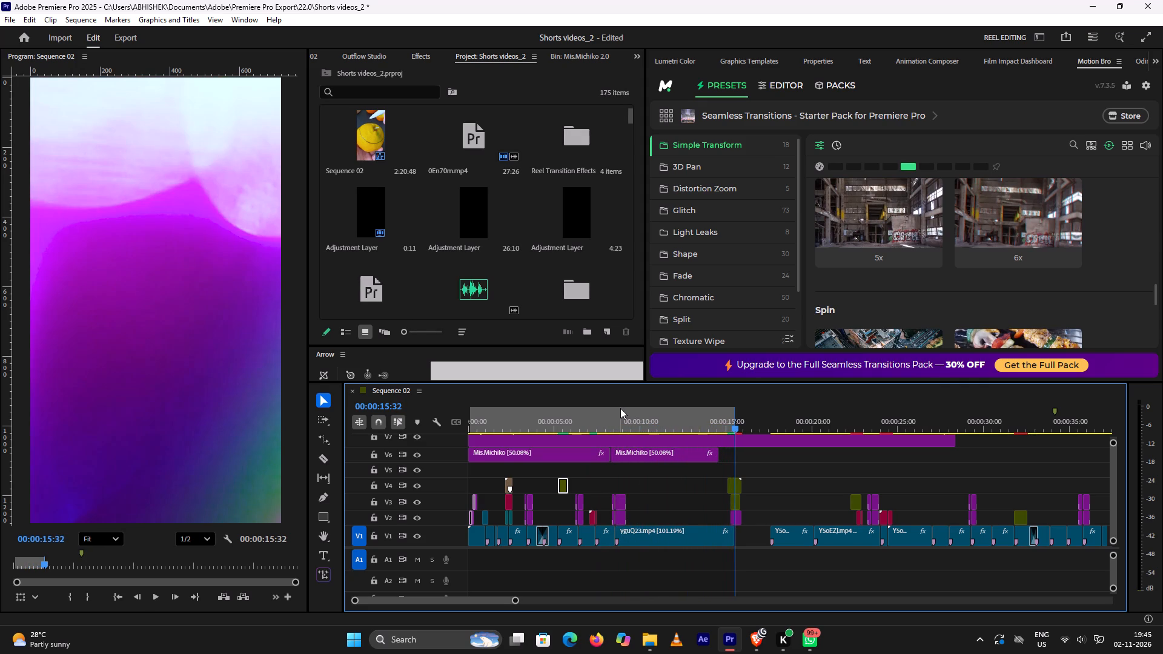
pyautogui.click(761, 643)
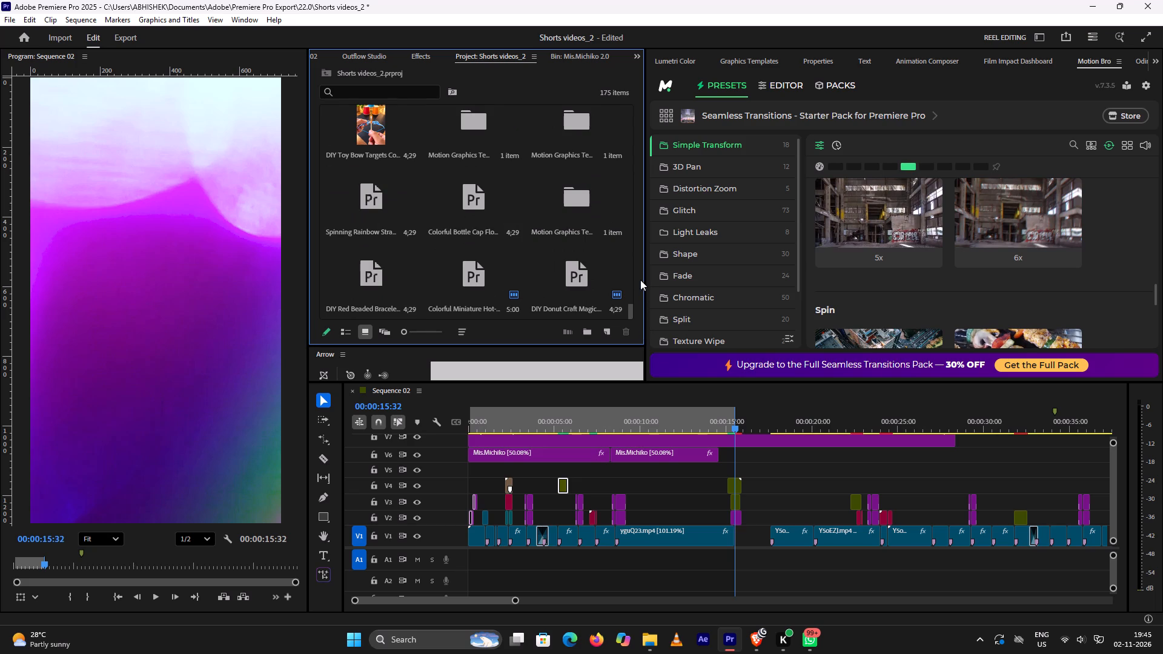
pyautogui.doubleClick(621, 276)
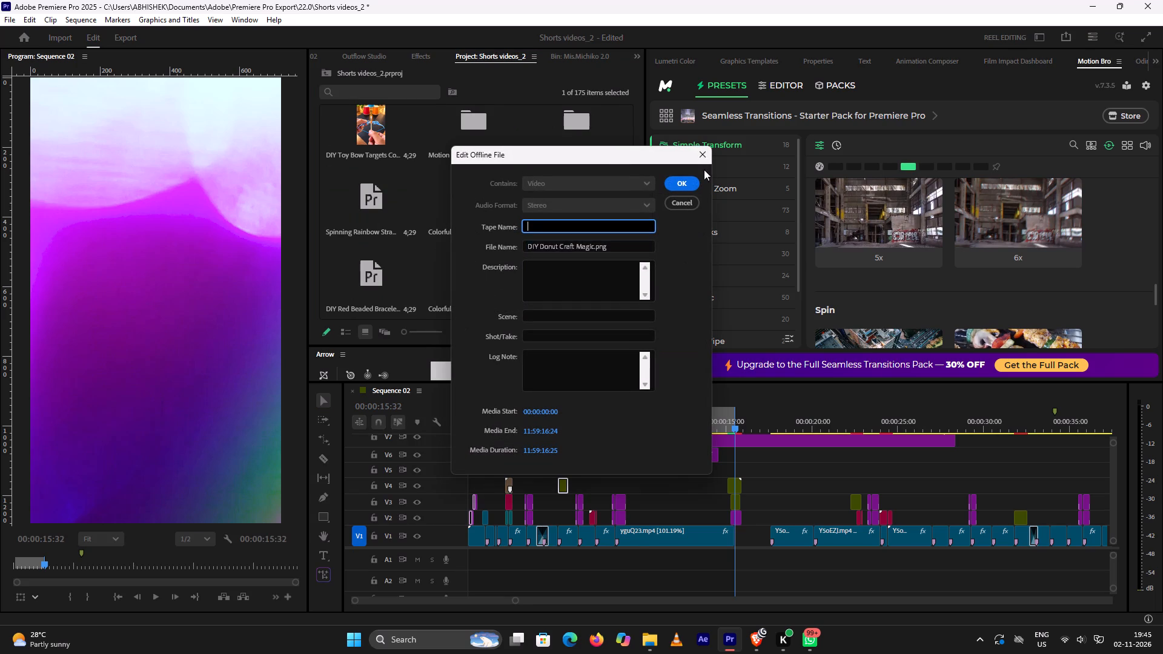
pyautogui.click(705, 153)
pyautogui.doubleClick(629, 202)
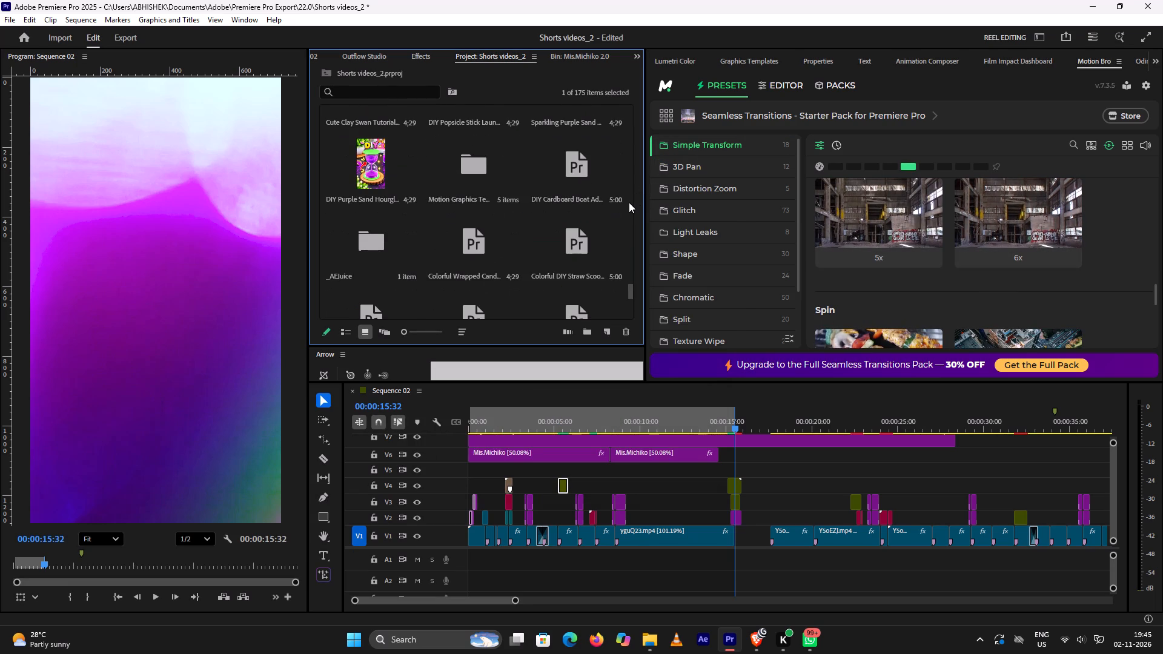
pyautogui.moveTo(631, 300); pyautogui.dragTo(629, 319)
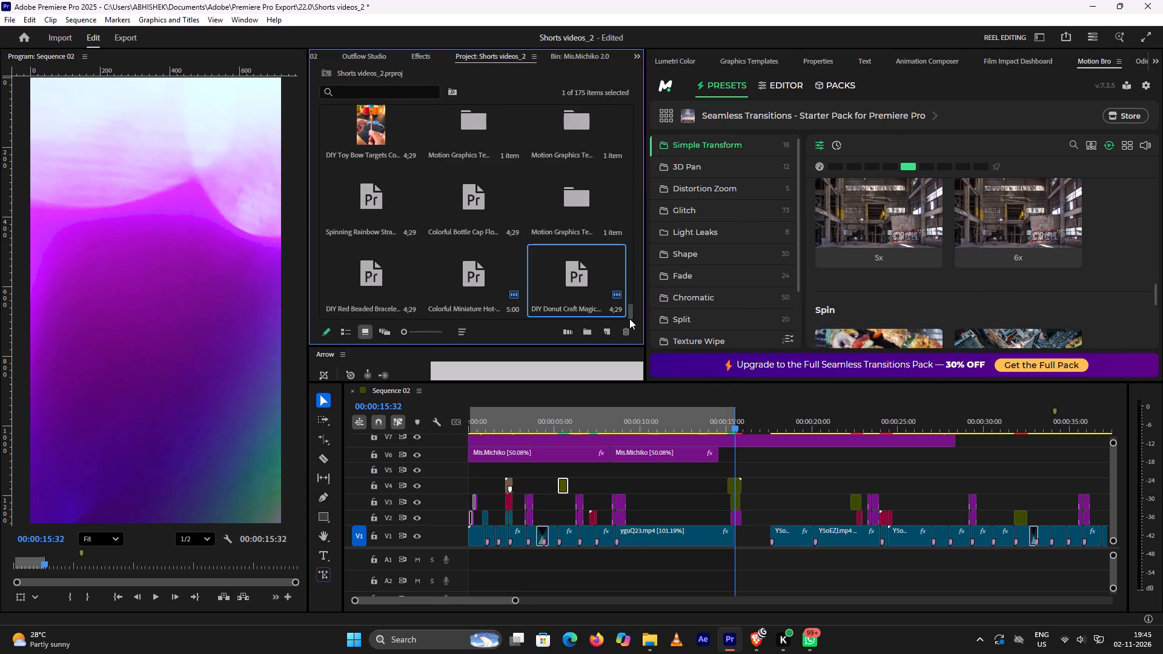
pyautogui.moveTo(629, 319); pyautogui.dragTo(629, 331)
pyautogui.scroll(-5, 628, 275)
pyautogui.doubleClick(629, 240)
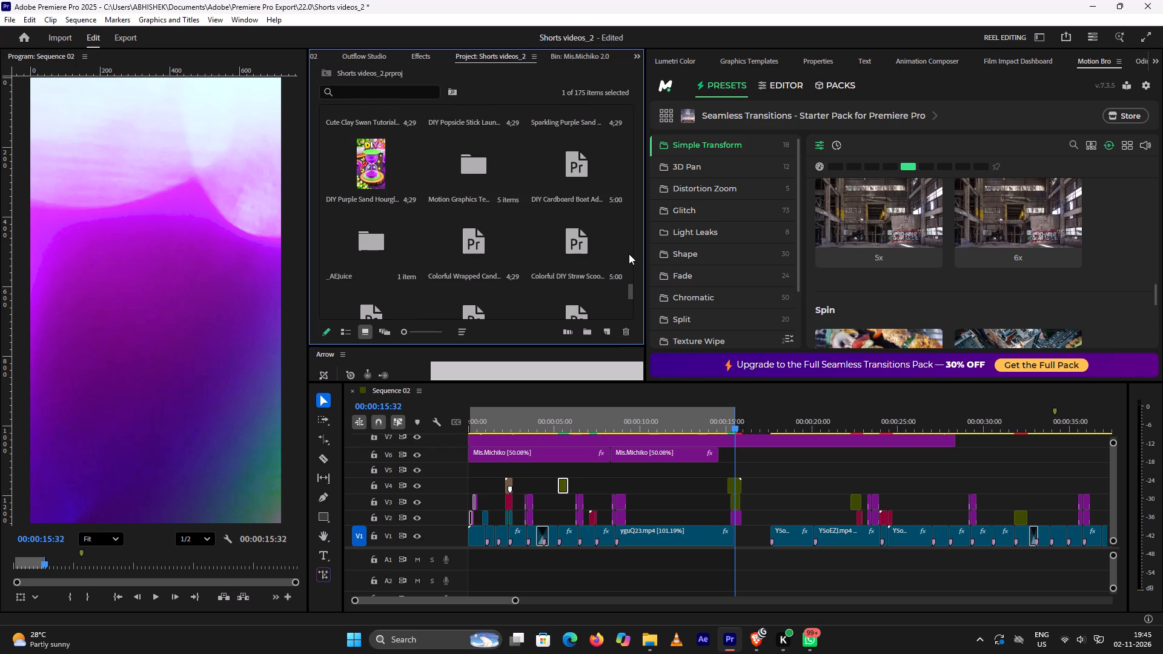
pyautogui.doubleClick(625, 314)
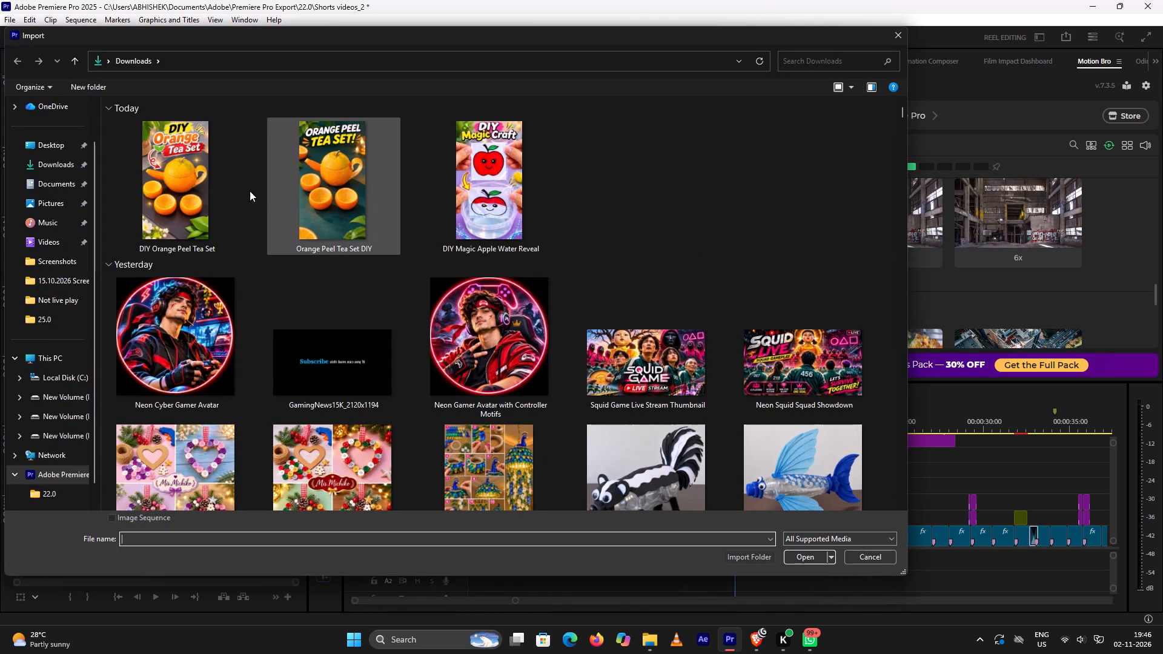
pyautogui.doubleClick(203, 188)
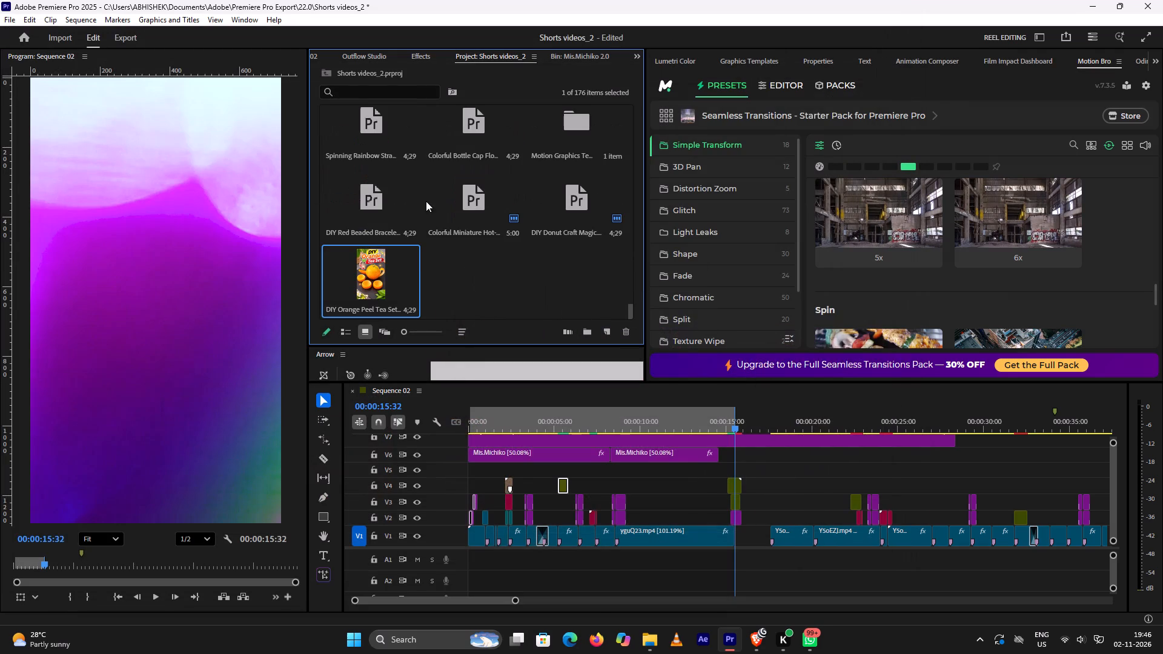
# Place the DIY Orange Peel Tea Set image on V5 at about 00:00:16:46 and trim its end to about 00:00:18:08.
pyautogui.click(379, 279)
pyautogui.moveTo(379, 278); pyautogui.dragTo(770, 479)
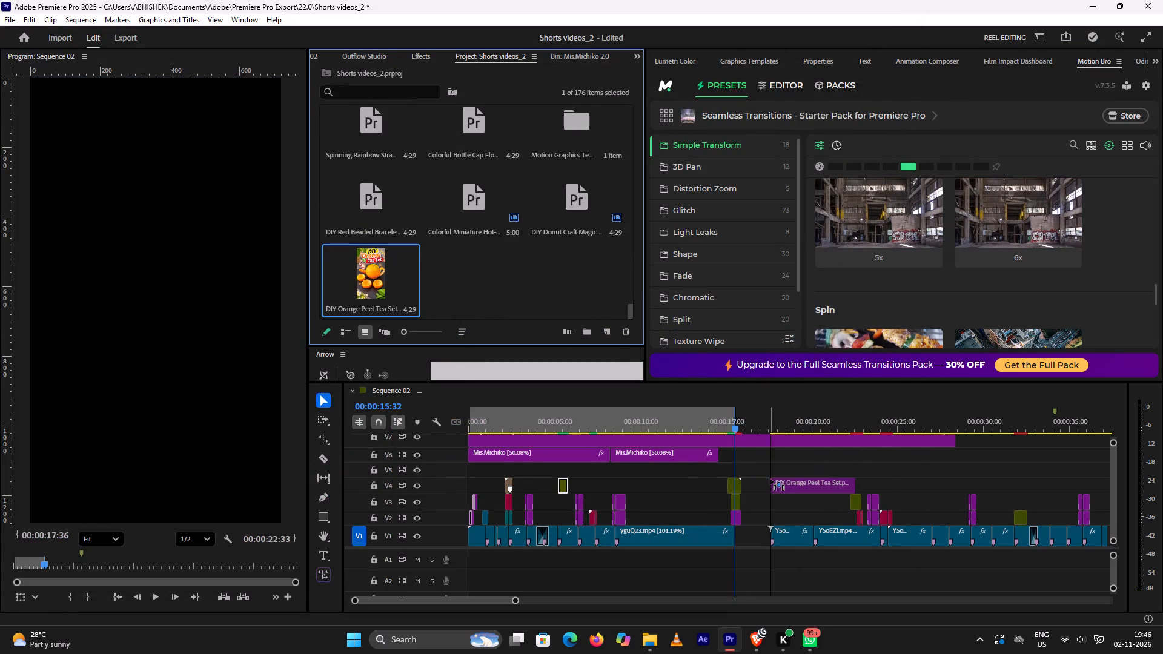
pyautogui.moveTo(770, 479); pyautogui.dragTo(757, 466)
pyautogui.moveTo(840, 470); pyautogui.dragTo(815, 472)
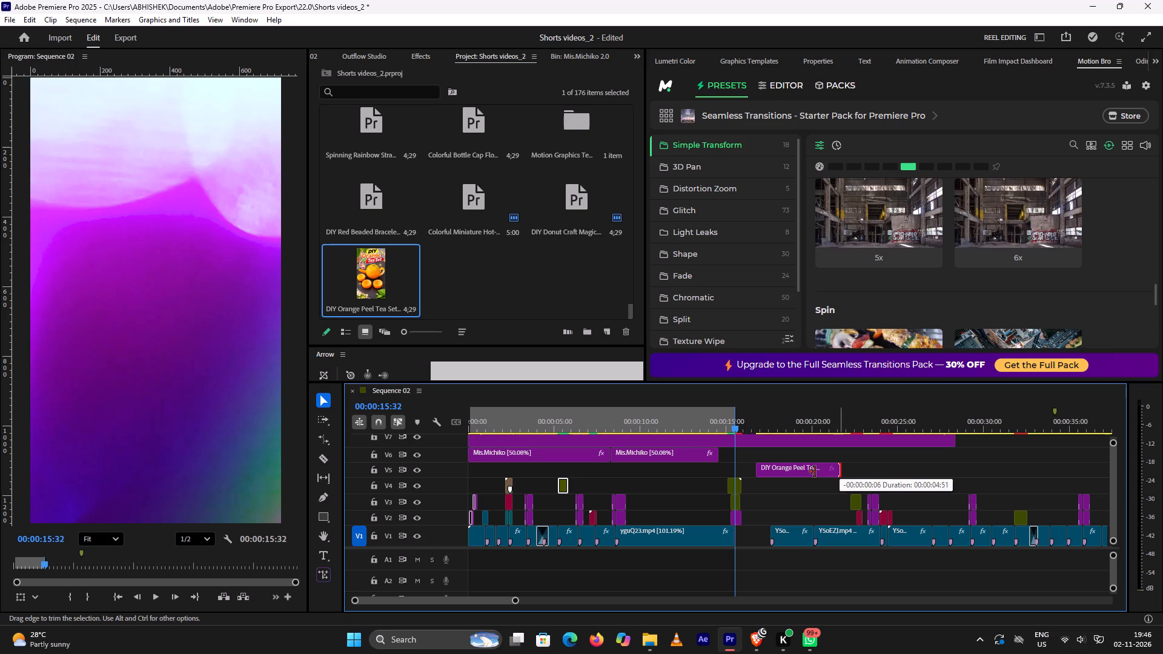
pyautogui.moveTo(815, 472); pyautogui.dragTo(783, 478)
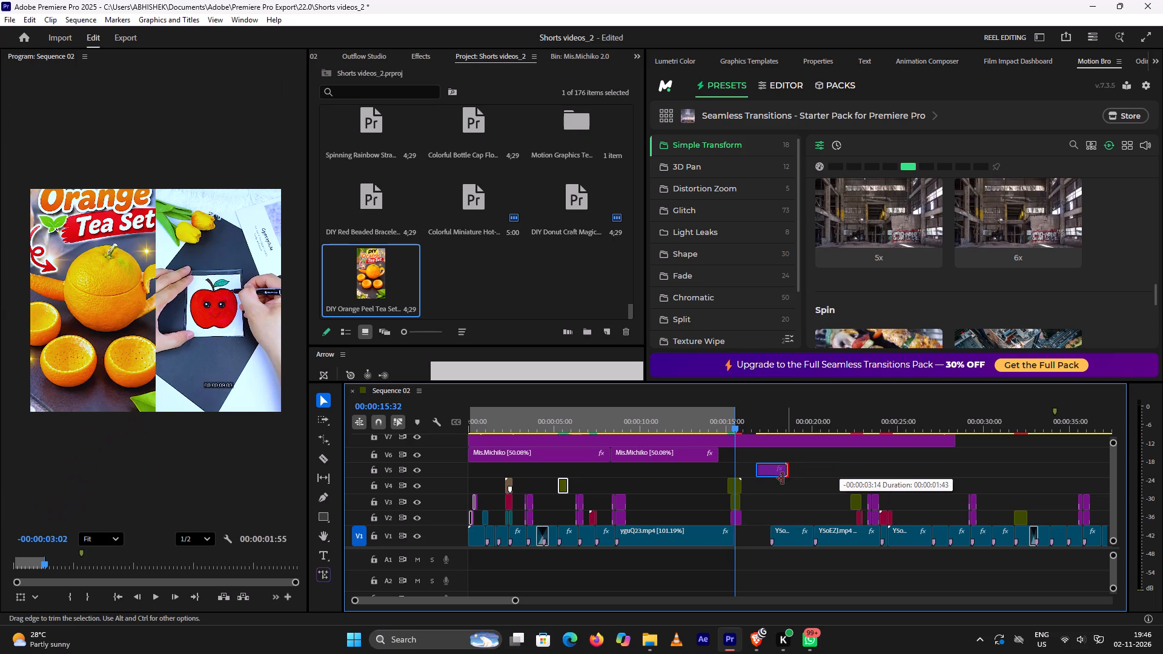
pyautogui.moveTo(783, 478); pyautogui.dragTo(779, 481)
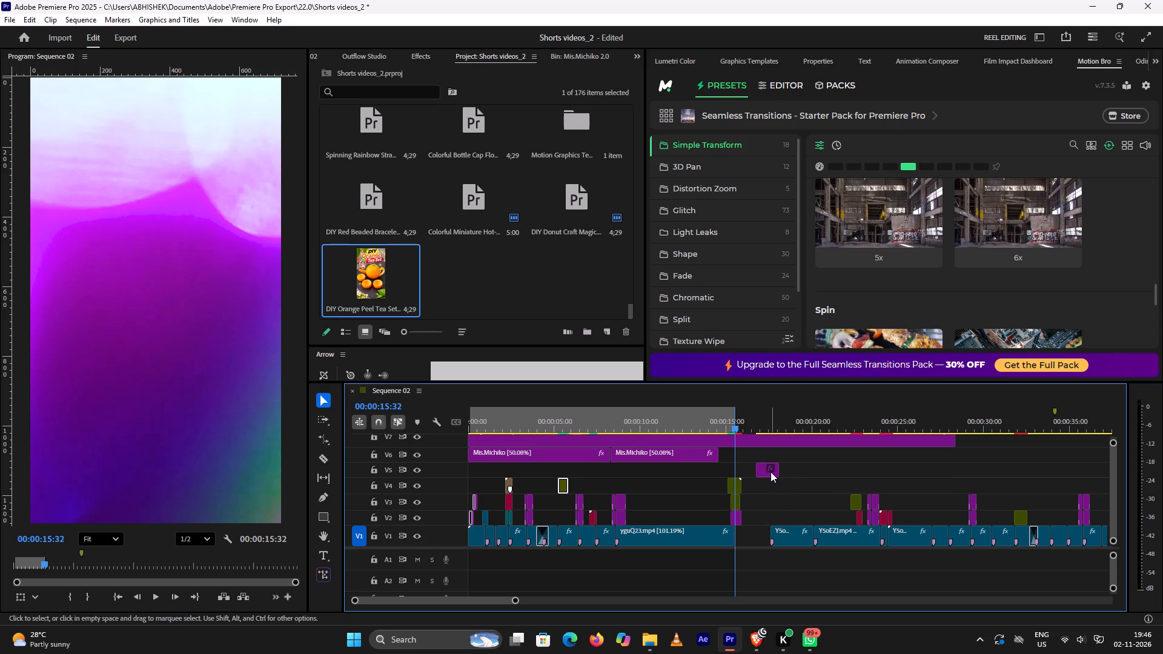
# Move the trimmed tea set image onto V1 at 00:00:15:32, directly after the last yguQ23.mp4 clip.
pyautogui.moveTo(770, 470); pyautogui.dragTo(754, 525)
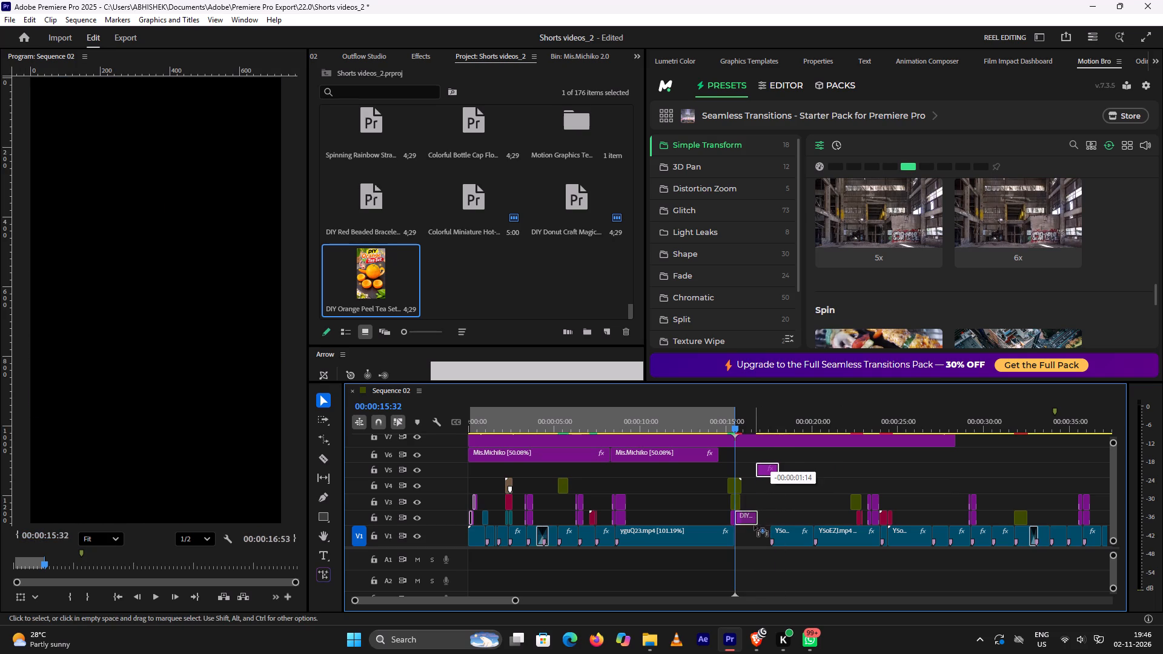
pyautogui.moveTo(754, 525); pyautogui.dragTo(761, 534)
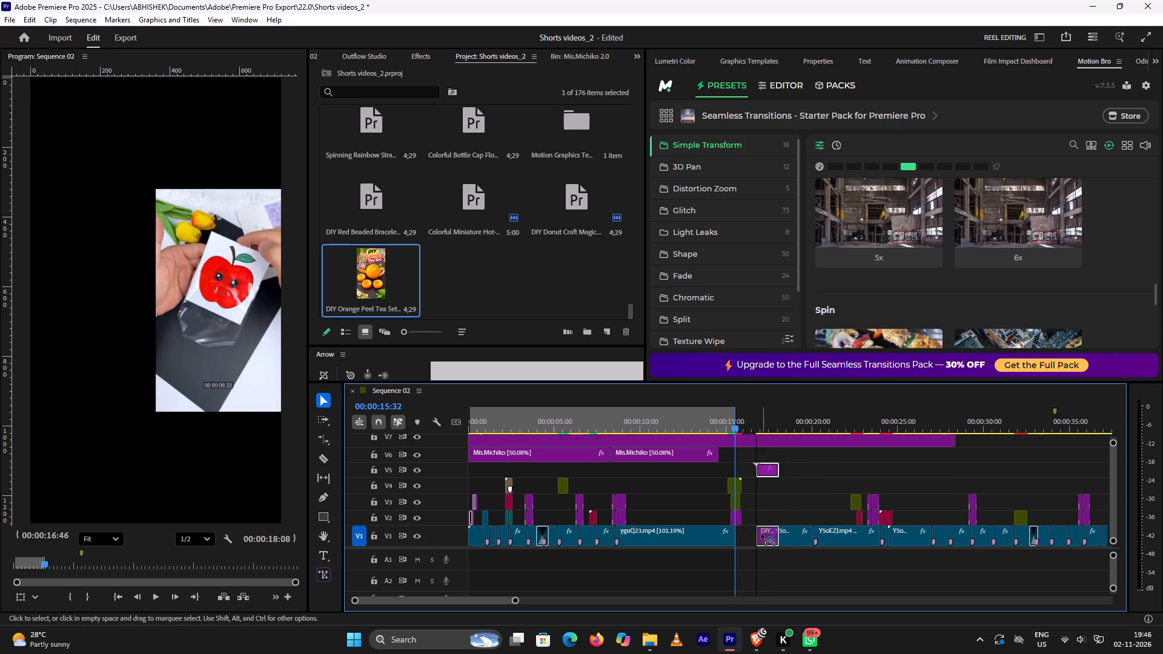
pyautogui.moveTo(761, 534); pyautogui.dragTo(754, 537)
pyautogui.scroll(4, 770, 488)
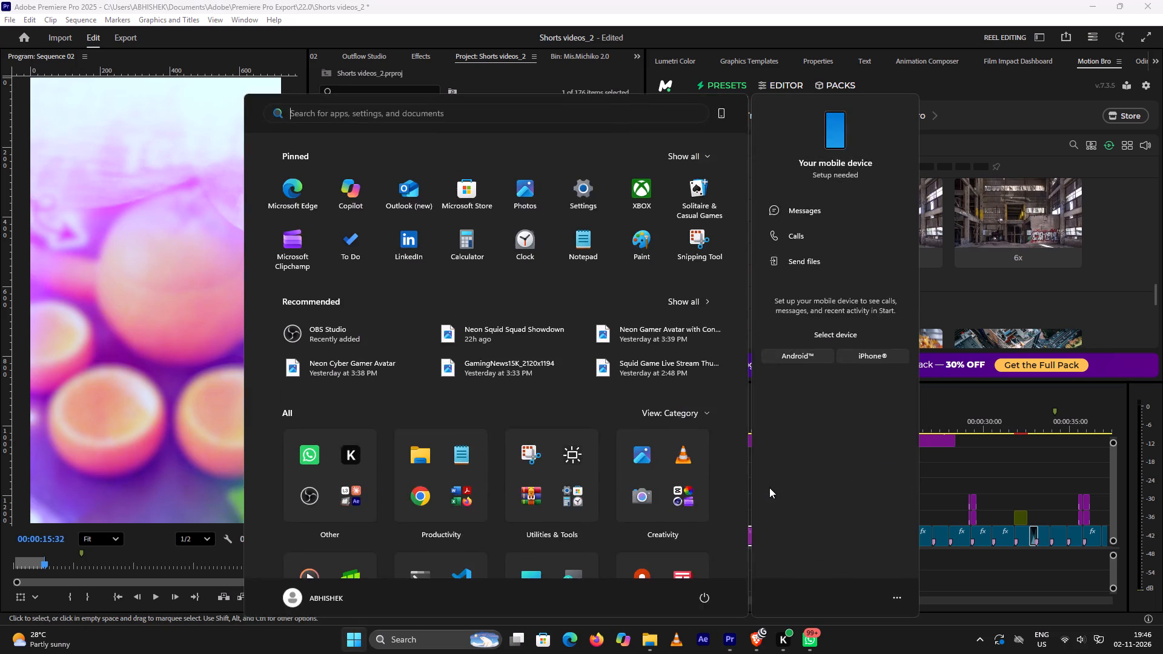
# Undo the tea set image's move and place it again on V1 at 00:00:15:32, directly after the last yguQ23.mp4 clip.
pyautogui.keyDown('alt'); pyautogui.scroll(13, 767, 487); pyautogui.keyUp('alt')
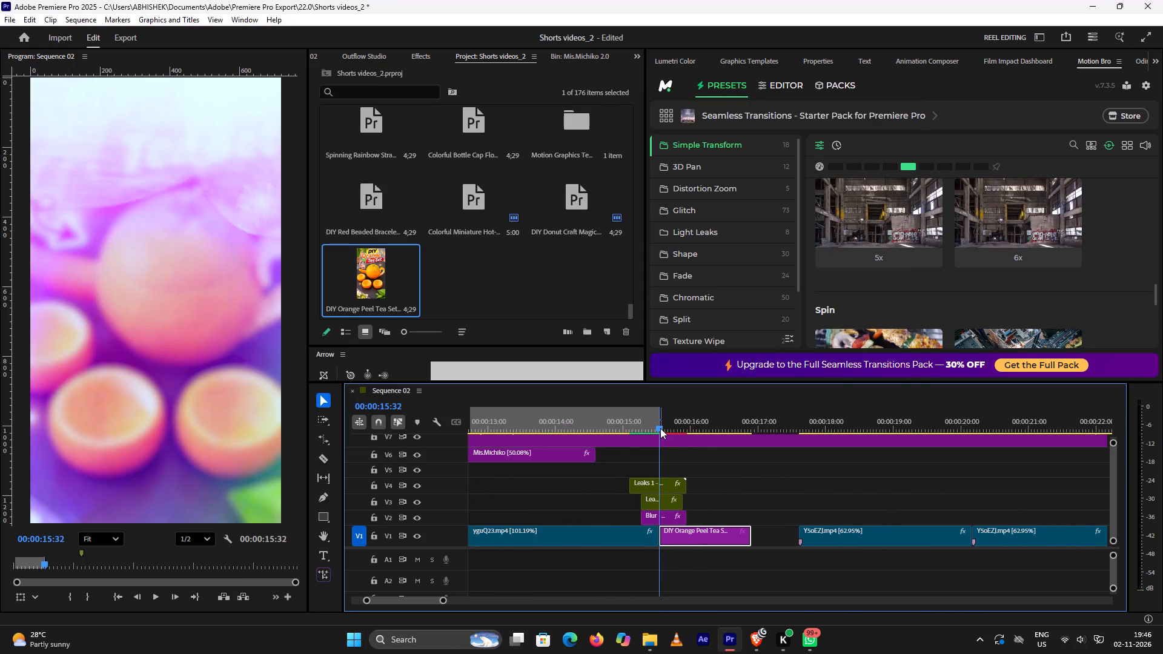
pyautogui.moveTo(660, 428); pyautogui.dragTo(623, 434)
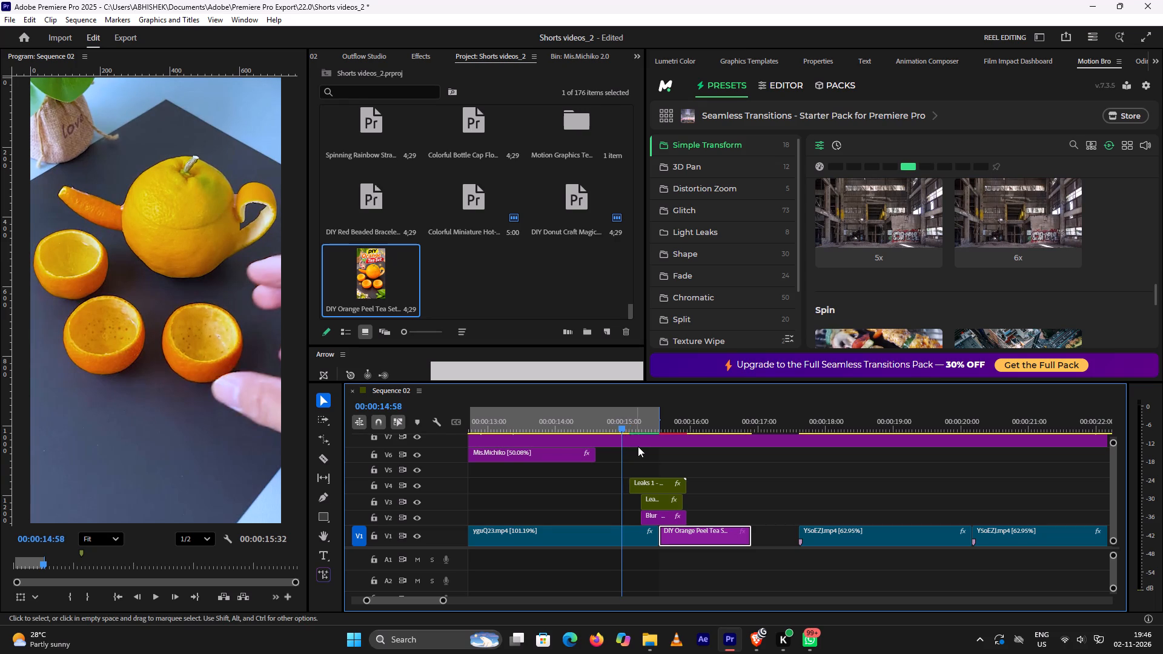
pyautogui.hotkey('ctrl', 'z')
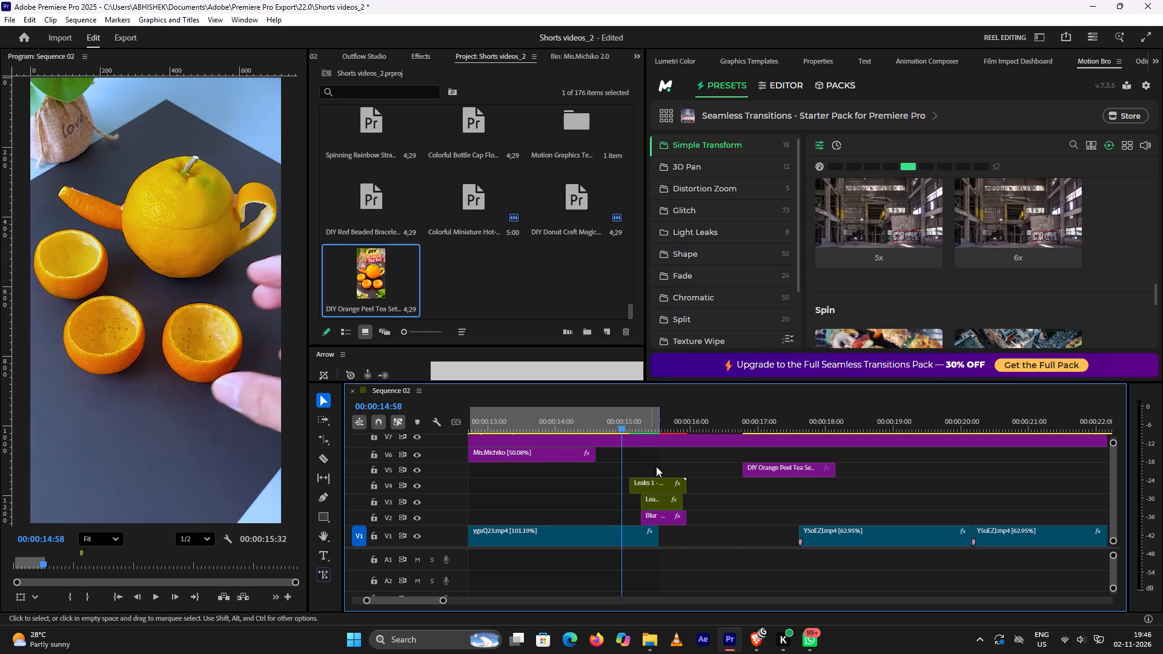
pyautogui.moveTo(770, 464); pyautogui.dragTo(729, 507)
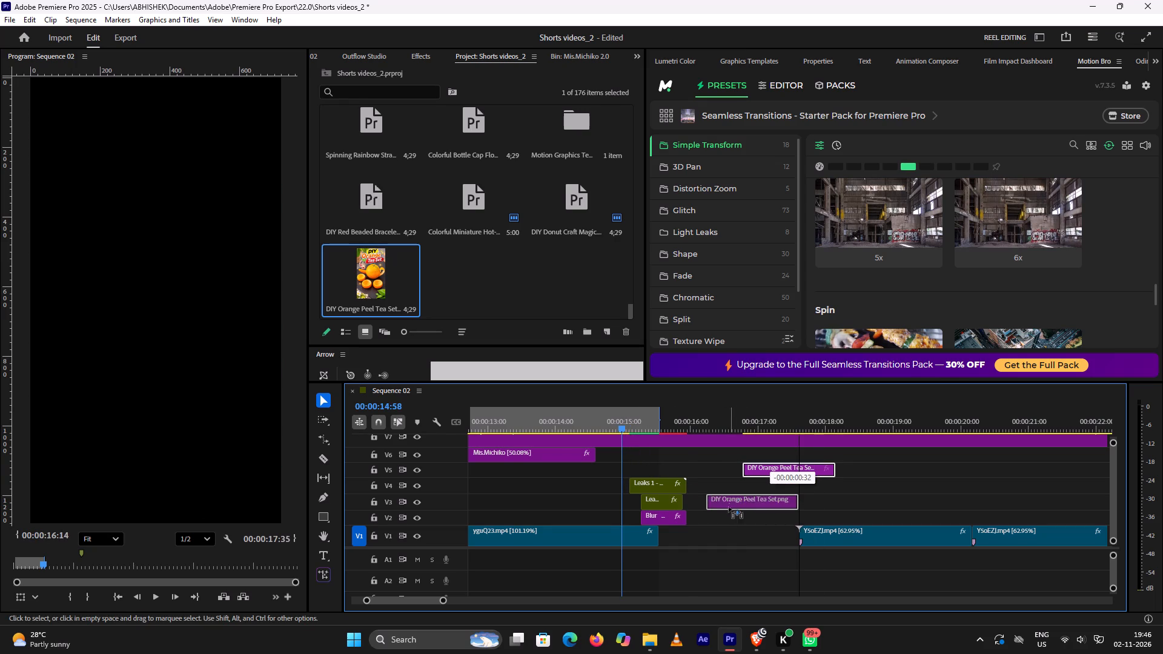
pyautogui.moveTo(729, 507); pyautogui.dragTo(689, 547)
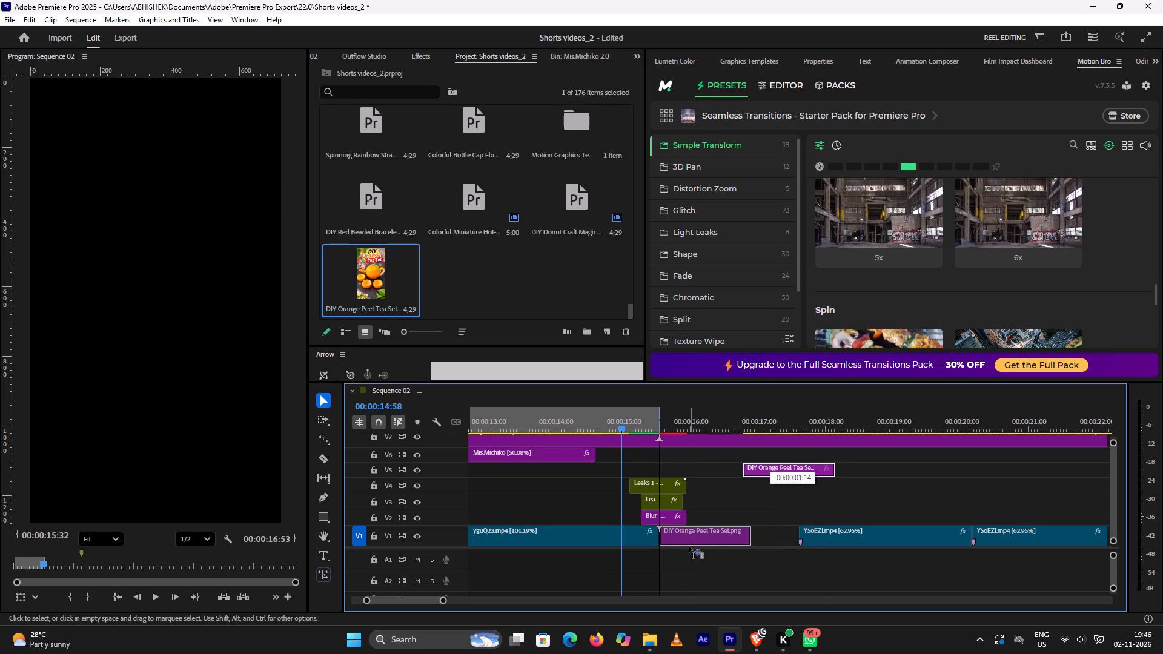
pyautogui.moveTo(689, 547); pyautogui.dragTo(690, 547)
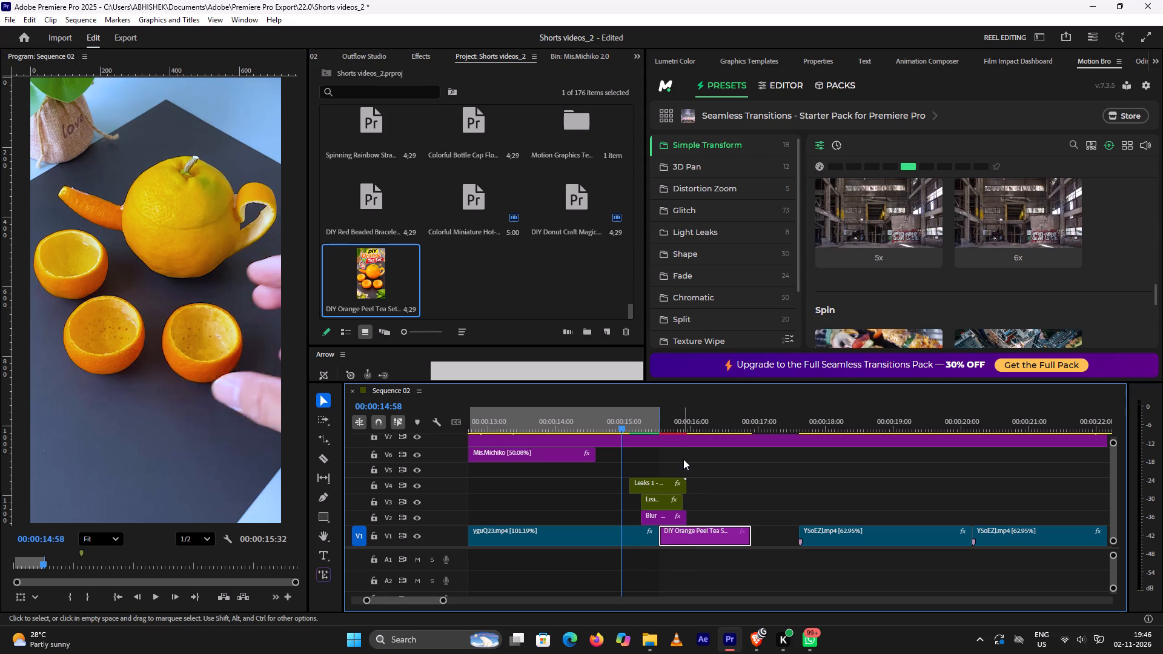
# Play the transition from the last yguQ23.mp4 clip into the tea set image several times, starting from about 00:00:14:58.
pyautogui.press('space')
pyautogui.press('space')
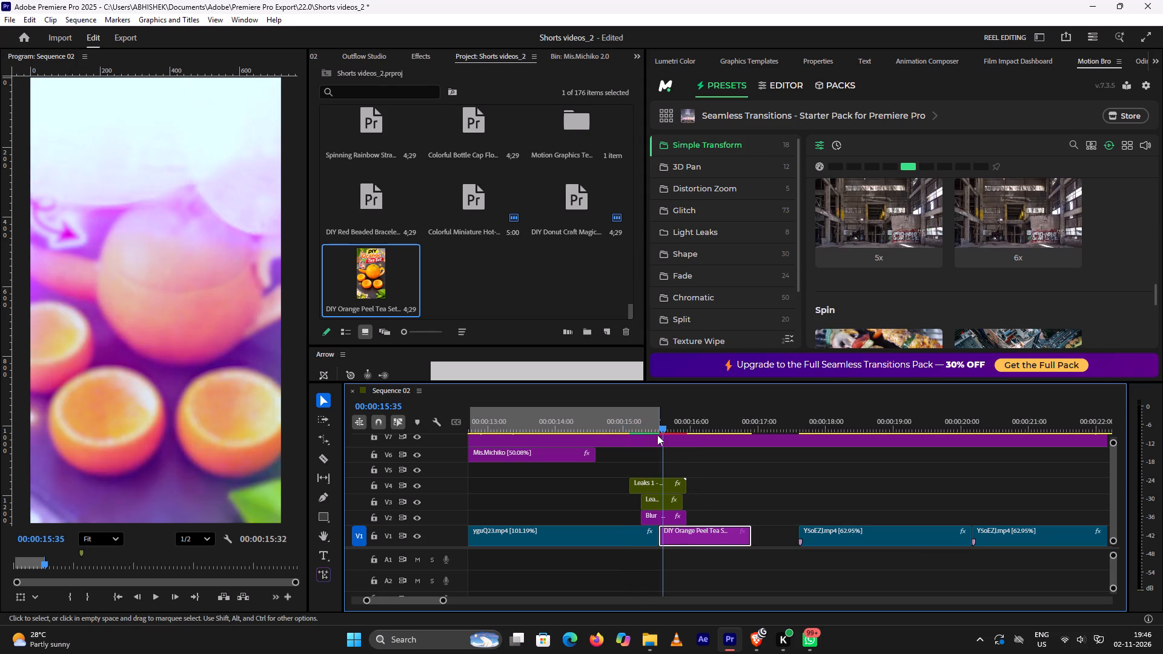
pyautogui.click(623, 425)
pyautogui.press('space')
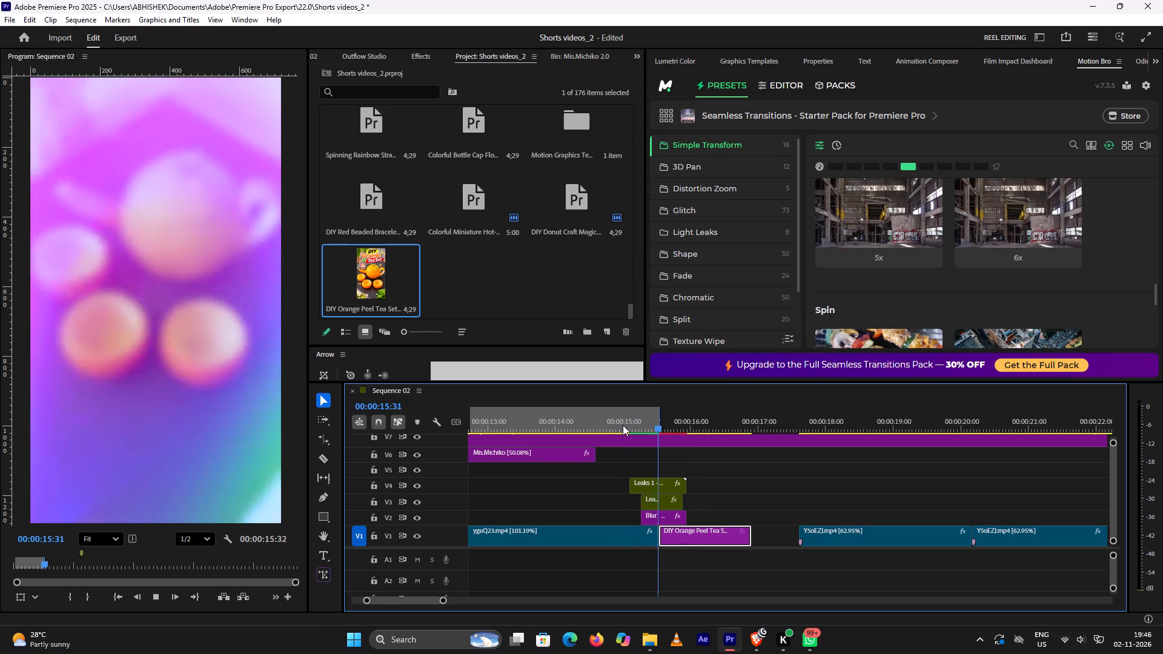
pyautogui.press('space')
pyautogui.click(623, 425)
pyautogui.press('space')
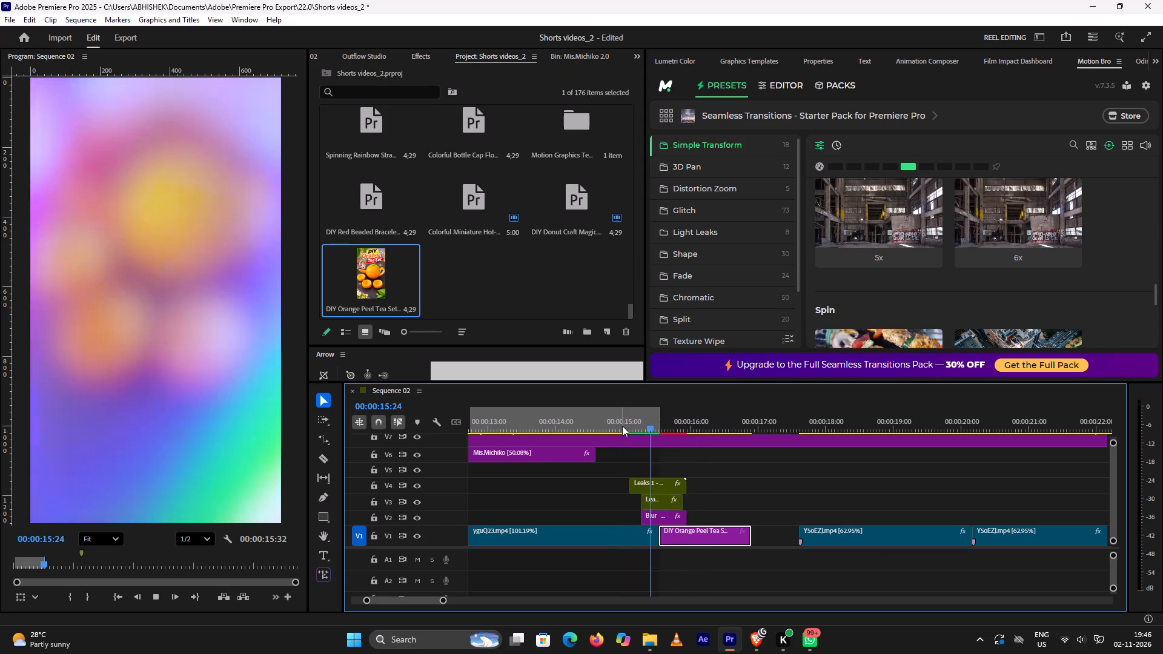
pyautogui.press('space')
# Scale the tea set image on V1 to fill the frame using Outflow Studio's Fill frame tool.
pyautogui.click(723, 535)
pyautogui.click(695, 417)
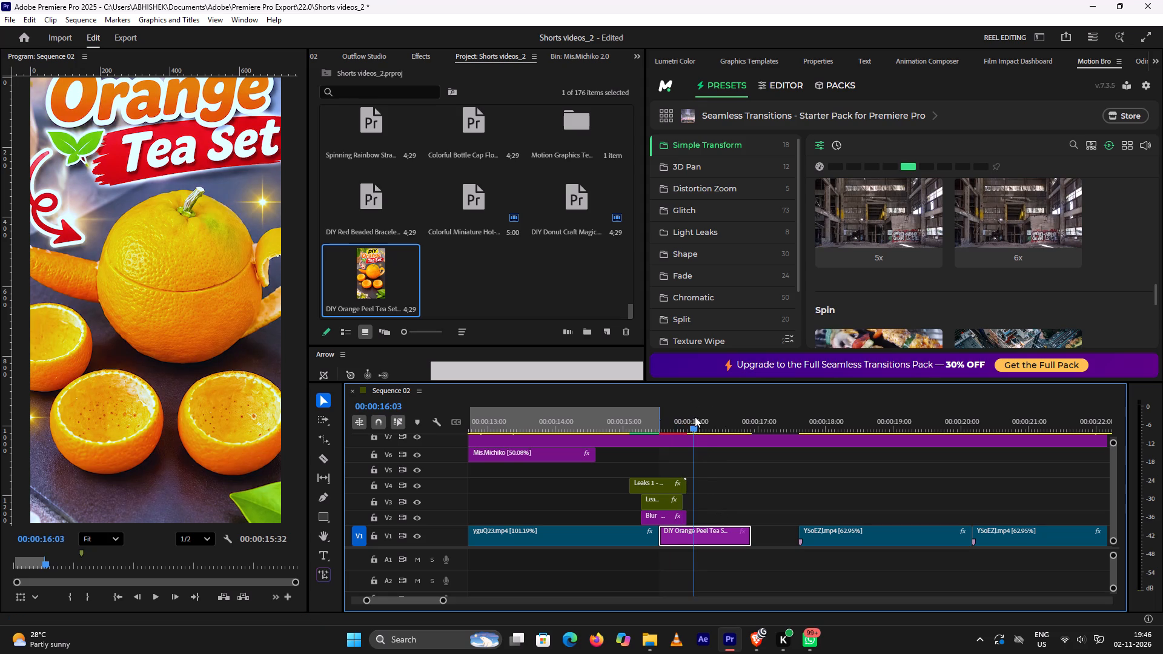
pyautogui.click(362, 58)
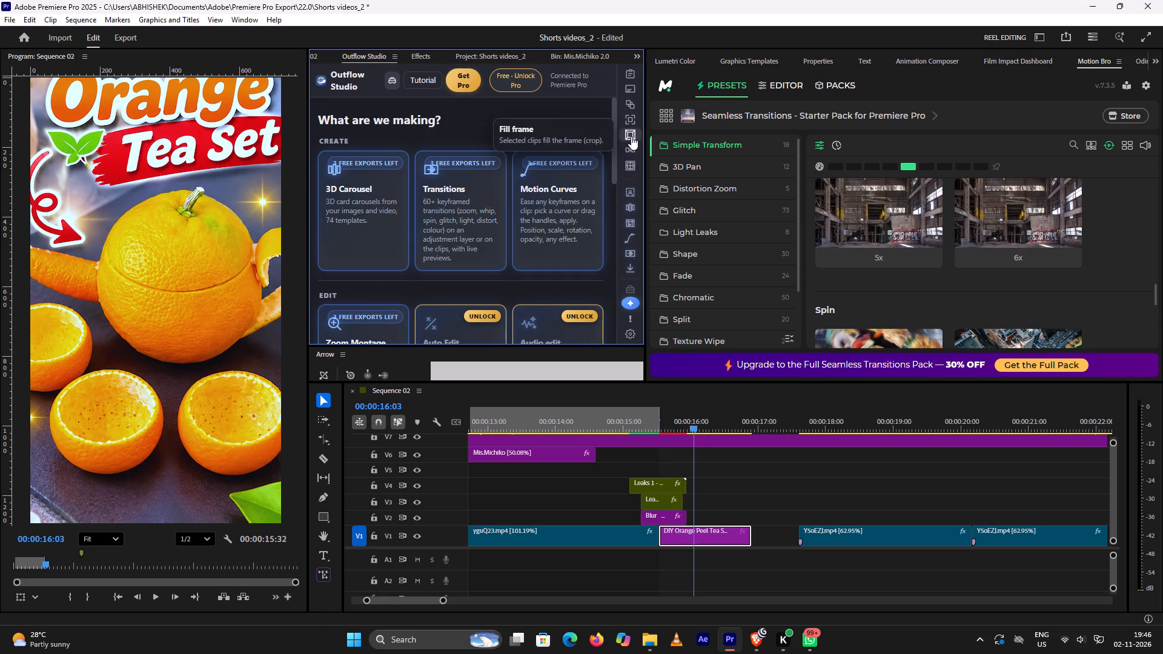
pyautogui.click(631, 136)
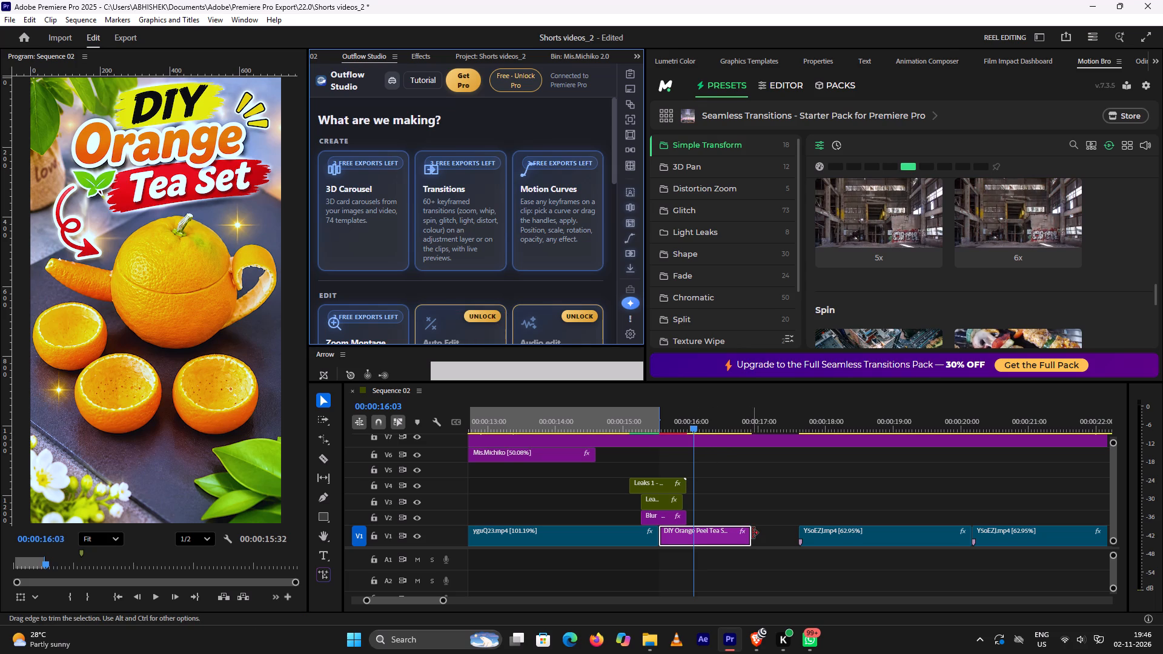
# Trim the tea set image's end to about 00:00:15:56, level with the end of the Leaks 1 clip on V4.
pyautogui.moveTo(752, 533); pyautogui.dragTo(686, 541)
pyautogui.moveTo(692, 423); pyautogui.dragTo(683, 431)
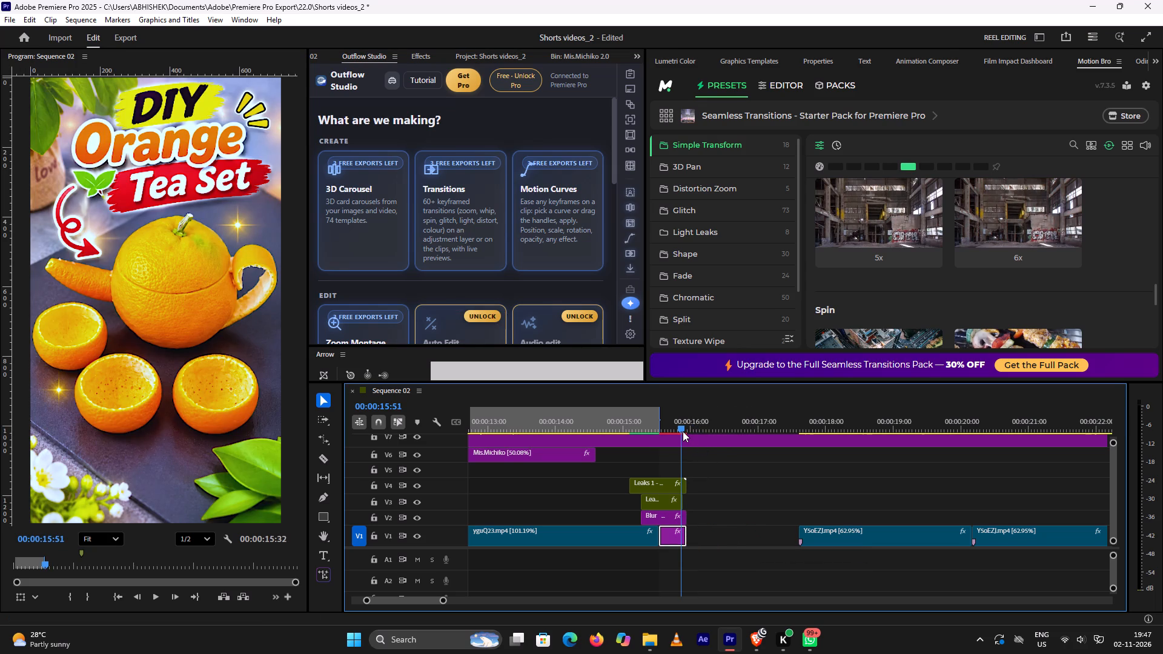
pyautogui.moveTo(683, 431); pyautogui.dragTo(684, 437)
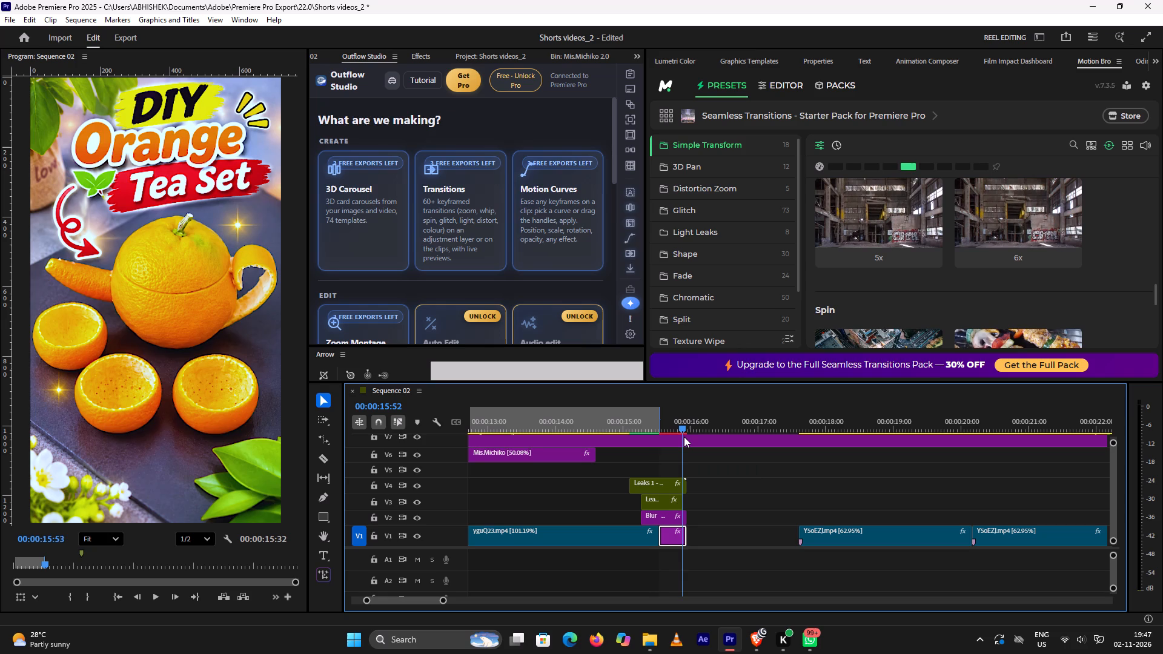
pyautogui.moveTo(684, 437); pyautogui.dragTo(686, 441)
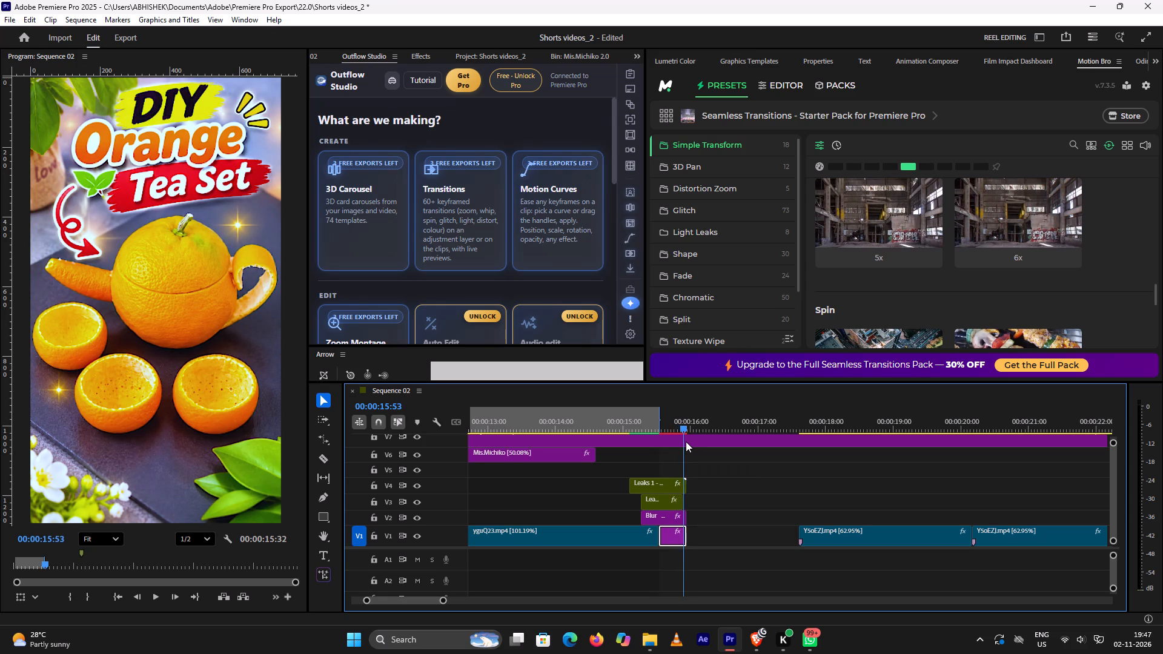
pyautogui.moveTo(686, 441); pyautogui.dragTo(687, 444)
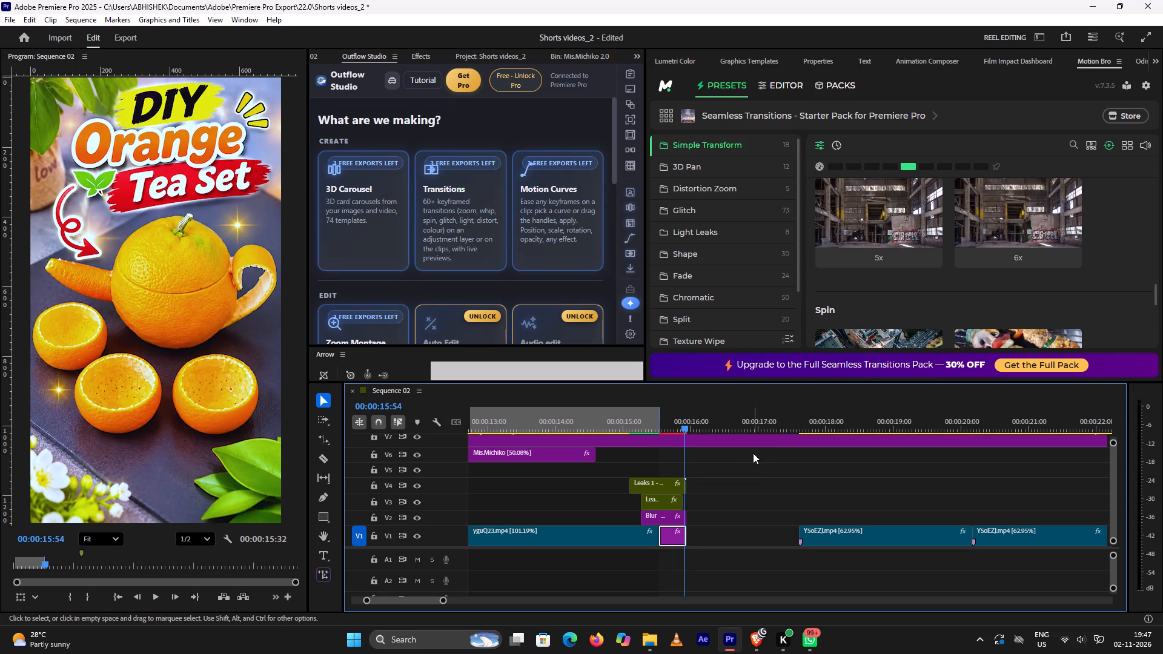
# Set the sequence's out point at 00:00:15:55, on the last frame of the tea set image.
pyautogui.keyDown('alt'); pyautogui.scroll(-5, 752, 455); pyautogui.keyUp('alt')
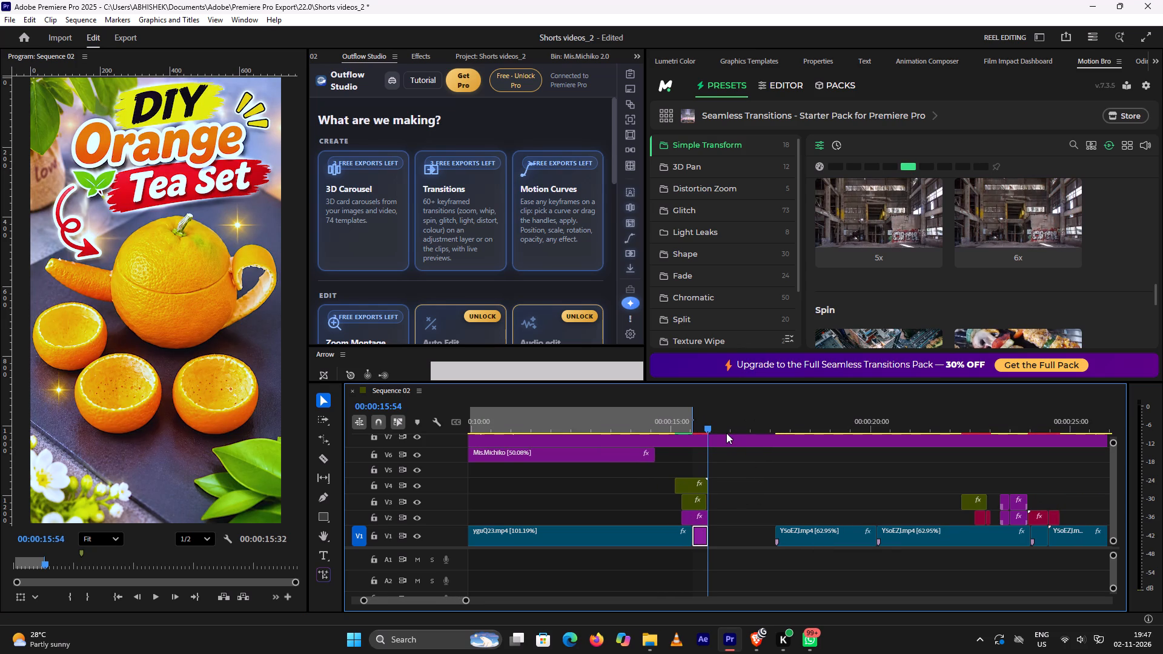
pyautogui.press('Down')
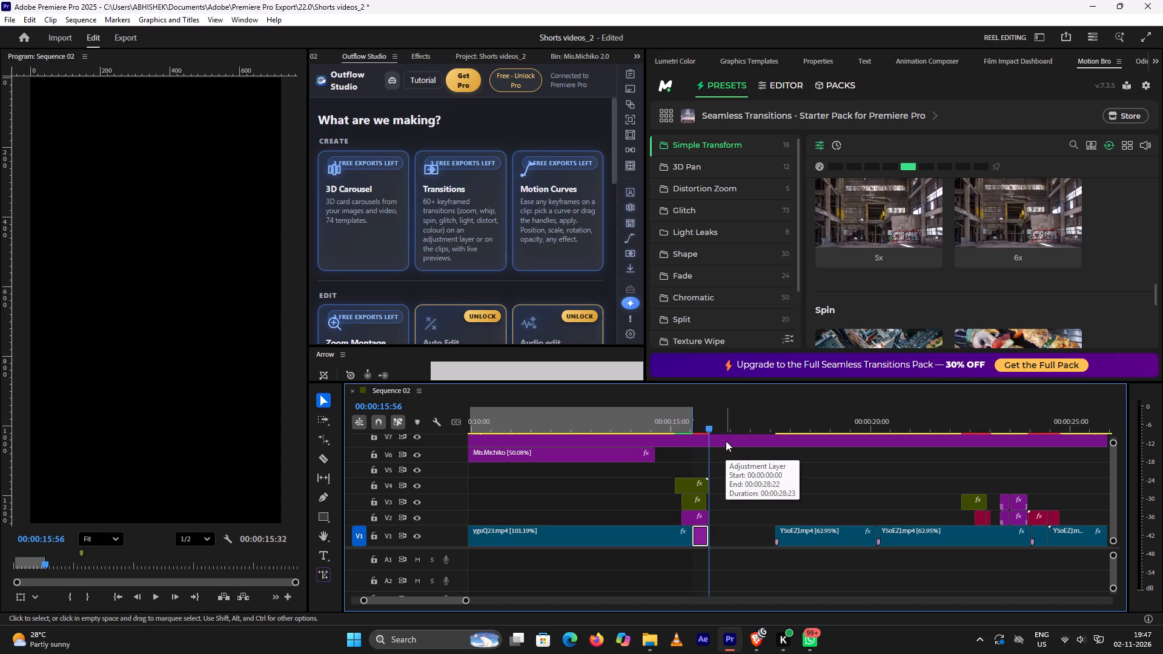
pyautogui.press('Left')
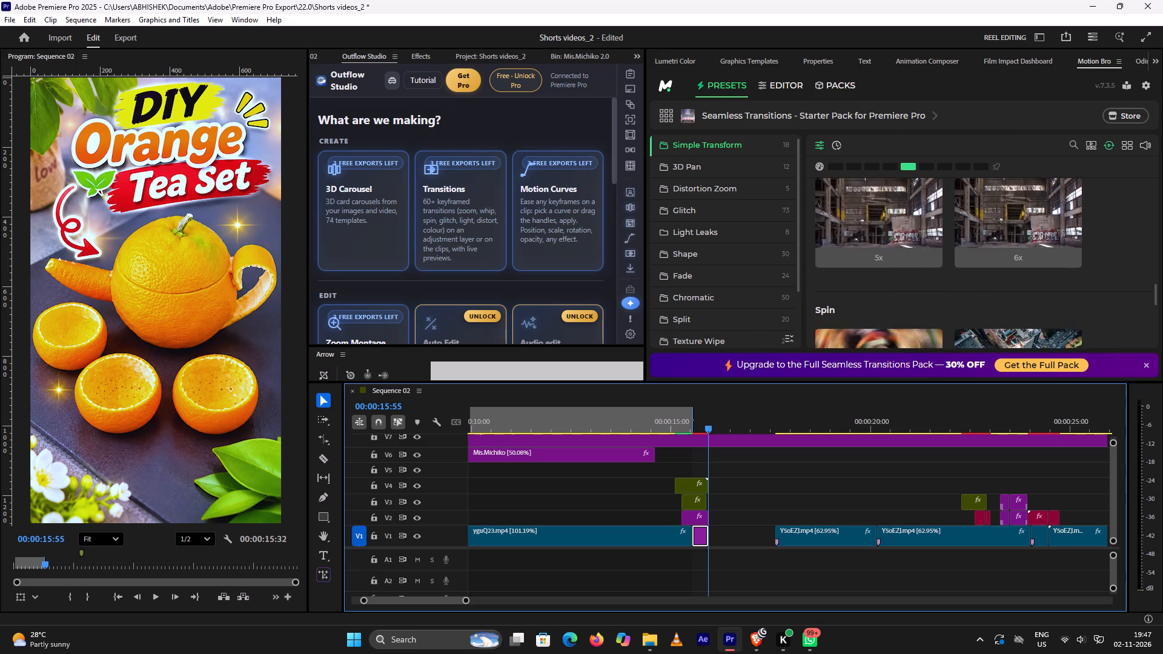
pyautogui.press('o')
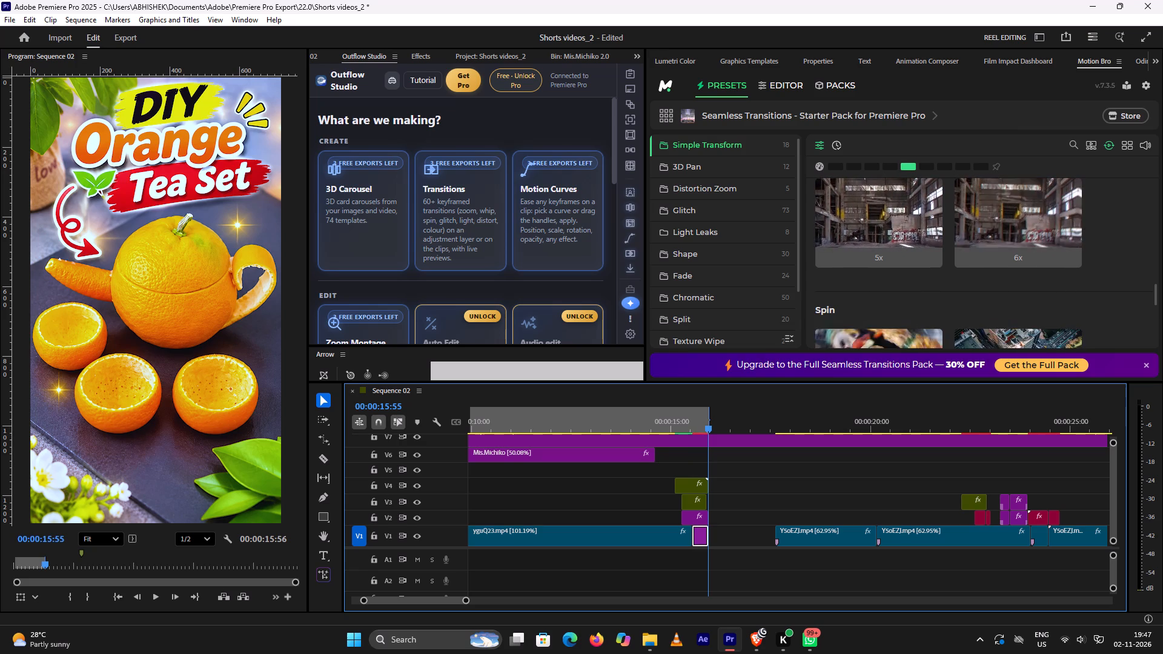
# Render the range between the in and out points and preview it from the start.
pyautogui.press('Return')
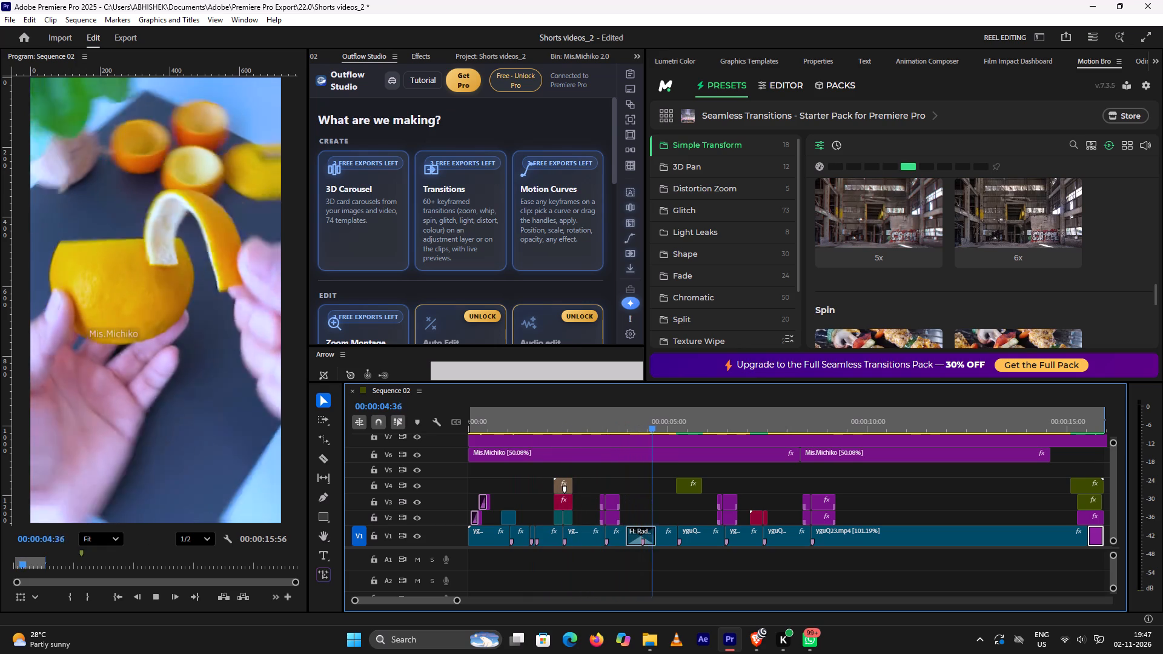
pyautogui.press('space')
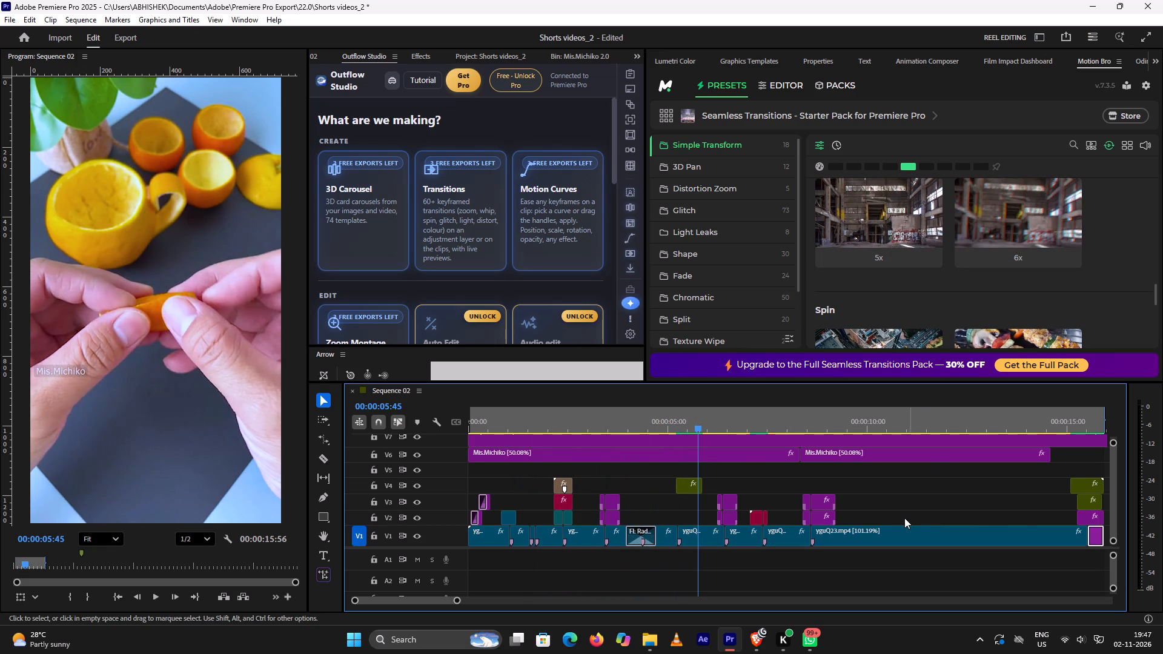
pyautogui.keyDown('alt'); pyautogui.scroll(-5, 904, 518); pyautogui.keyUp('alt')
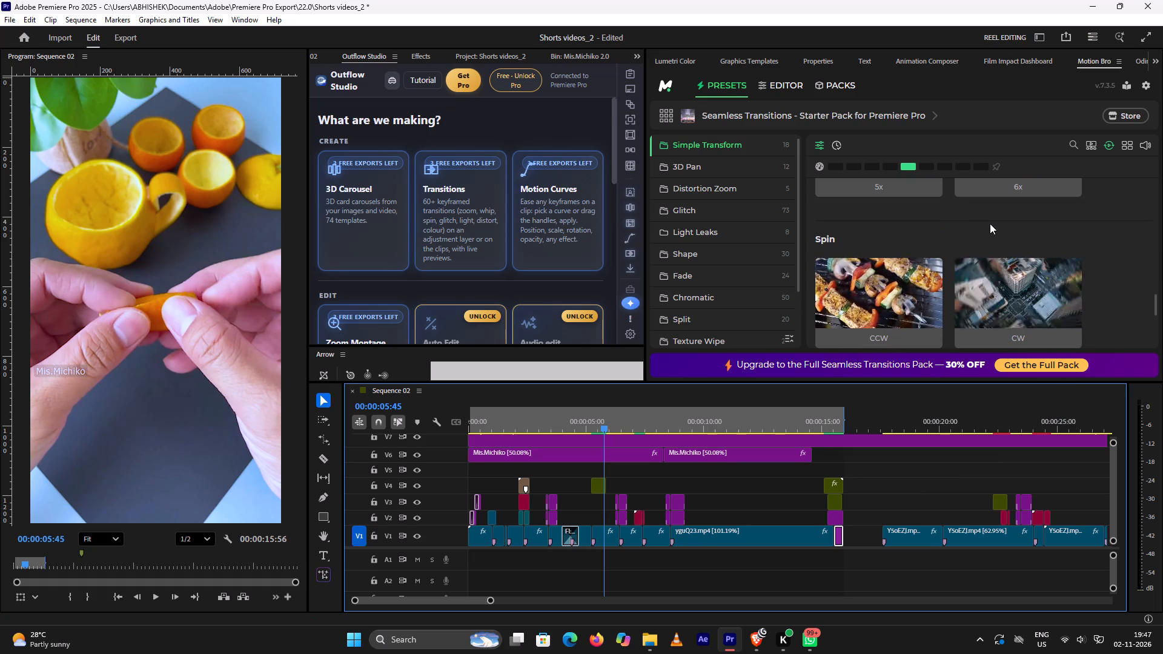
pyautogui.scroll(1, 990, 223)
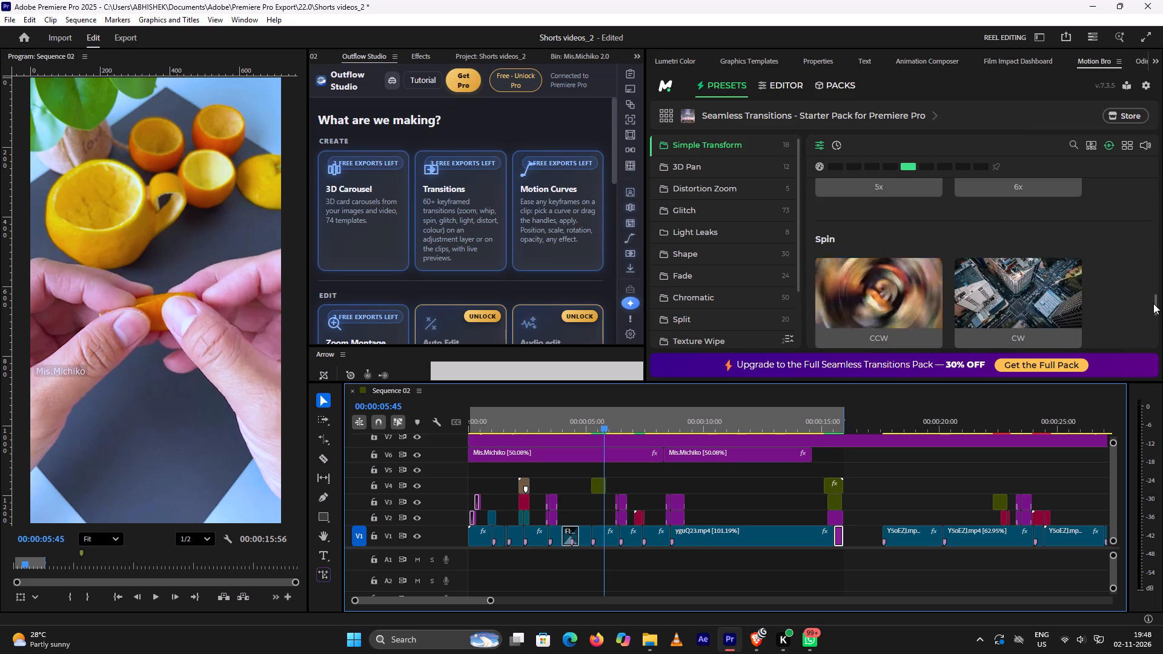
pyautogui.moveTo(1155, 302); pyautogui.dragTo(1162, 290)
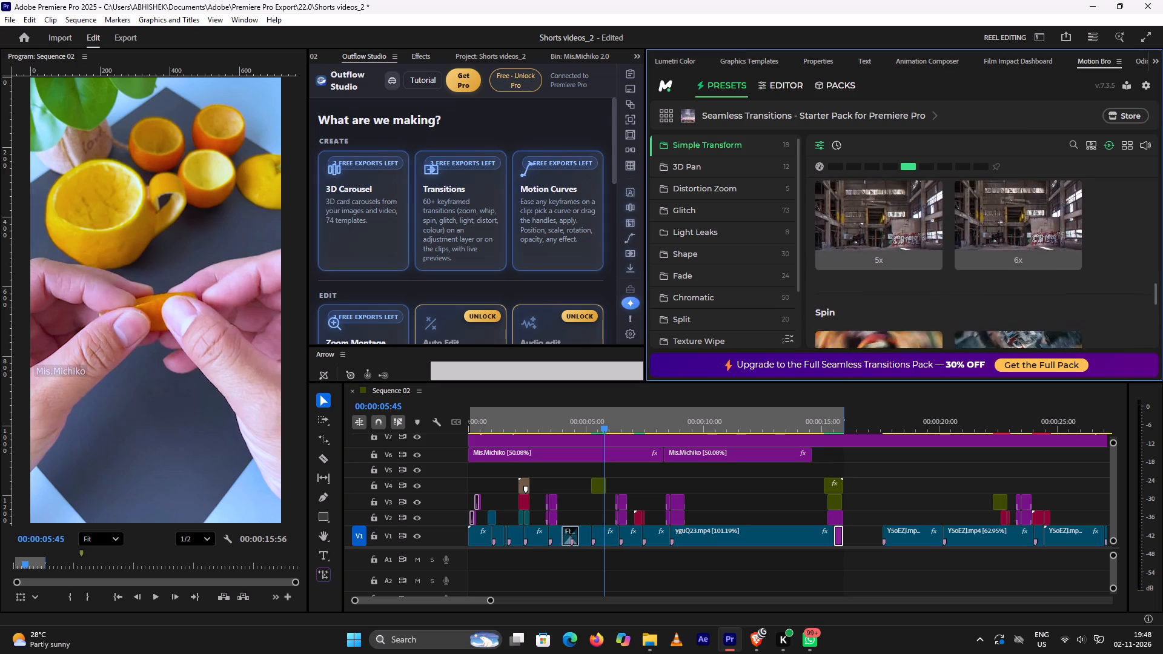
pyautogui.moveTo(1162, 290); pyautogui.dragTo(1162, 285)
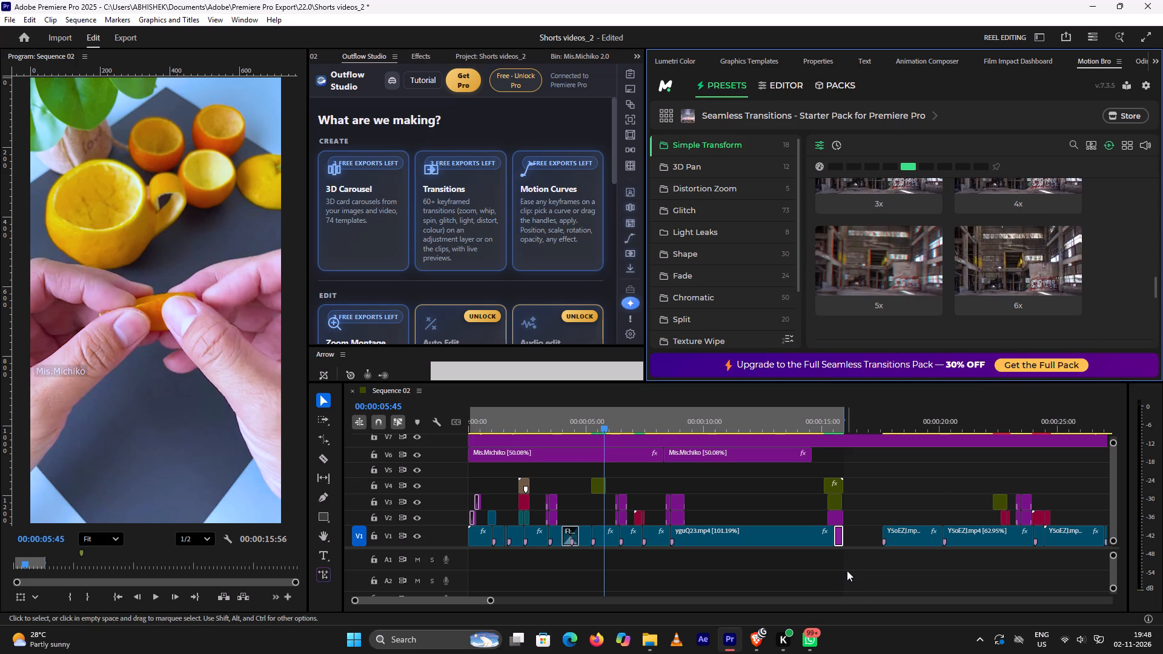
# Shift the Leaks and Blur transition clips on V2 to V4 over the final cut so the Leaks 1 clip starts at 00:00:15:16.
pyautogui.click(818, 412)
pyautogui.moveTo(817, 429); pyautogui.dragTo(831, 435)
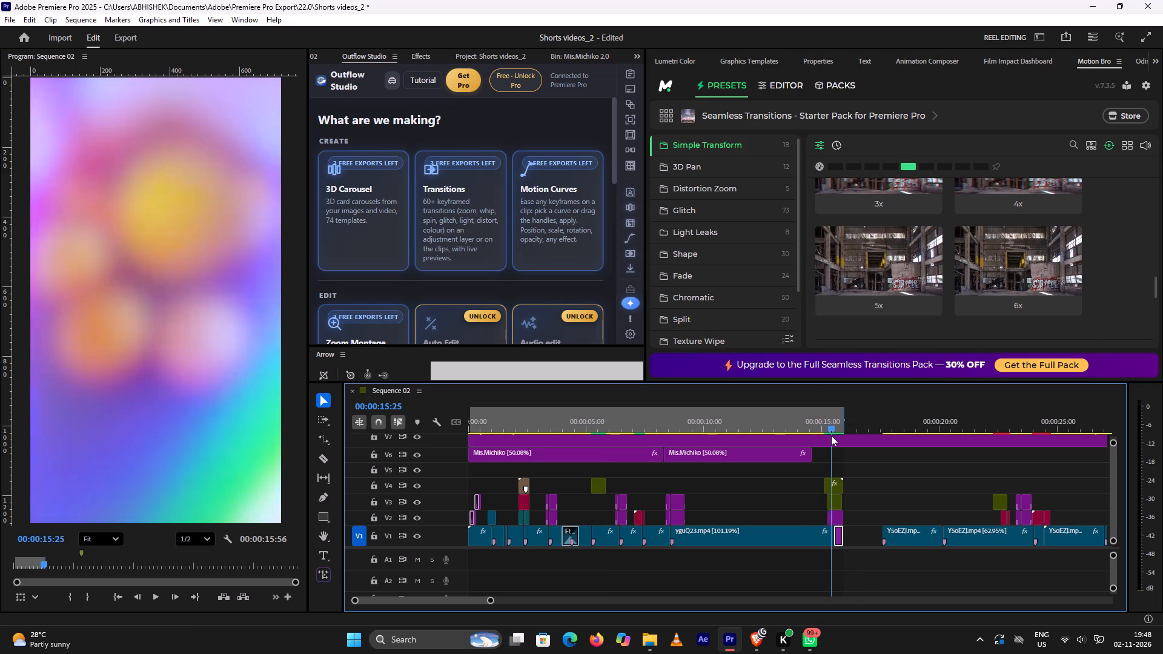
pyautogui.moveTo(831, 435); pyautogui.dragTo(832, 443)
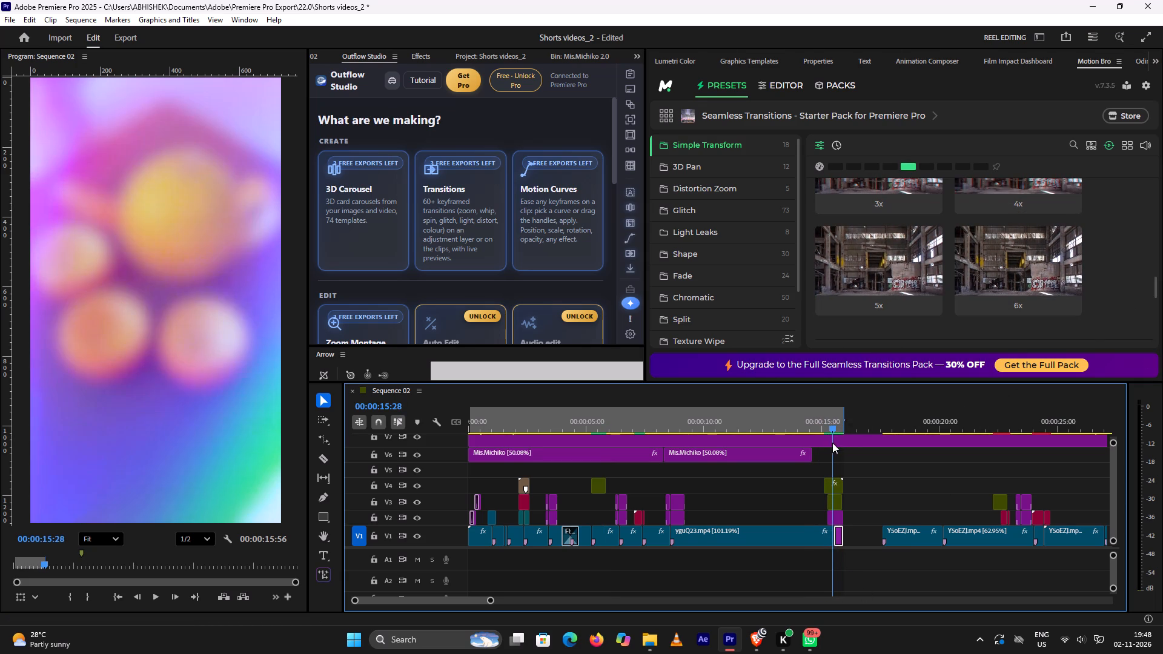
pyautogui.moveTo(832, 443); pyautogui.dragTo(829, 448)
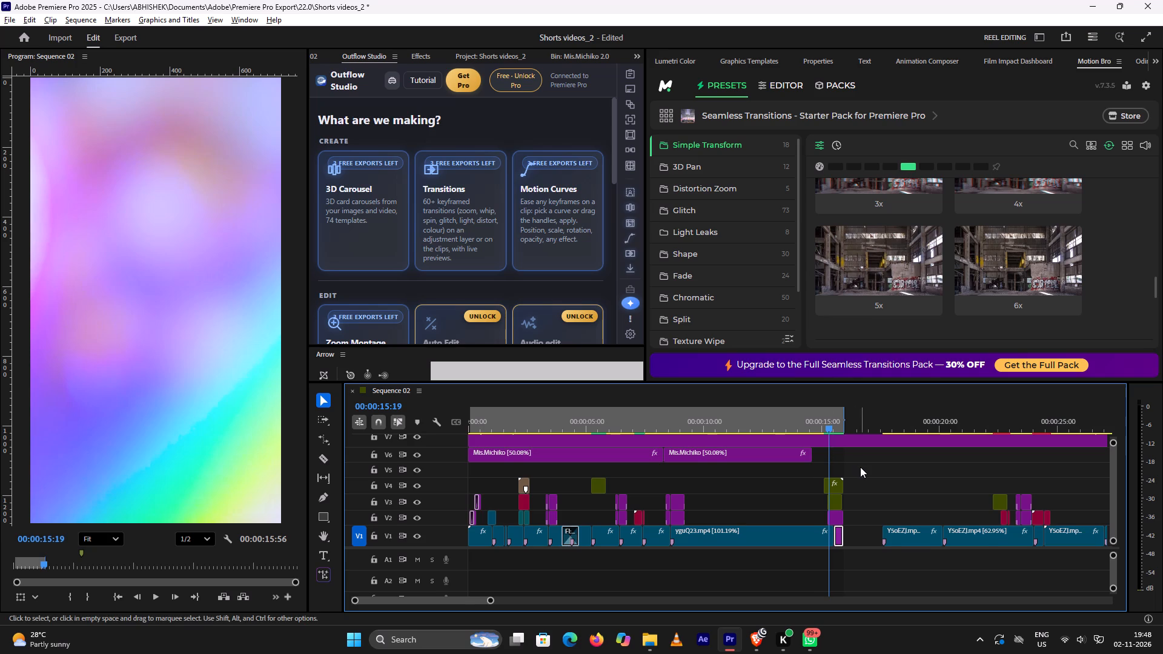
pyautogui.keyDown('alt'); pyautogui.scroll(4, 860, 467); pyautogui.keyUp('alt')
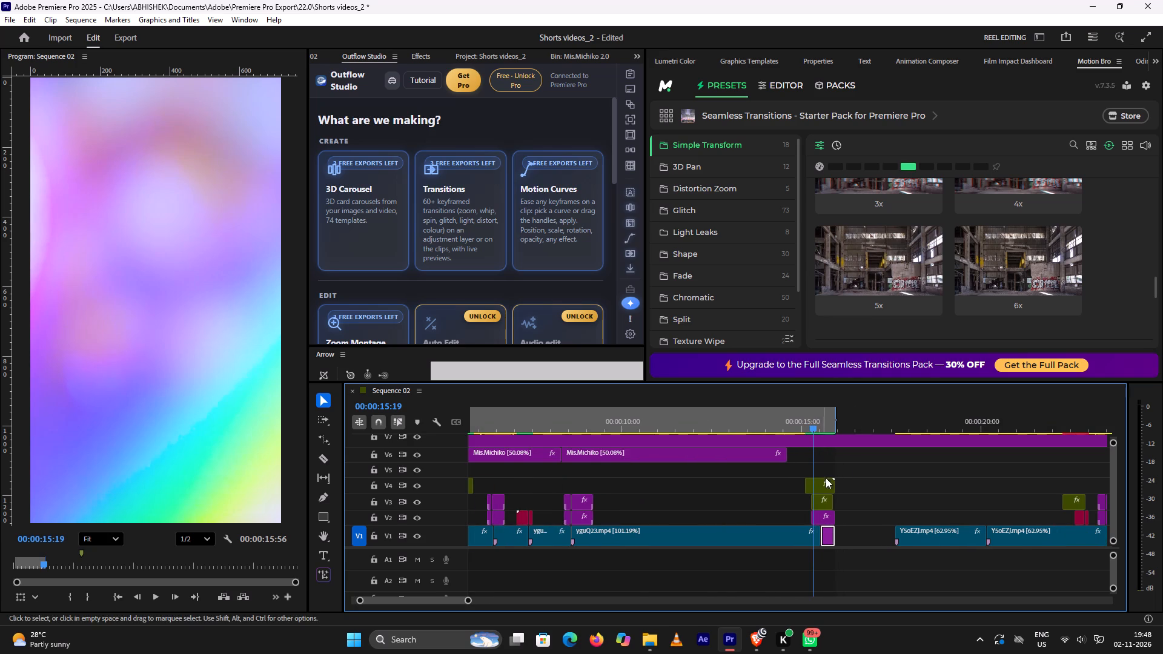
pyautogui.keyDown('alt'); pyautogui.scroll(3, 861, 488); pyautogui.keyUp('alt')
pyautogui.moveTo(810, 457); pyautogui.dragTo(813, 476)
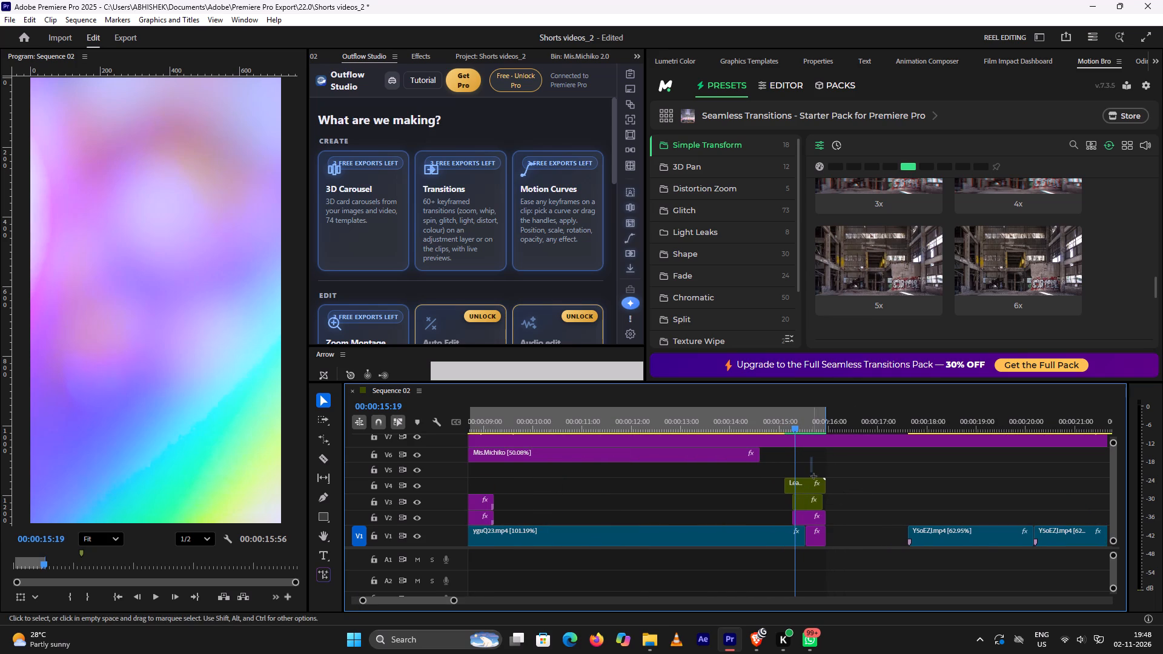
pyautogui.moveTo(813, 476); pyautogui.dragTo(819, 512)
pyautogui.moveTo(810, 483); pyautogui.dragTo(817, 481)
# Play and scrub through the shifted transition into the tea set image, up to about 00:00:15:57.
pyautogui.press('space')
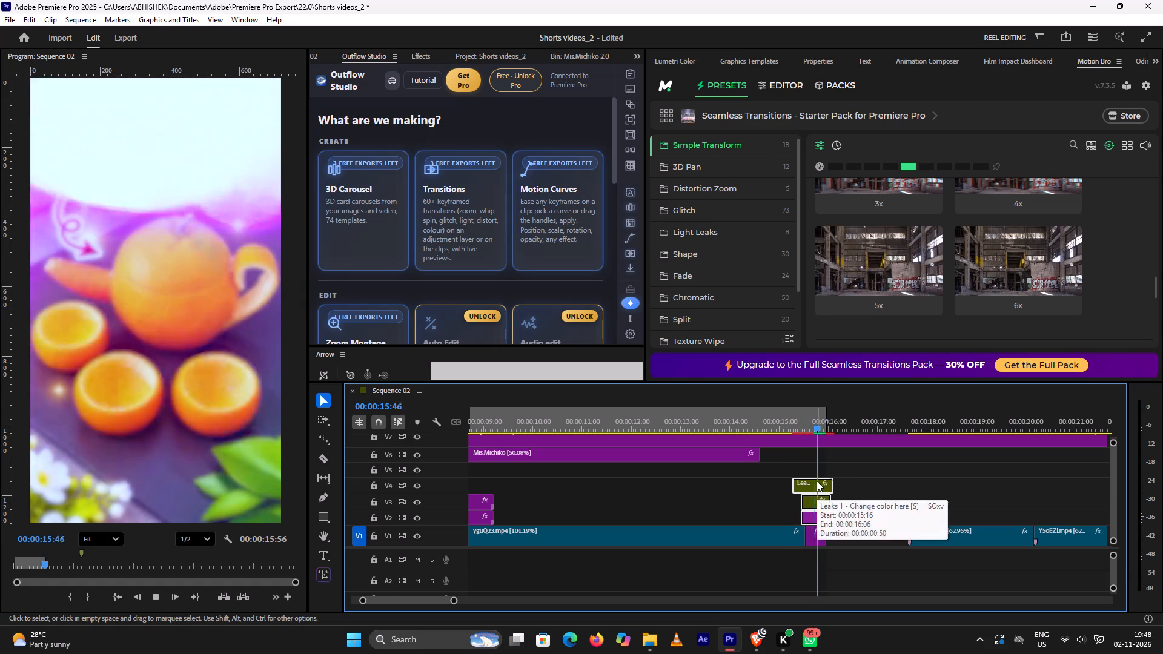
pyautogui.press('space')
pyautogui.click(794, 417)
pyautogui.moveTo(792, 428); pyautogui.dragTo(797, 429)
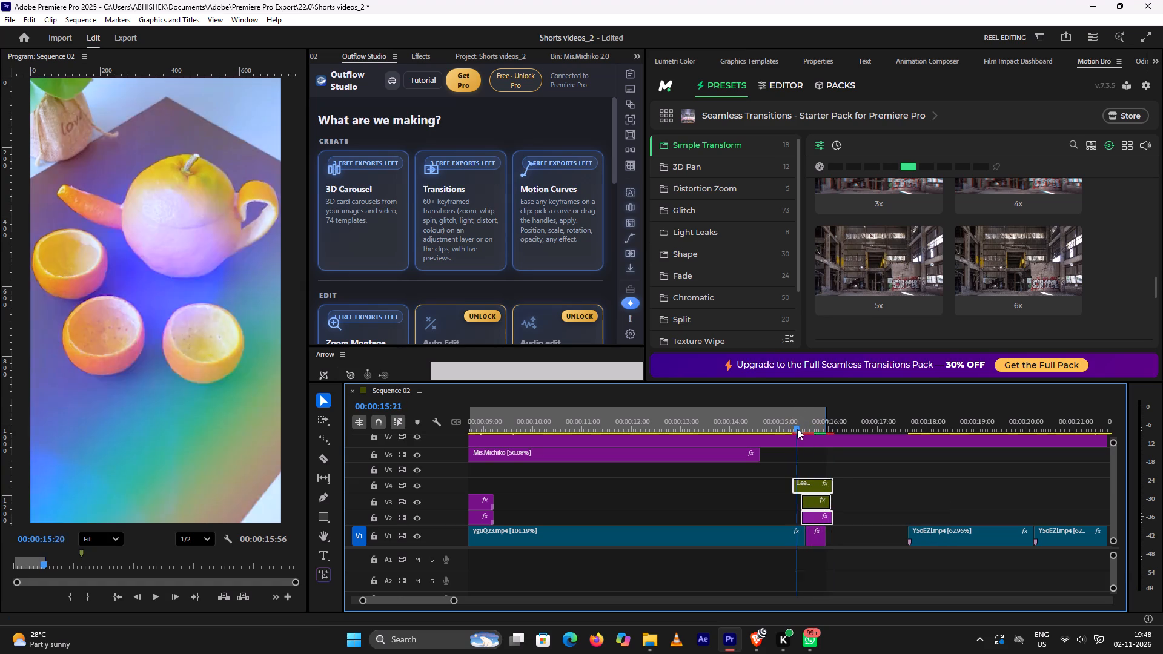
pyautogui.moveTo(797, 429); pyautogui.dragTo(811, 429)
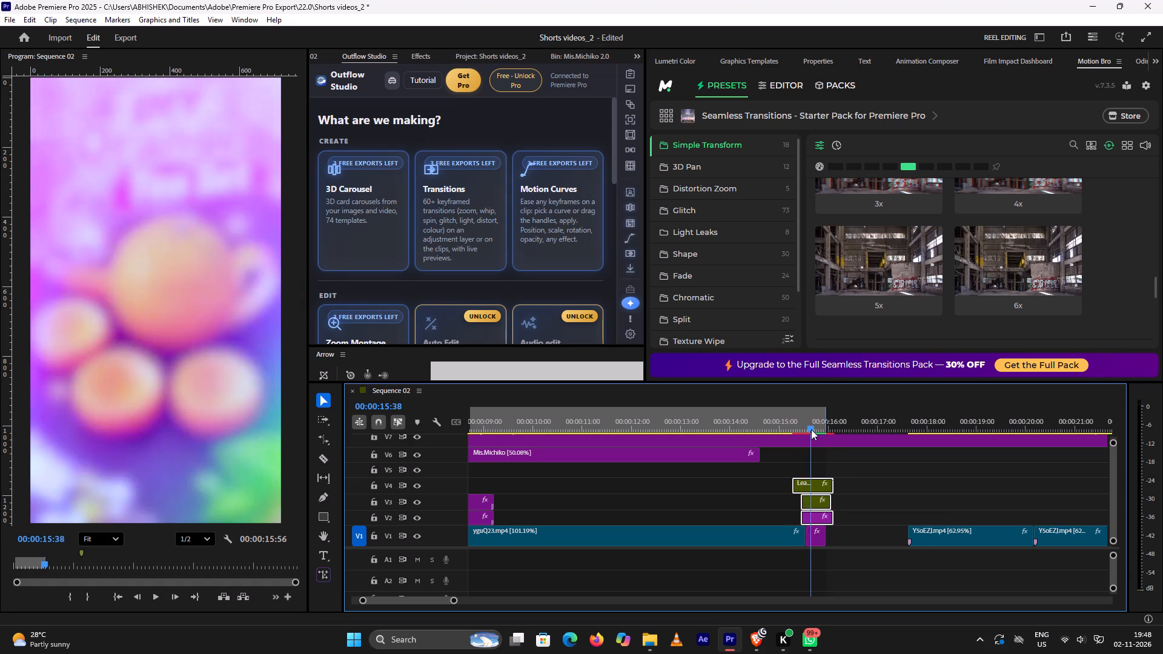
pyautogui.moveTo(811, 429); pyautogui.dragTo(827, 424)
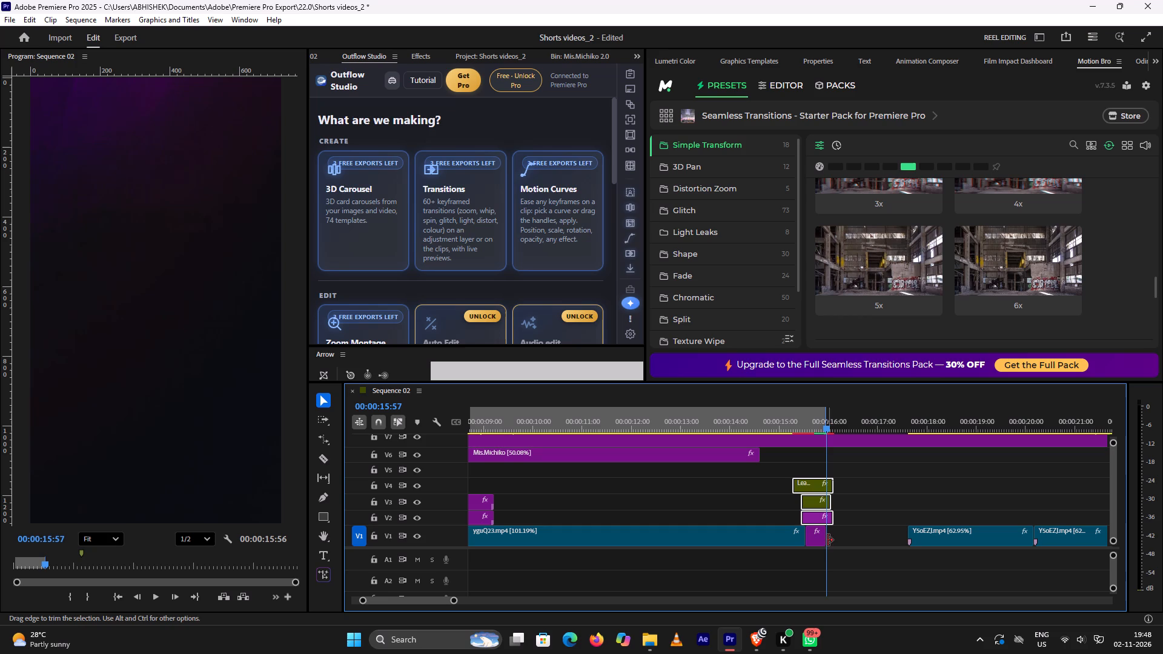
# Extend the end of the tea set image on V1 by 10 frames to a duration of 00:00:00:34, ending level with the transition clips.
pyautogui.click(830, 429)
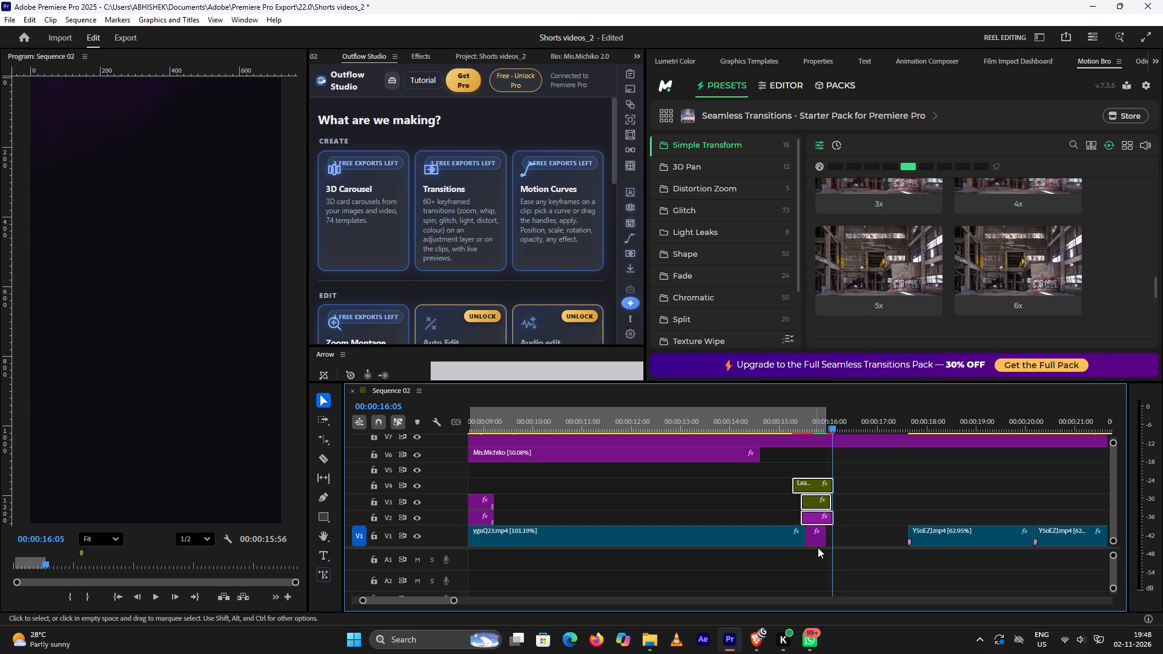
pyautogui.click(821, 541)
pyautogui.moveTo(825, 540); pyautogui.dragTo(835, 540)
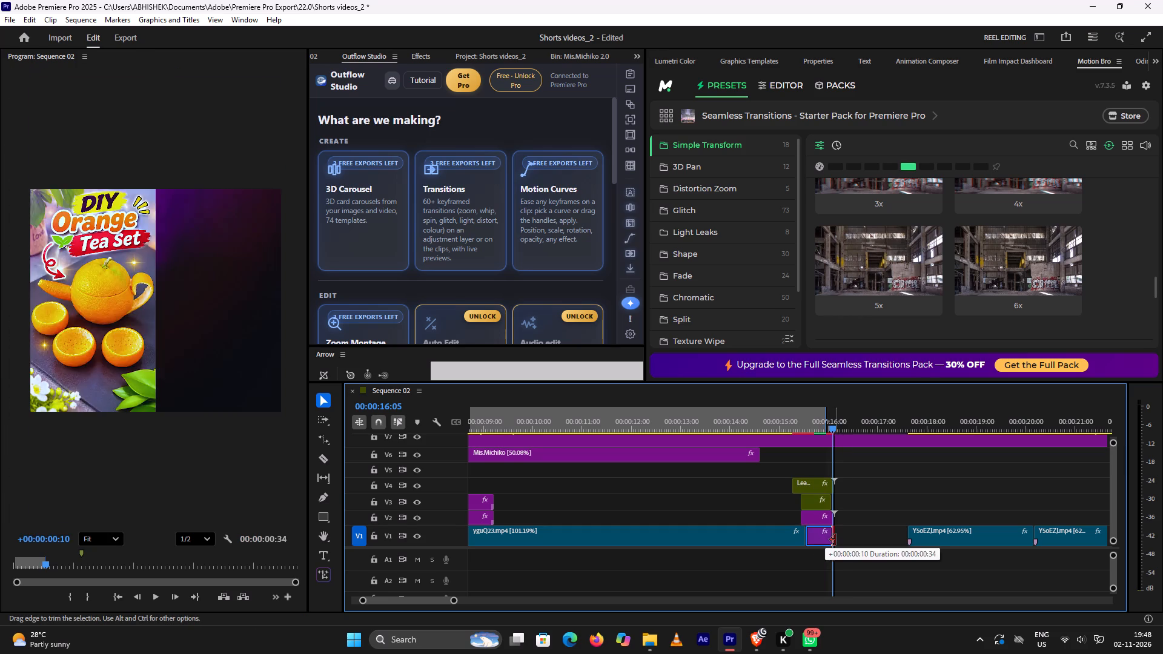
pyautogui.moveTo(835, 540); pyautogui.dragTo(835, 540)
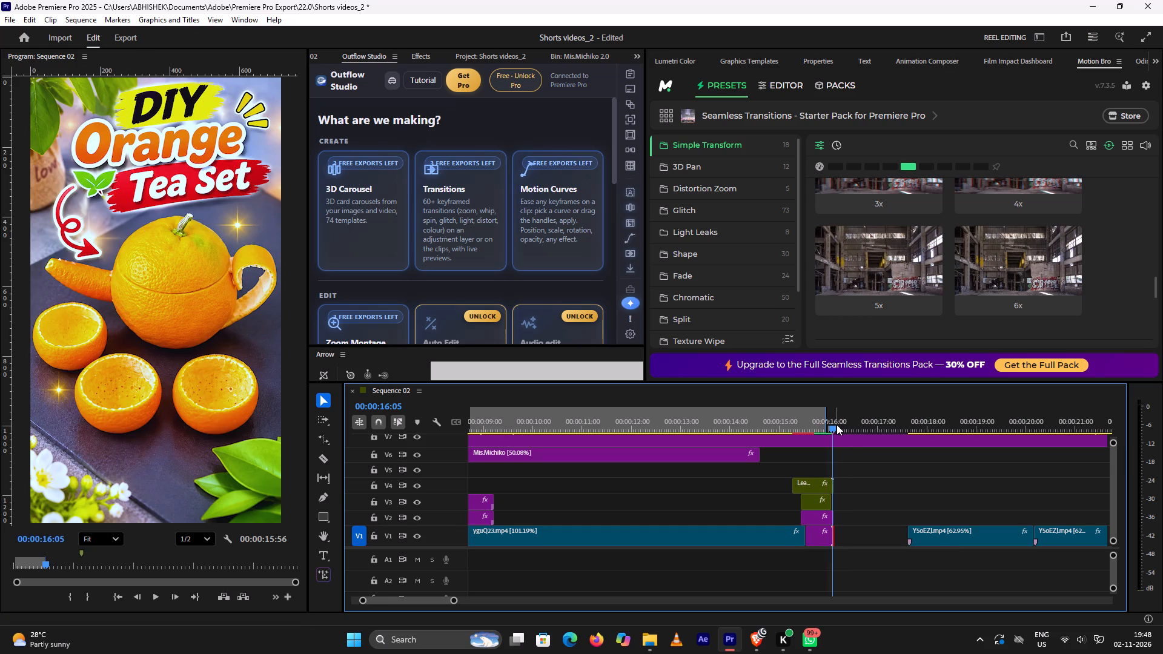
# Set the sequence's out point at 00:00:16:05, on the last frame of the extended tea set image.
pyautogui.moveTo(835, 427); pyautogui.dragTo(829, 431)
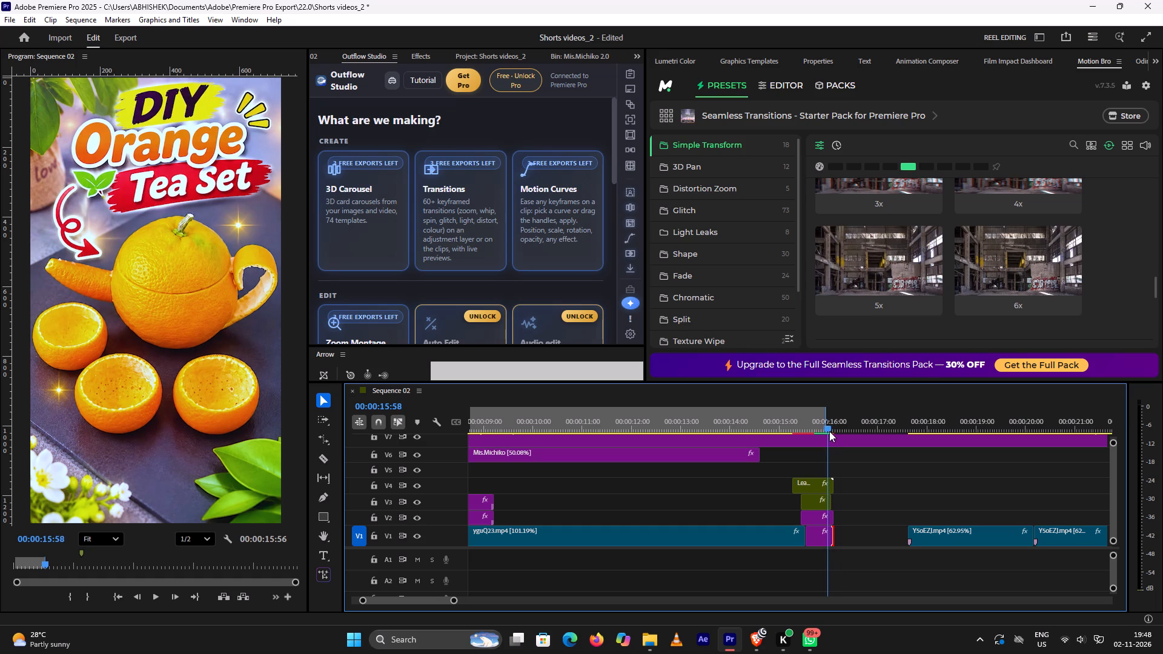
pyautogui.moveTo(829, 431); pyautogui.dragTo(833, 433)
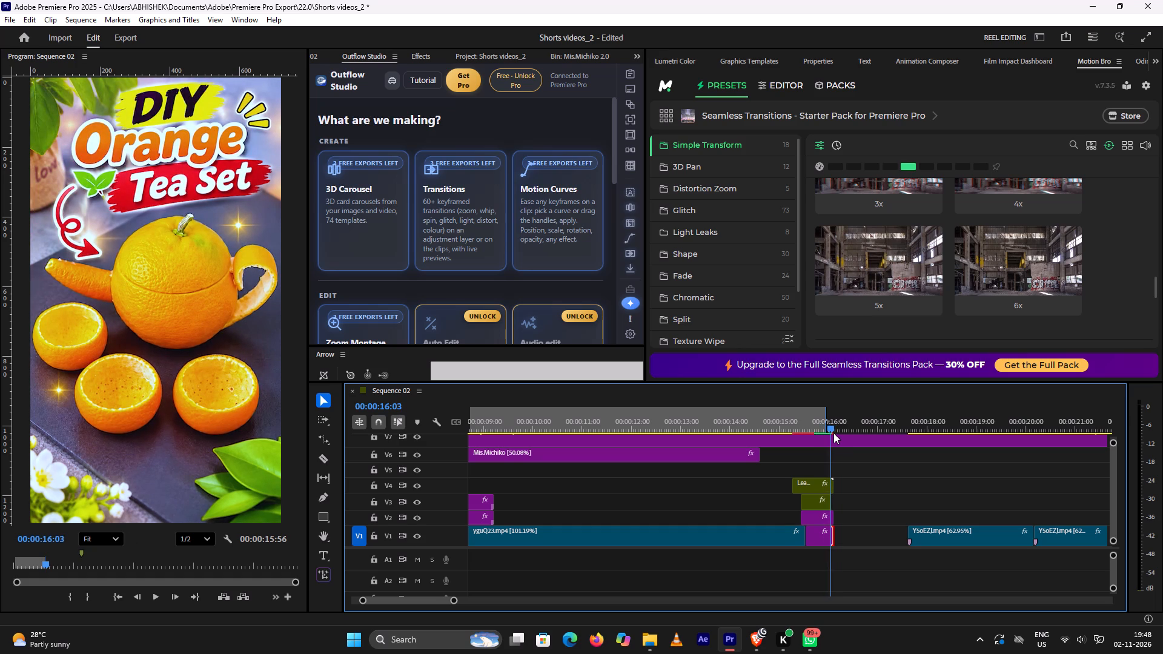
pyautogui.moveTo(833, 433); pyautogui.dragTo(837, 433)
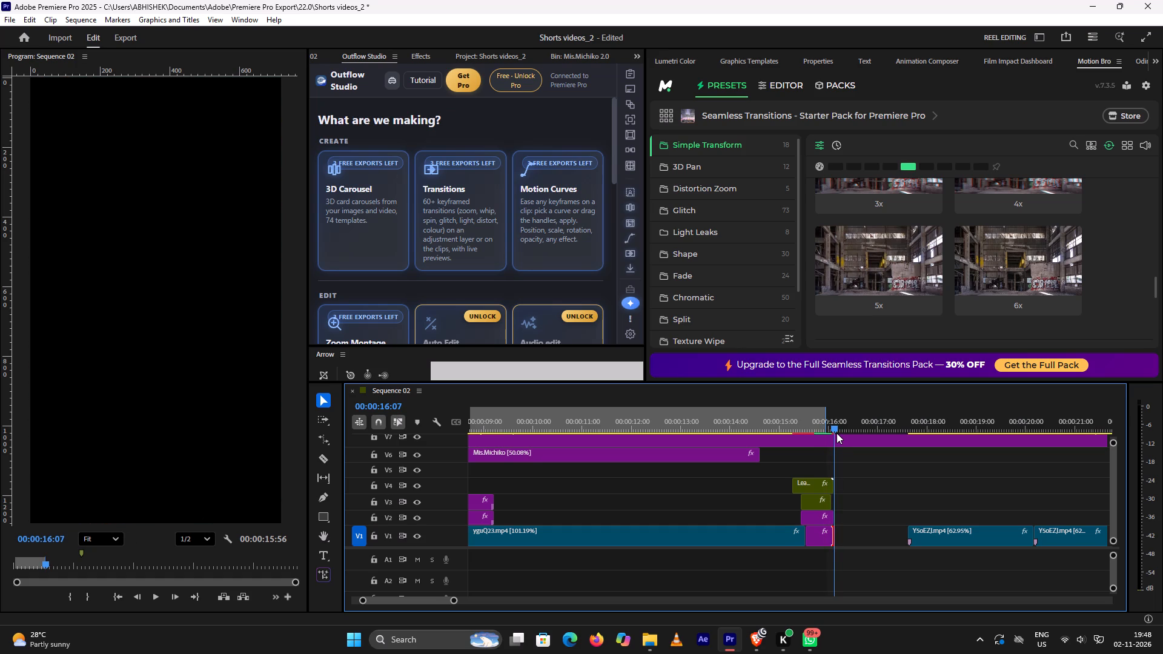
pyautogui.moveTo(837, 433); pyautogui.dragTo(835, 435)
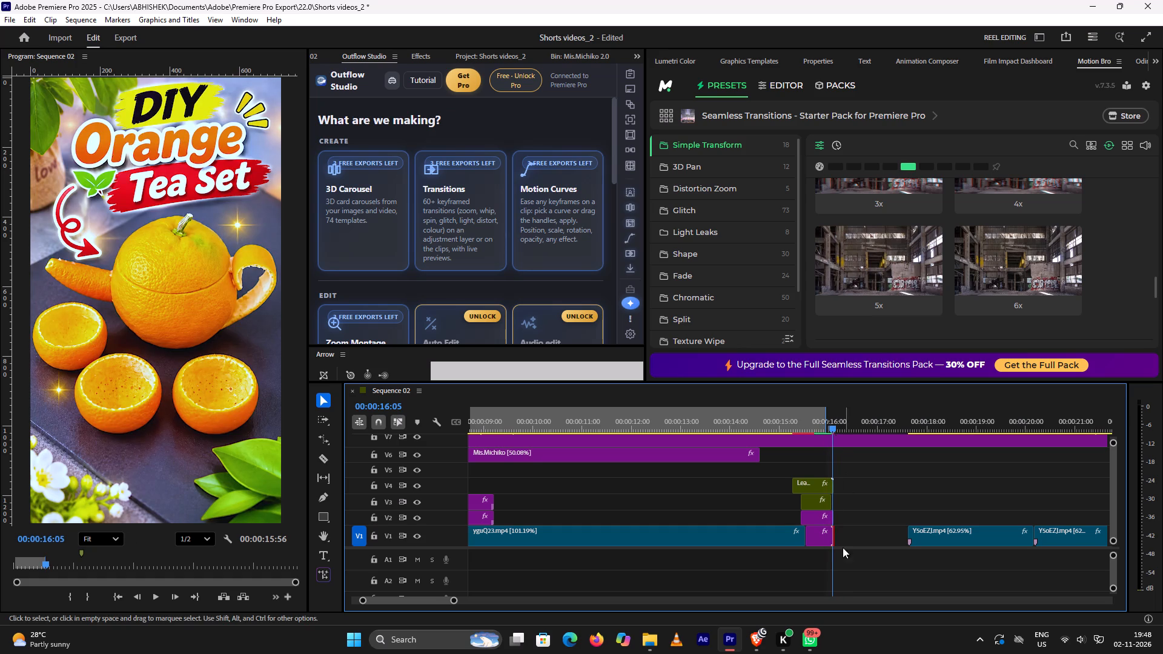
pyautogui.click(824, 540)
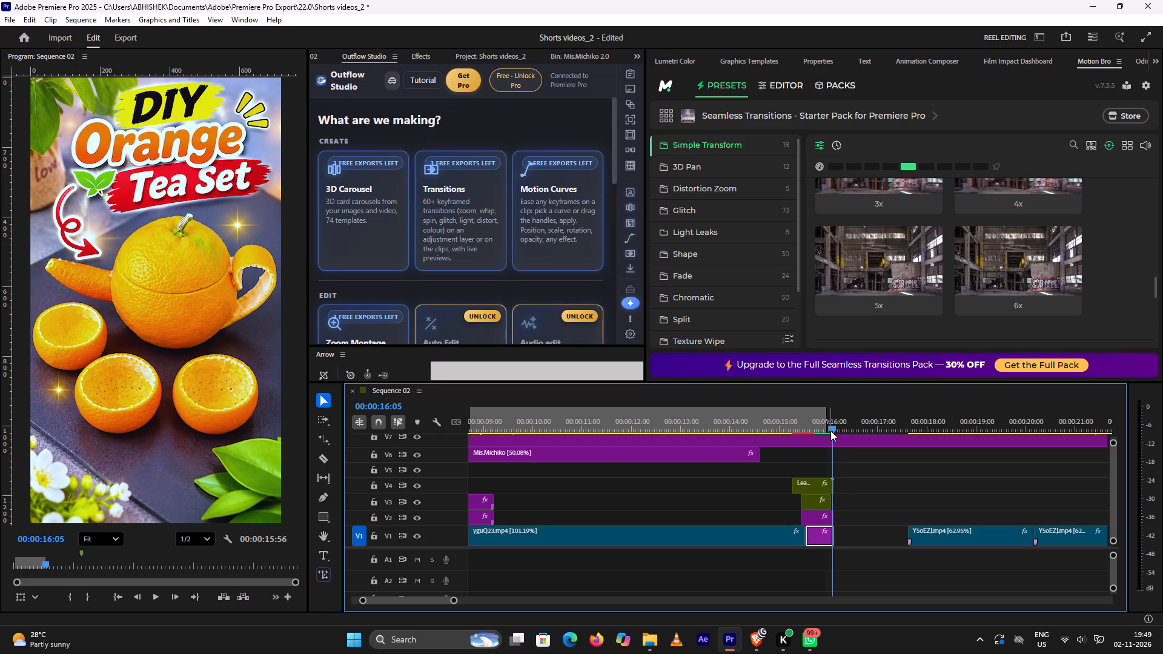
pyautogui.press('p')
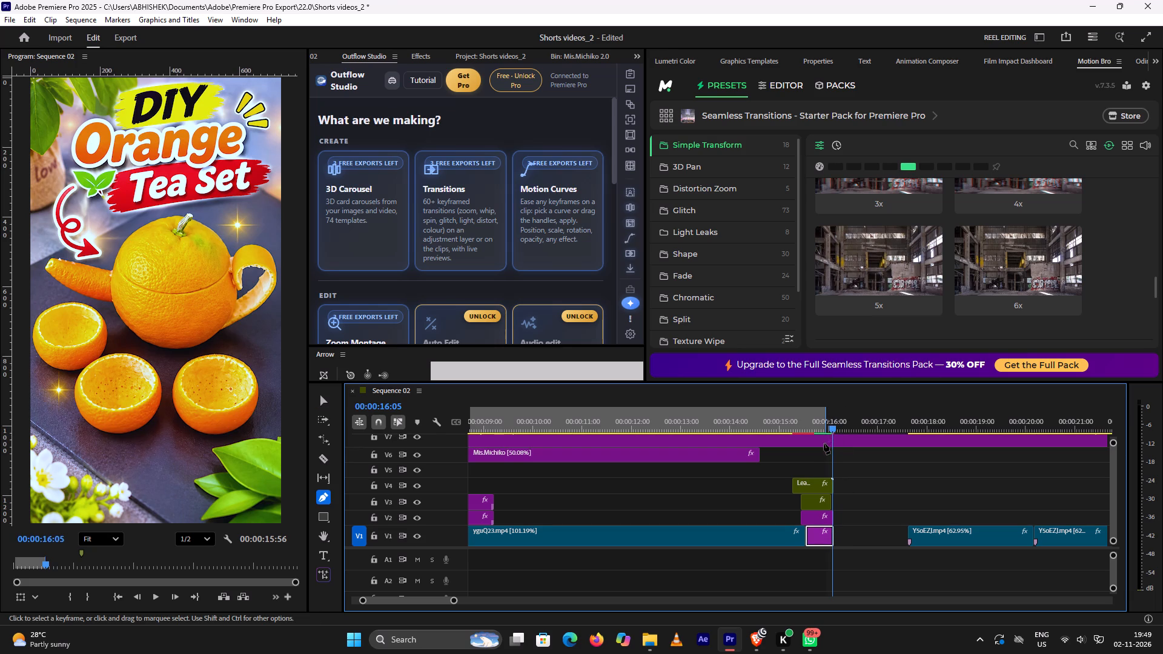
pyautogui.press('o')
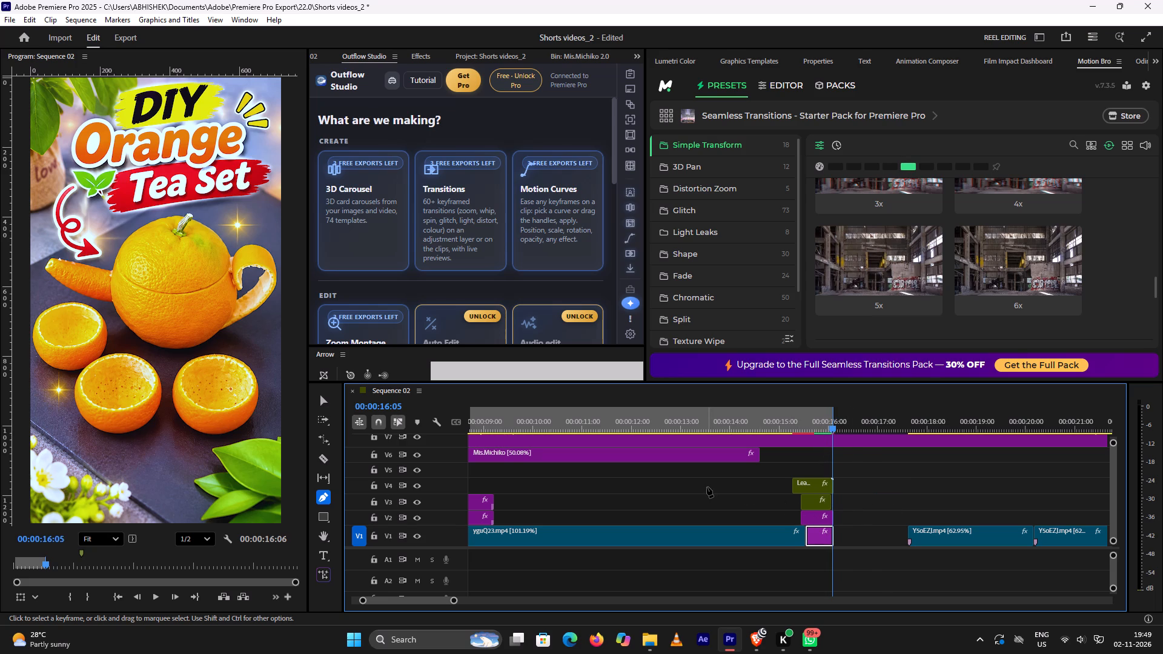
pyautogui.press('v')
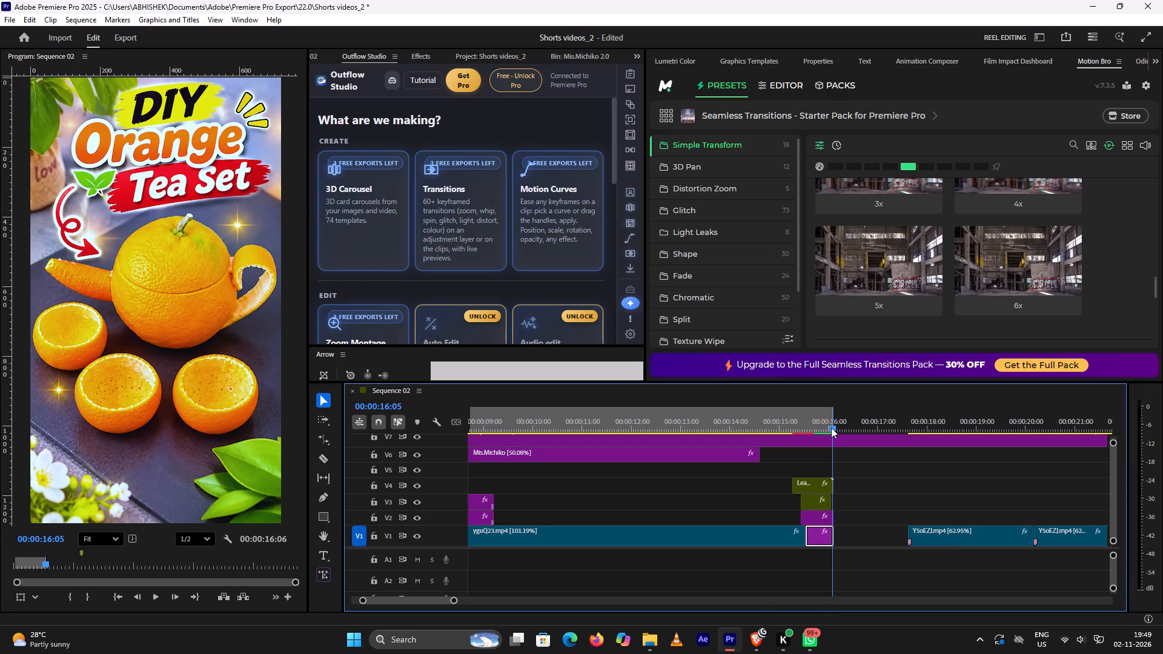
# Delete the second Mis.Michiko watermark clip on V6.
pyautogui.moveTo(831, 428); pyautogui.dragTo(781, 424)
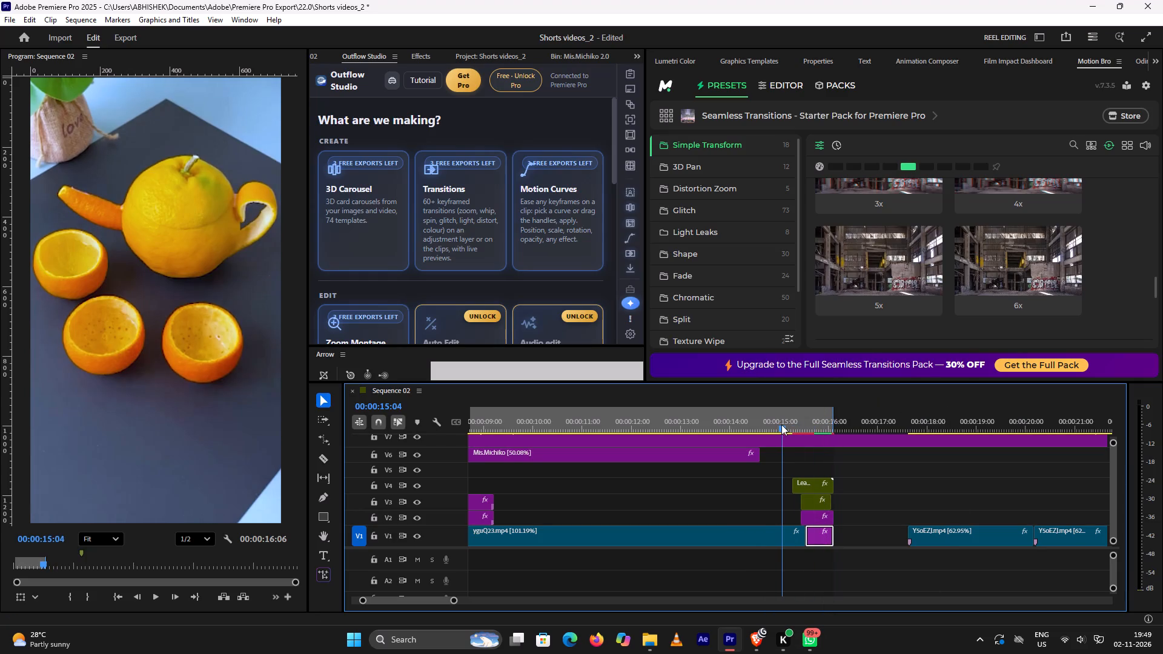
pyautogui.moveTo(781, 424); pyautogui.dragTo(764, 420)
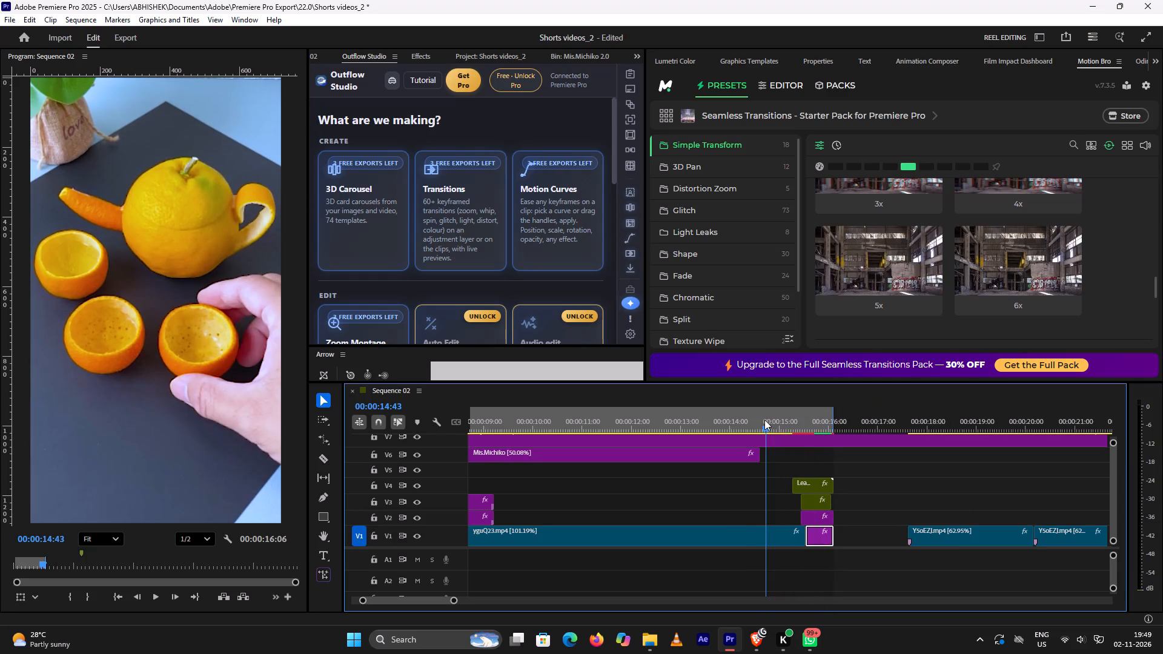
pyautogui.moveTo(764, 420); pyautogui.dragTo(742, 423)
pyautogui.keyDown('alt'); pyautogui.scroll(-7, 782, 466); pyautogui.keyUp('alt')
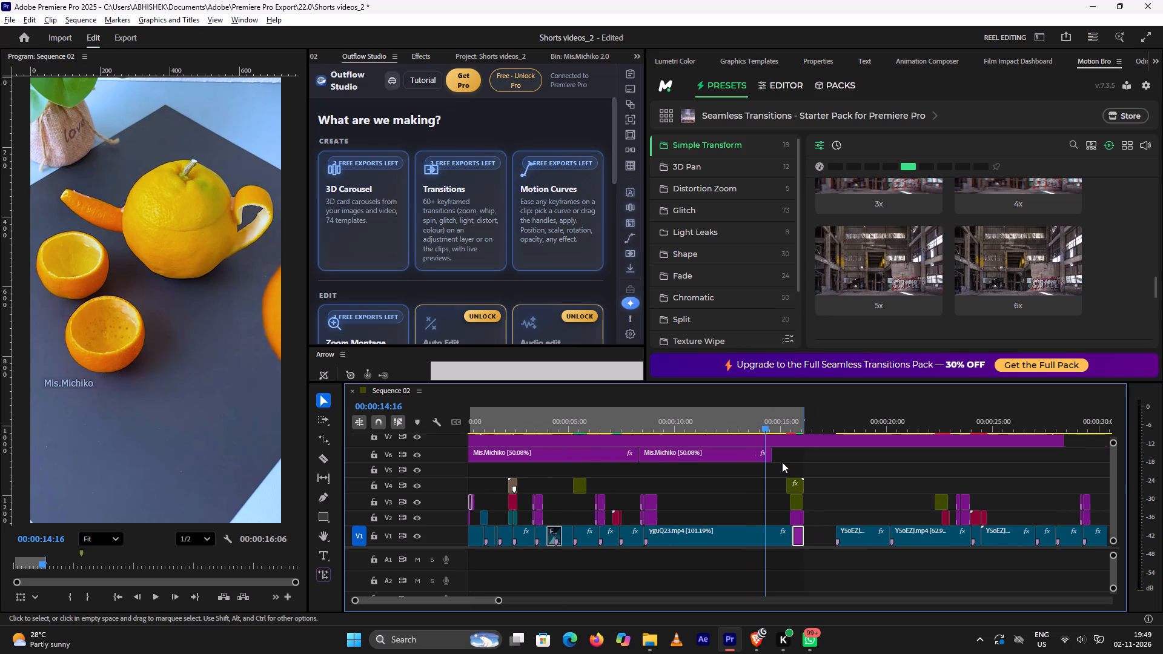
pyautogui.keyDown('alt'); pyautogui.scroll(-1, 782, 462); pyautogui.keyUp('alt')
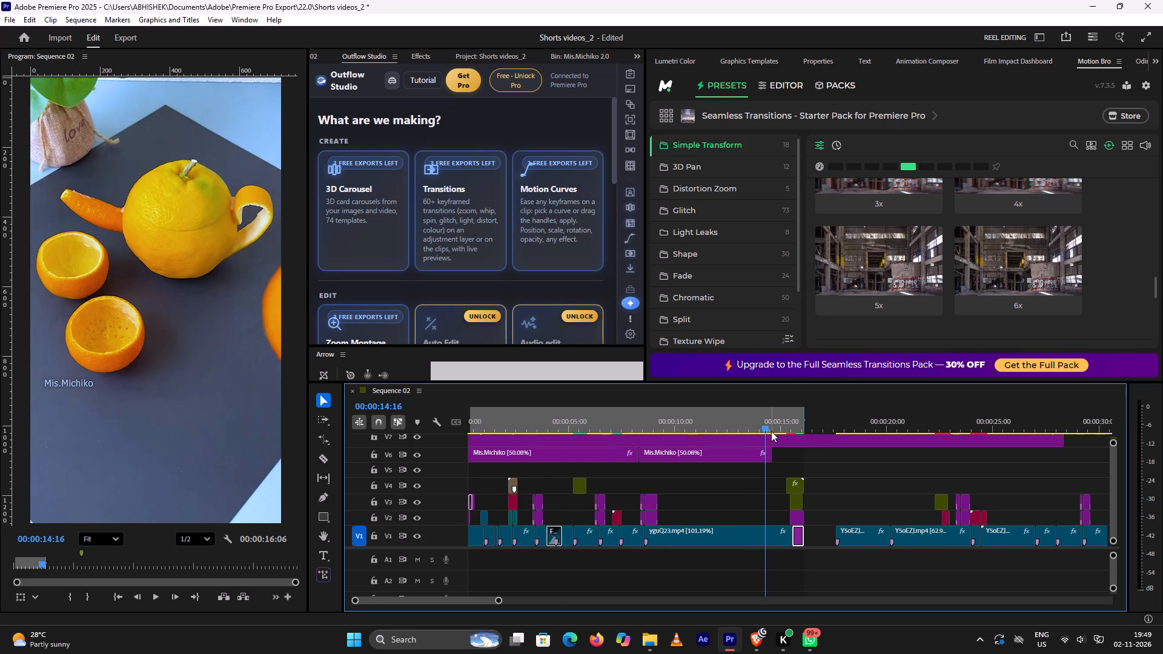
pyautogui.moveTo(760, 428); pyautogui.dragTo(781, 436)
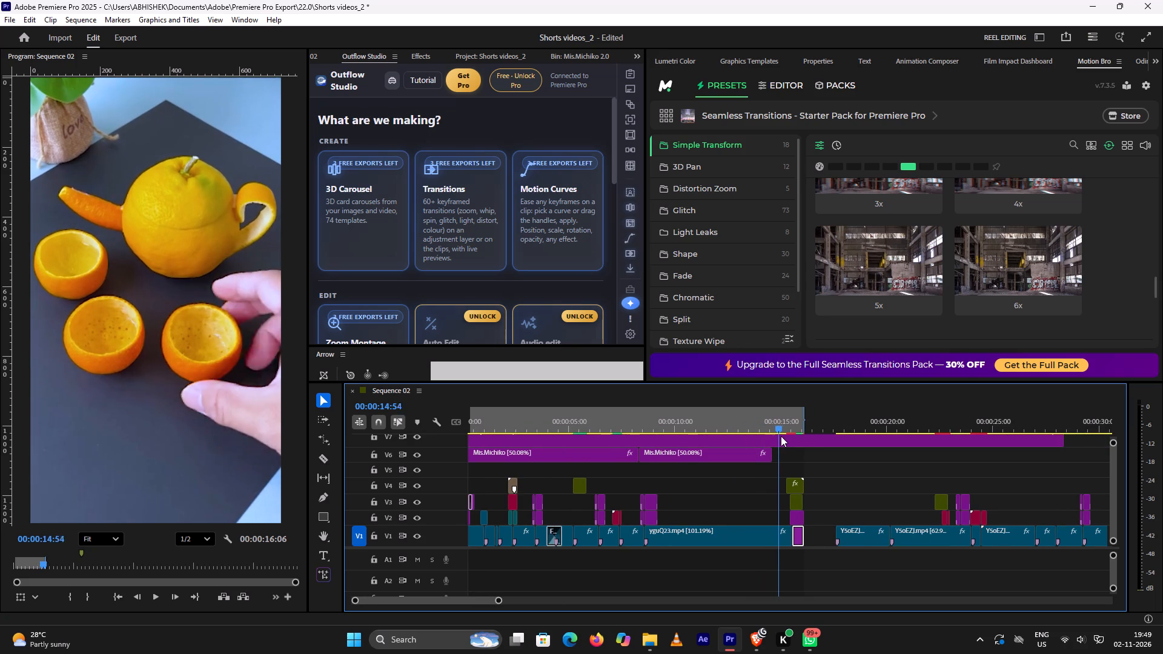
pyautogui.moveTo(781, 436); pyautogui.dragTo(782, 437)
pyautogui.click(759, 457)
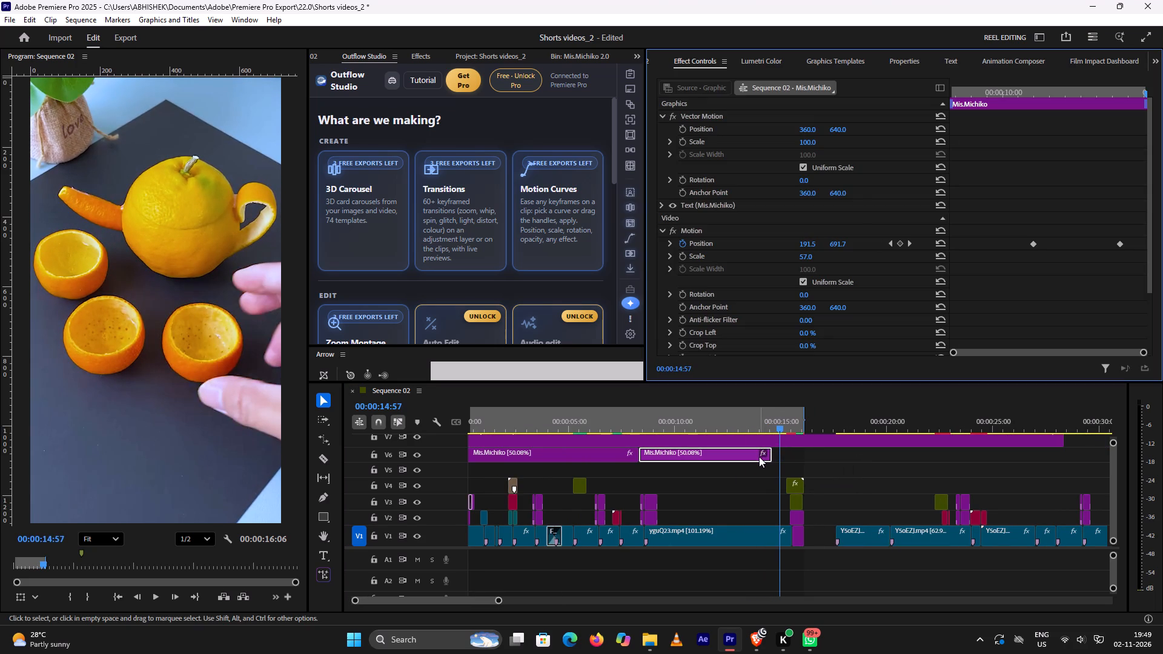
pyautogui.press('Delete')
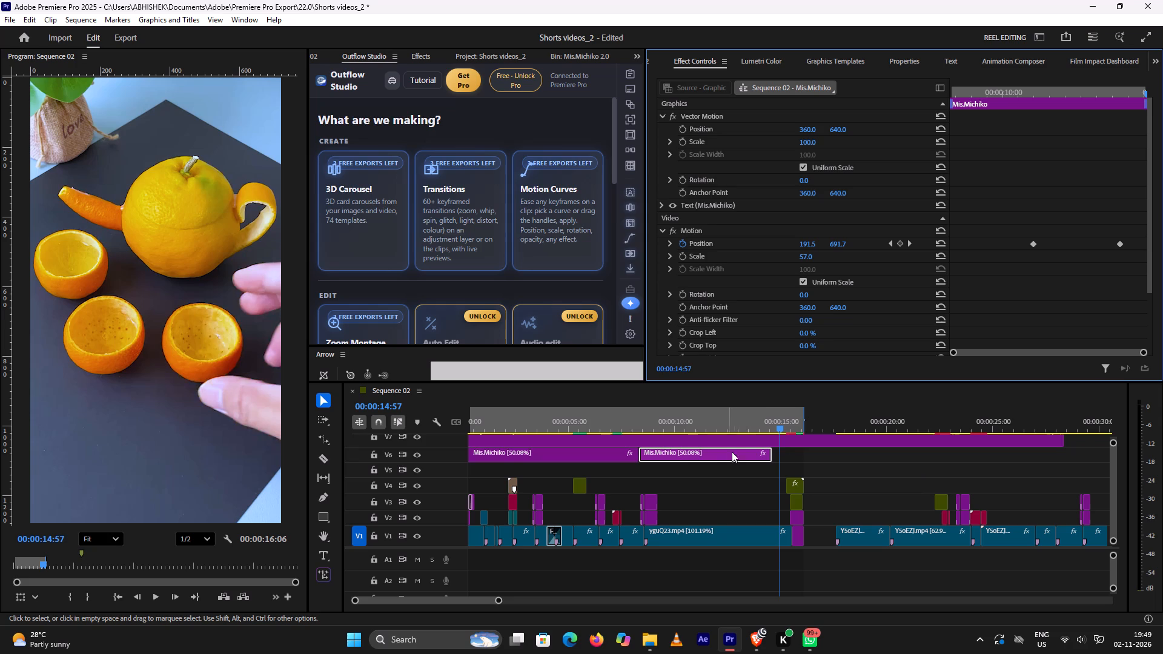
pyautogui.click(739, 455)
pyautogui.press('Delete')
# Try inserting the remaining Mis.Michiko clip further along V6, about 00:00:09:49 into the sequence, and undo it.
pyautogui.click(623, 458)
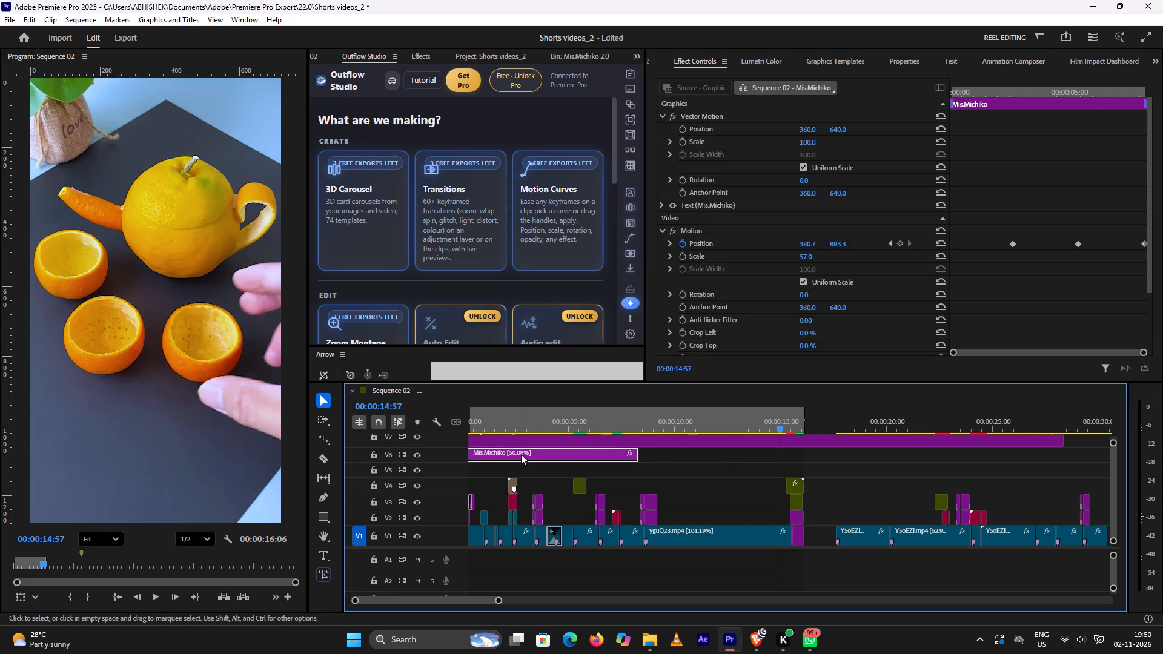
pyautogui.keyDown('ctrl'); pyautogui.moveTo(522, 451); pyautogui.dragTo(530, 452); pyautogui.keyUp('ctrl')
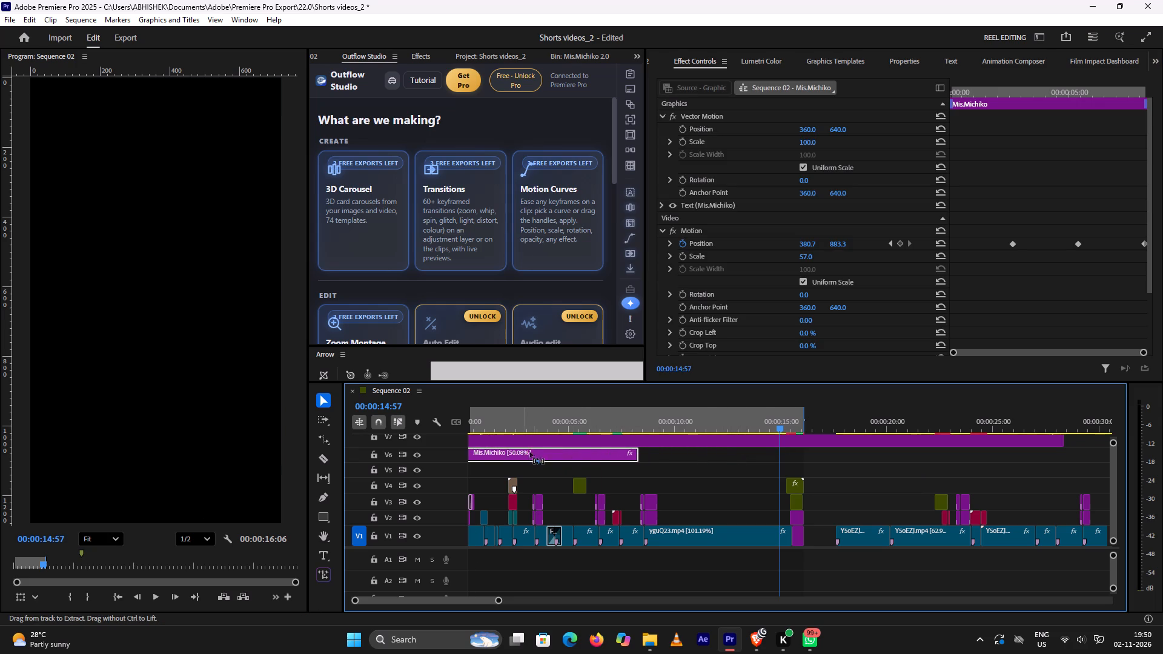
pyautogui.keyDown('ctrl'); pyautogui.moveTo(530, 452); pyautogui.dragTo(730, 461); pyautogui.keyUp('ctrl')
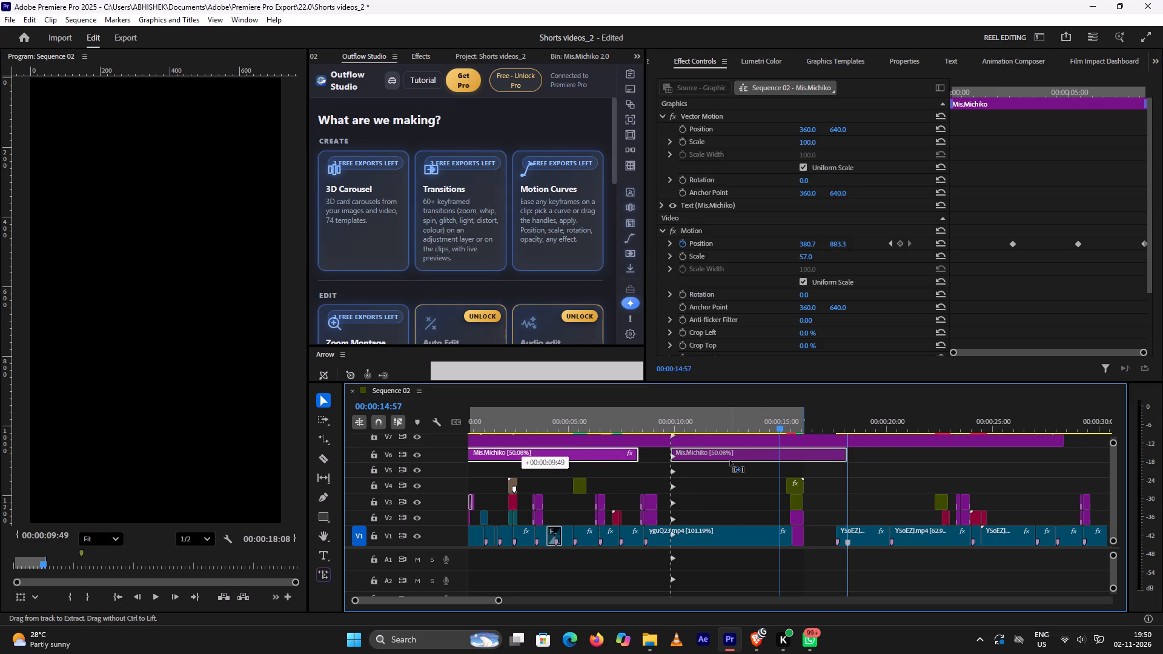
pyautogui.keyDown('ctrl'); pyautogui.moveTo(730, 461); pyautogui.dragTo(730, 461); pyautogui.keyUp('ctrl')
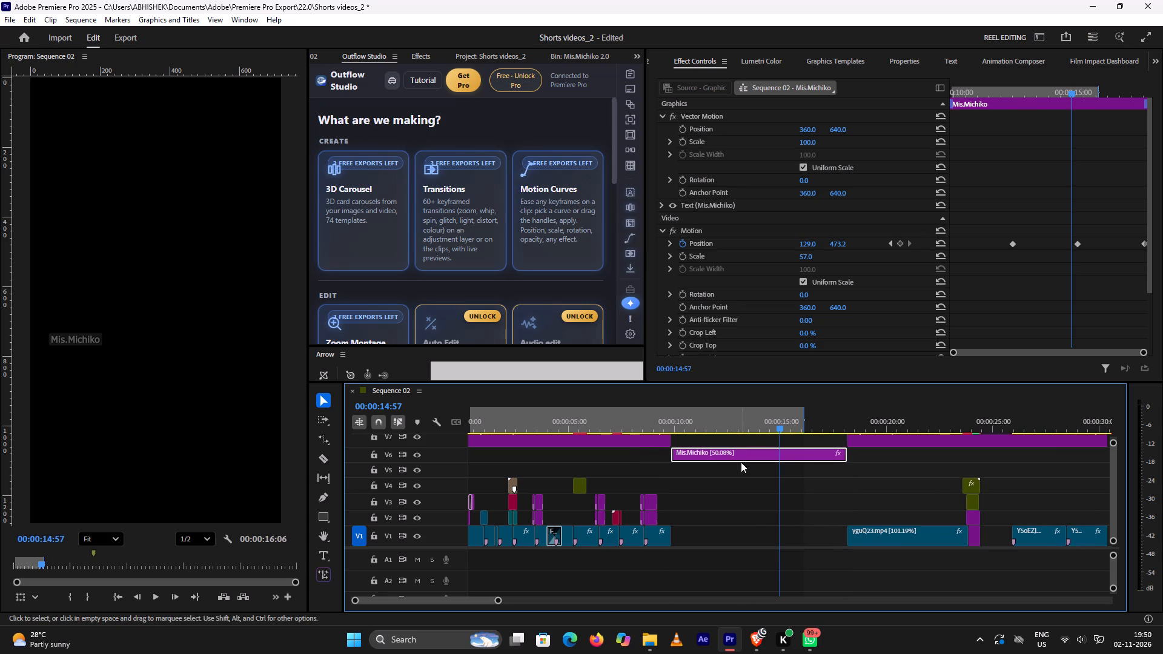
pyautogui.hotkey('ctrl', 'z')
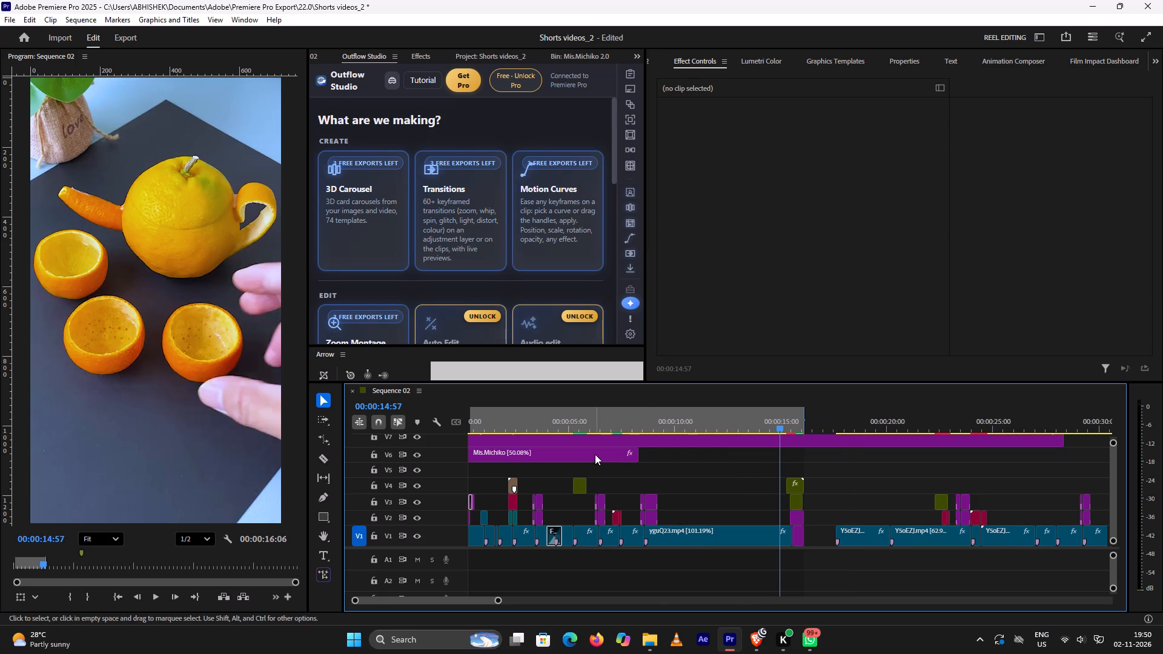
# Duplicate the remaining Mis.Michiko clip on V6 and place the copy directly after the original.
pyautogui.click(595, 453)
pyautogui.keyDown('alt'); pyautogui.moveTo(550, 454); pyautogui.dragTo(694, 455); pyautogui.keyUp('alt')
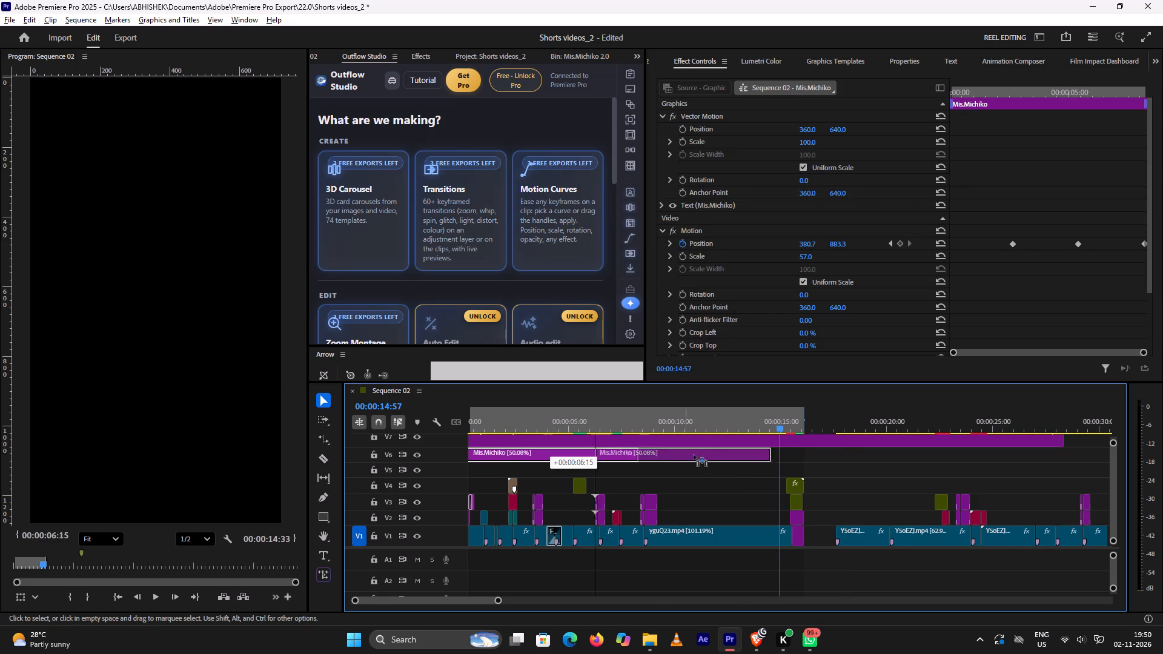
pyautogui.keyDown('alt'); pyautogui.moveTo(694, 455); pyautogui.dragTo(749, 458); pyautogui.keyUp('alt')
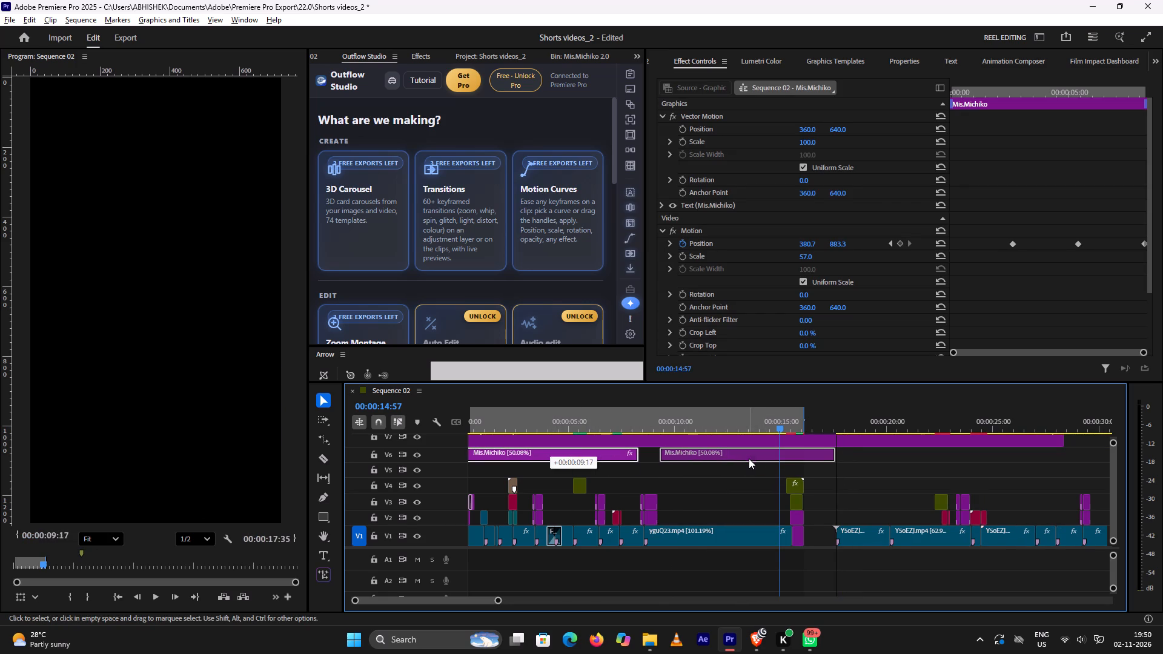
pyautogui.moveTo(740, 453); pyautogui.dragTo(722, 454)
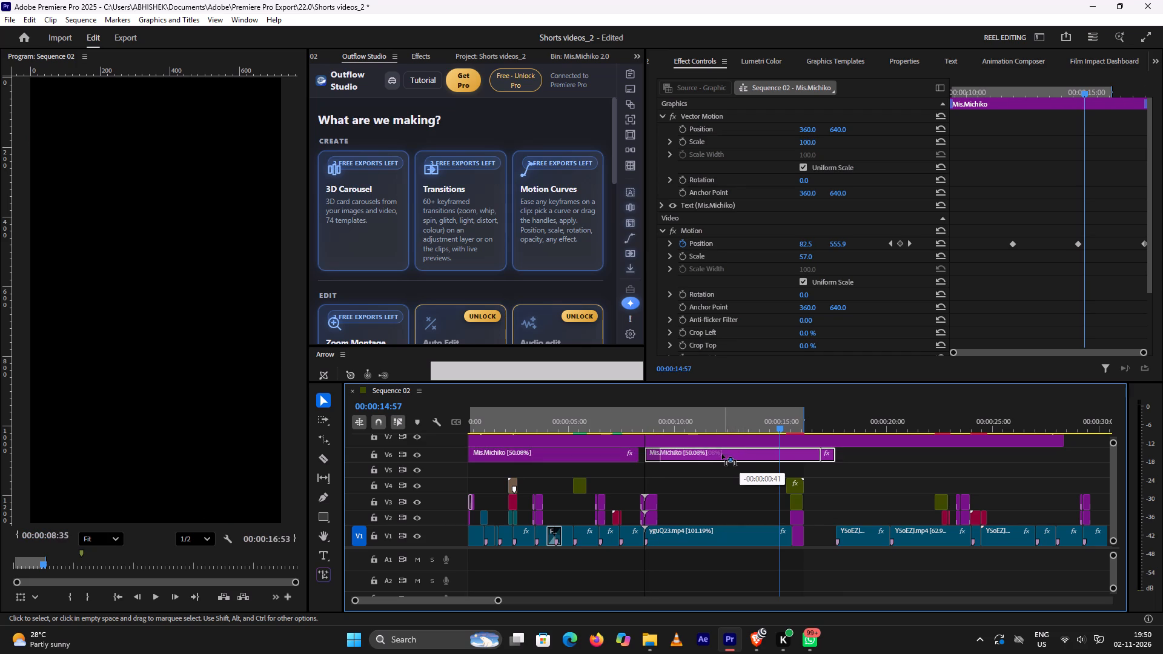
pyautogui.moveTo(722, 454); pyautogui.dragTo(718, 456)
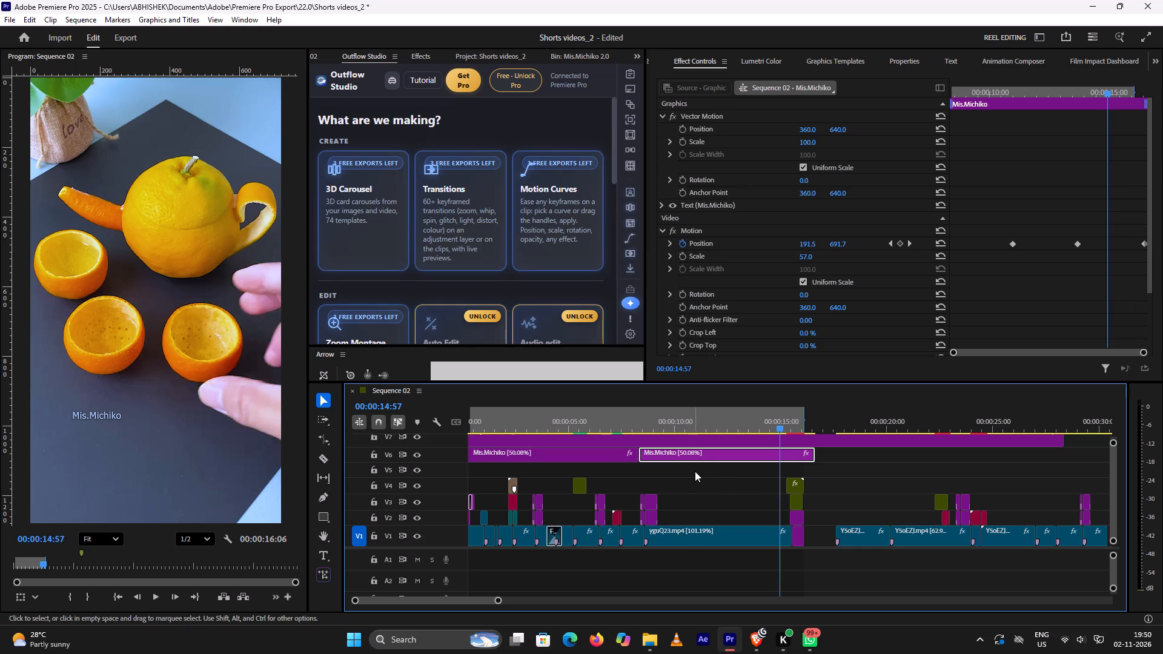
# Examine the join between the two Mis.Michiko clips on V6 and the watermark's position around 00:00:07:58 and 00:00:09:06.
pyautogui.keyDown('alt'); pyautogui.scroll(8, 779, 529); pyautogui.keyUp('alt')
pyautogui.click(624, 498)
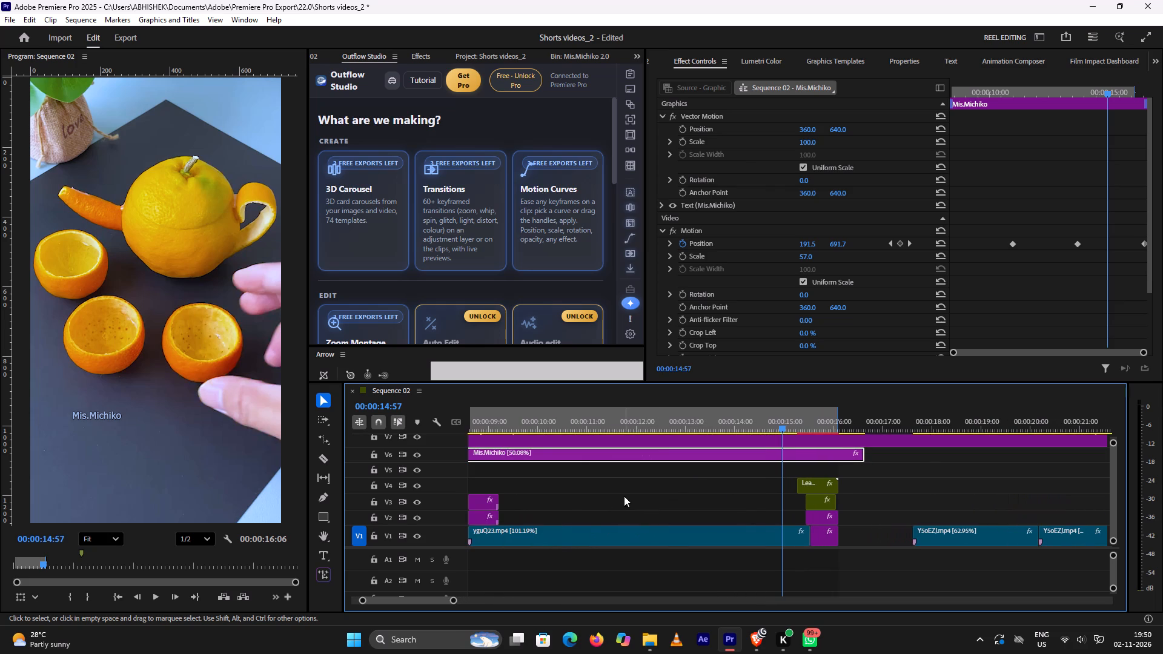
pyautogui.scroll(9, 677, 493)
pyautogui.click(659, 418)
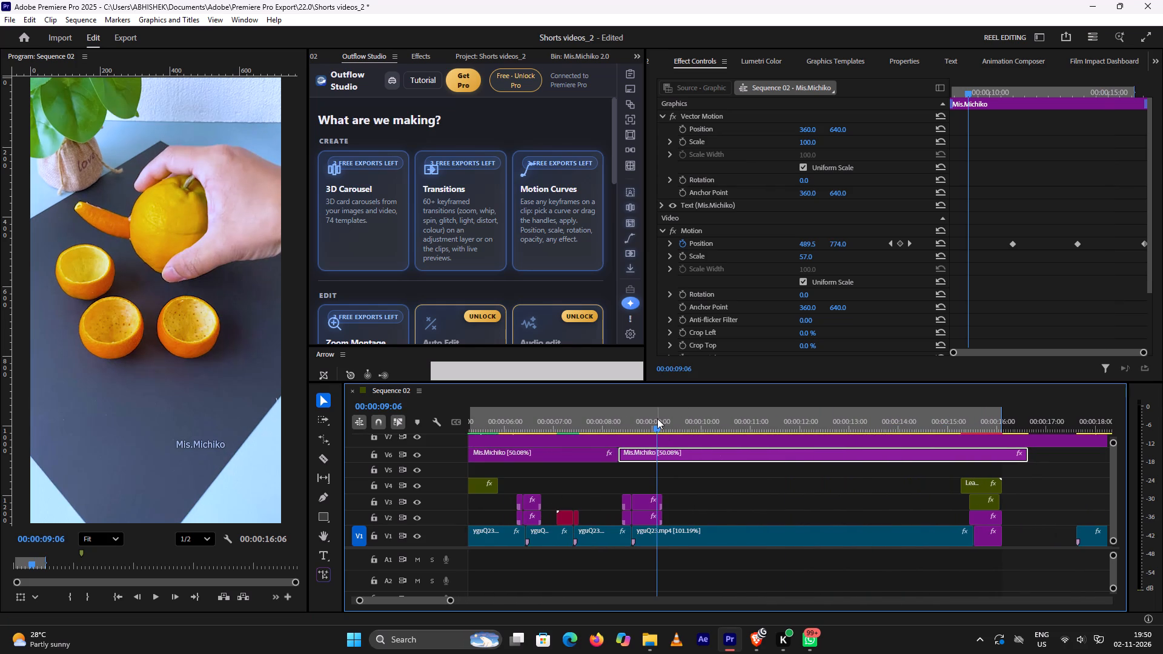
pyautogui.moveTo(653, 427); pyautogui.dragTo(598, 421)
pyautogui.click(644, 460)
pyautogui.click(649, 457)
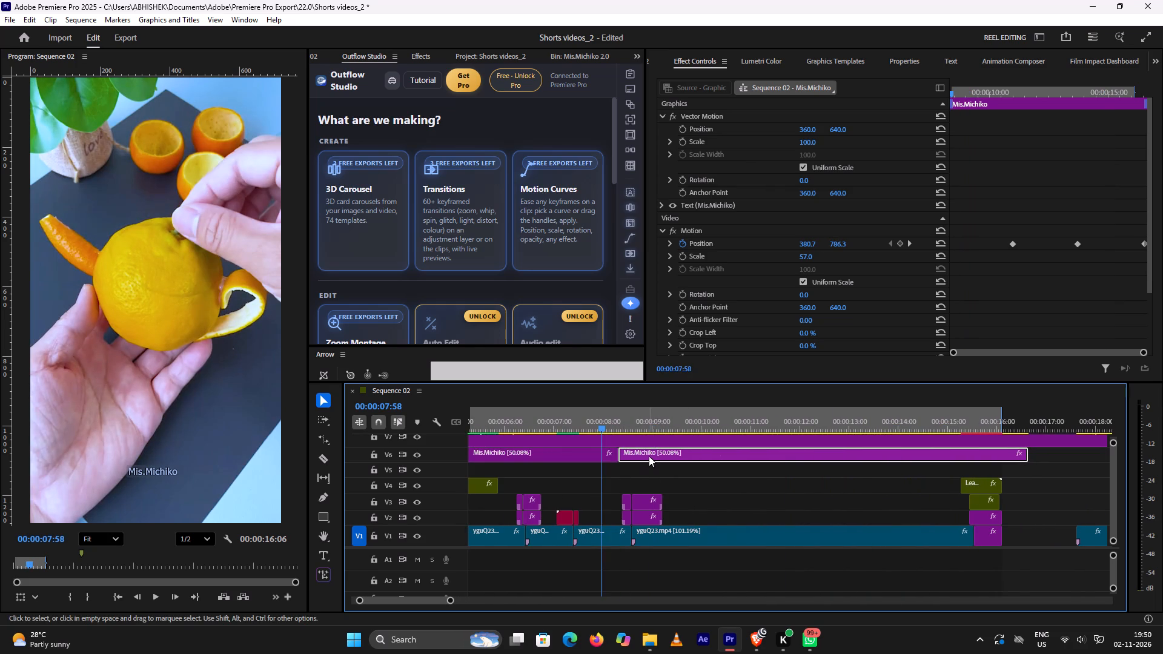
pyautogui.click(594, 455)
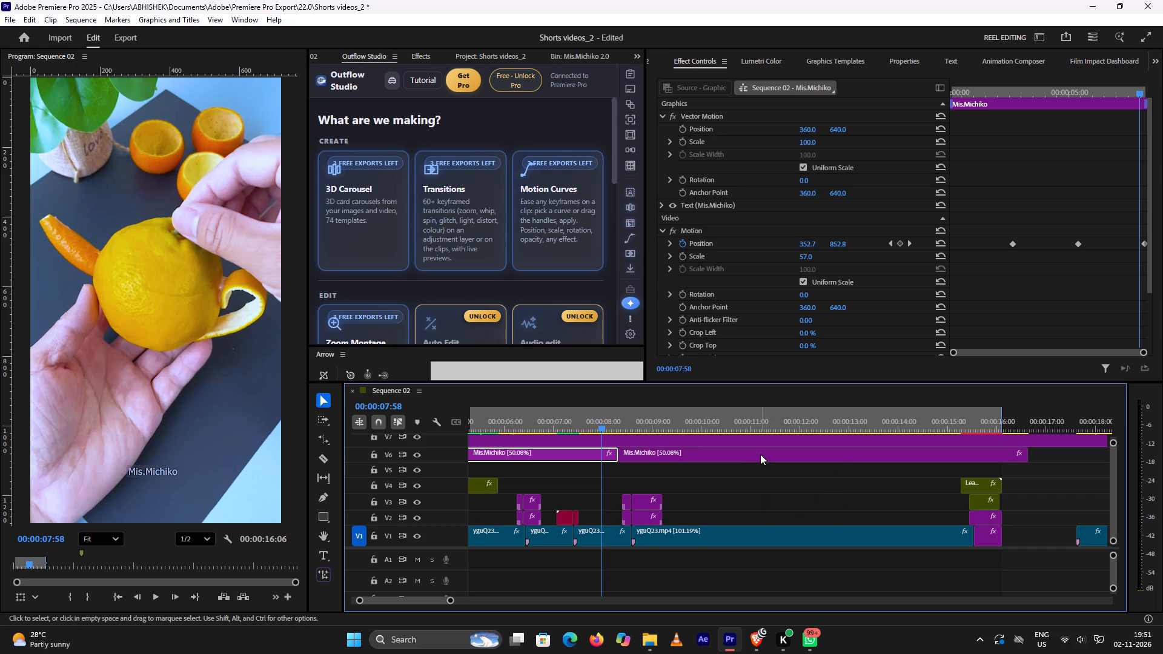
# Trim the end of the copied Mis.Michiko clip on V6 back to the start of the tea set image, lasting about 00:00:07:13.
pyautogui.keyDown('alt'); pyautogui.scroll(-2, 796, 472); pyautogui.keyUp('alt')
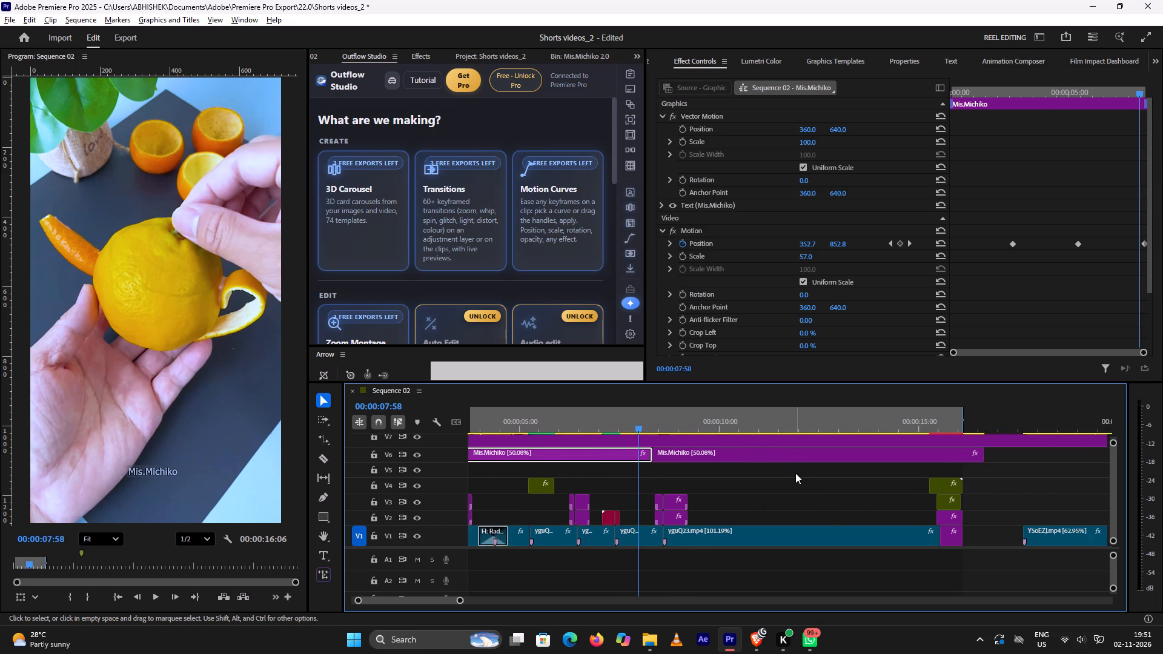
pyautogui.keyDown('alt'); pyautogui.scroll(-3, 795, 473); pyautogui.keyUp('alt')
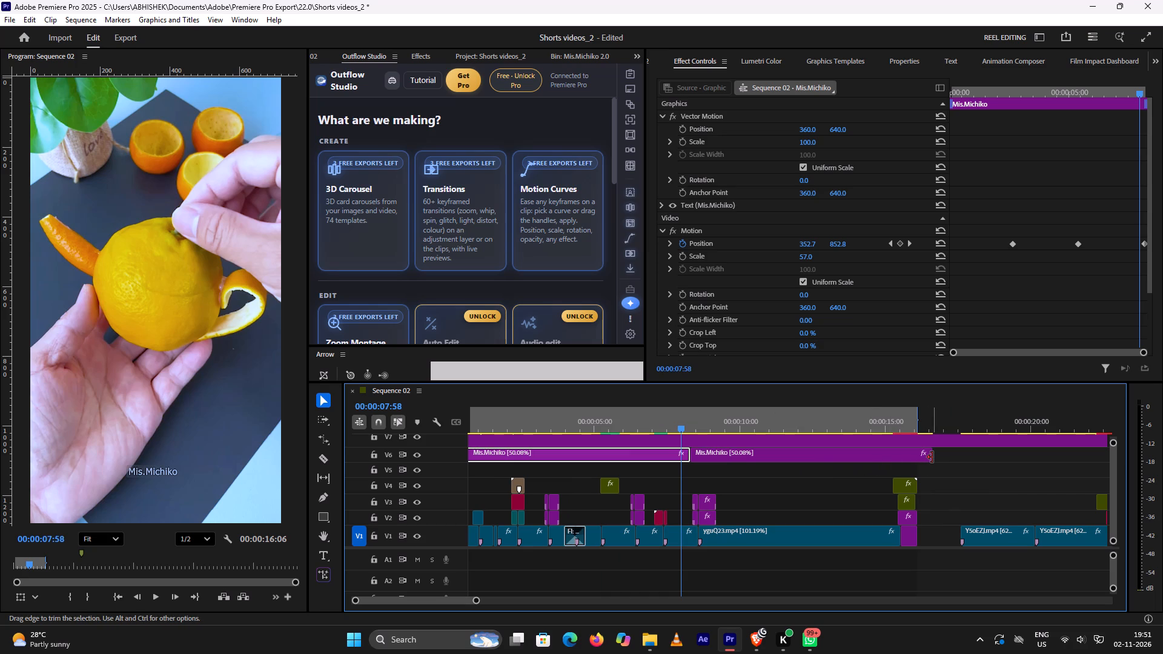
pyautogui.moveTo(932, 457); pyautogui.dragTo(909, 463)
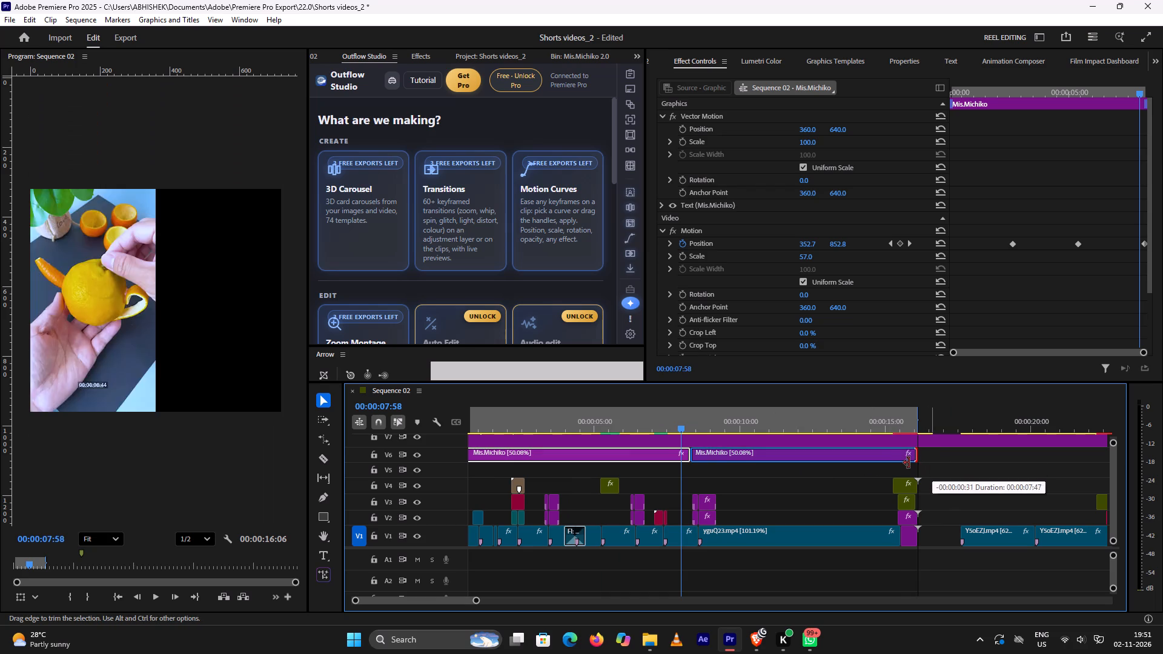
pyautogui.moveTo(909, 463); pyautogui.dragTo(900, 465)
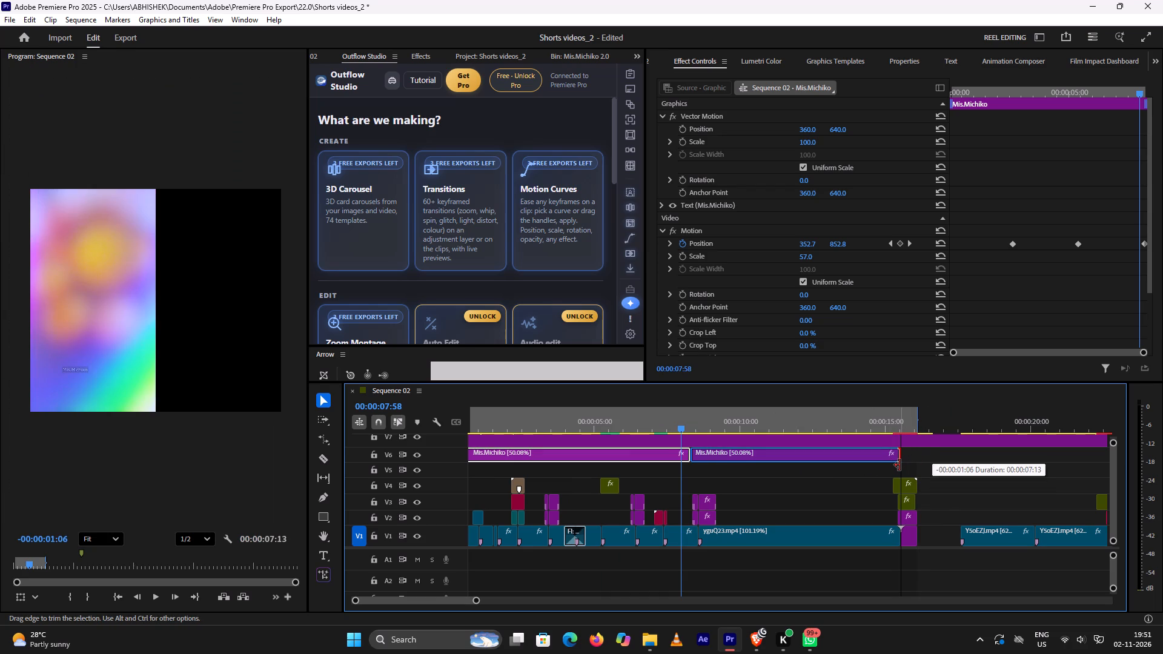
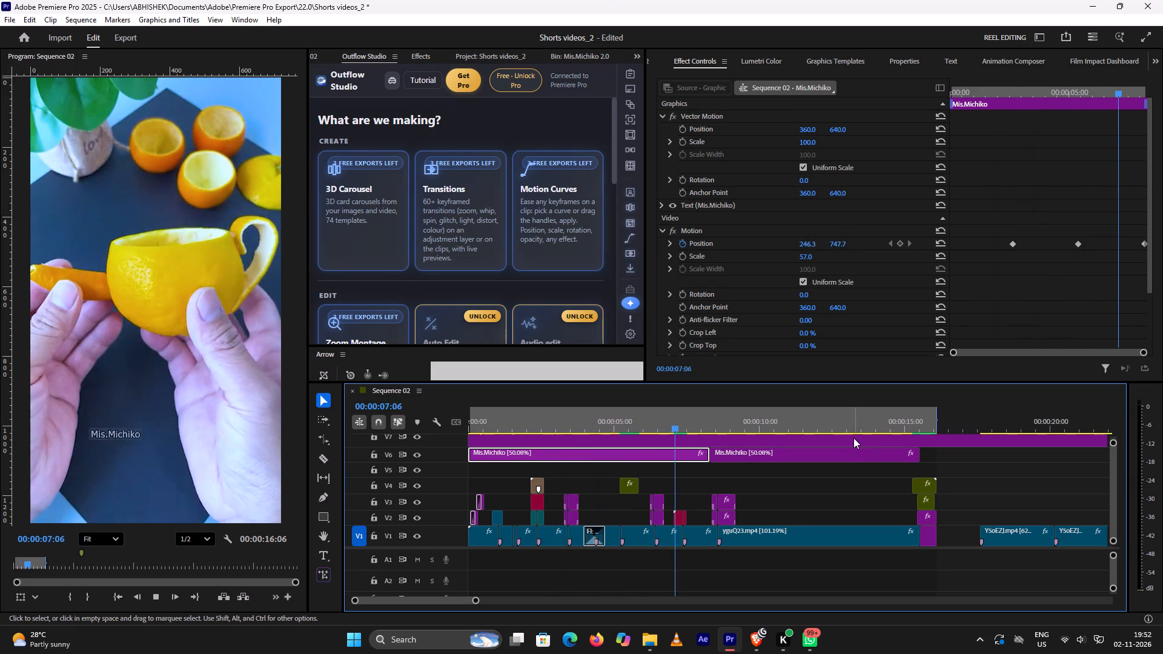
pyautogui.press('space')
pyautogui.press('space')
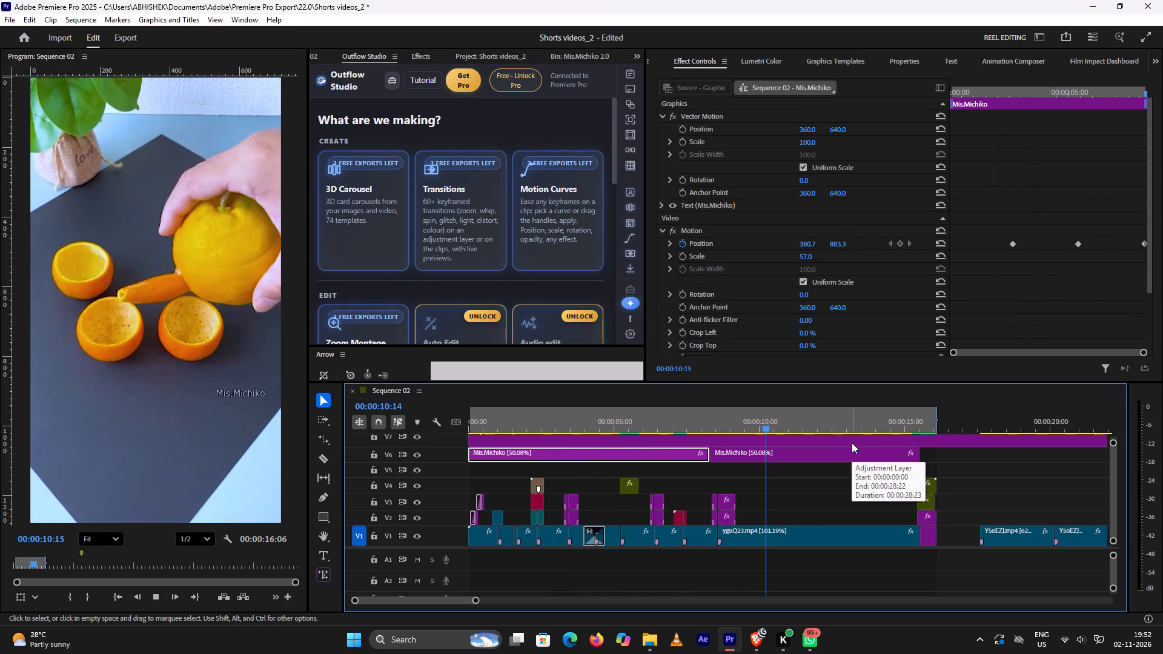
pyautogui.press('space')
pyautogui.press('space')
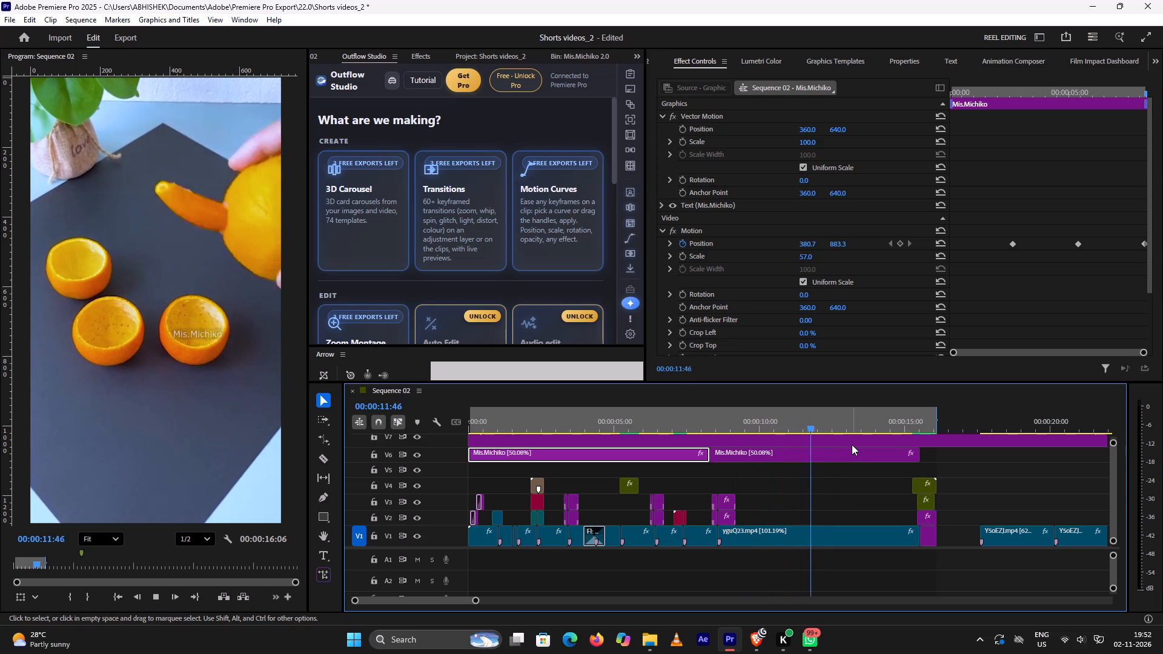
pyautogui.press('space')
pyautogui.press('space')
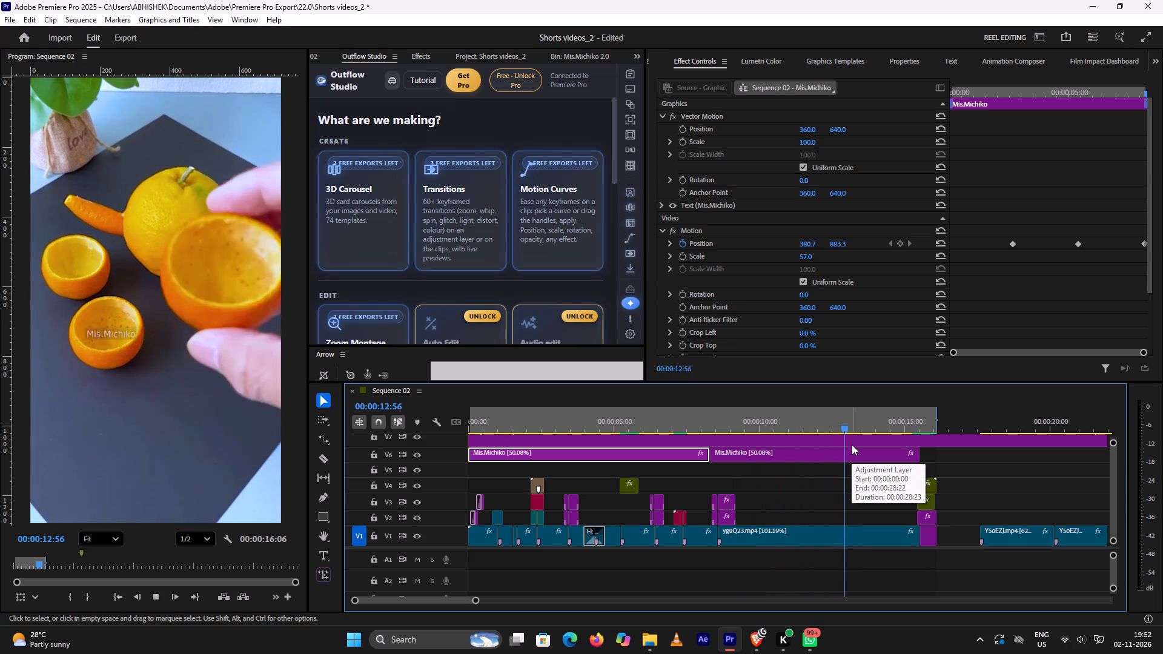
pyautogui.press('space')
pyautogui.press('space')
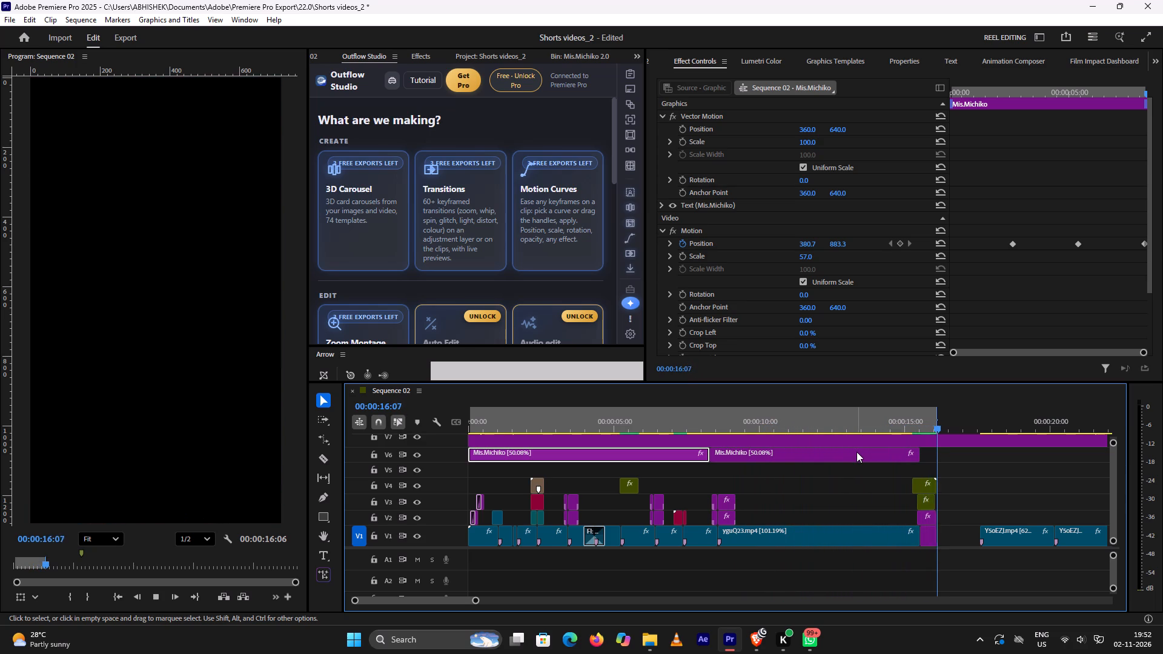
pyautogui.press('space')
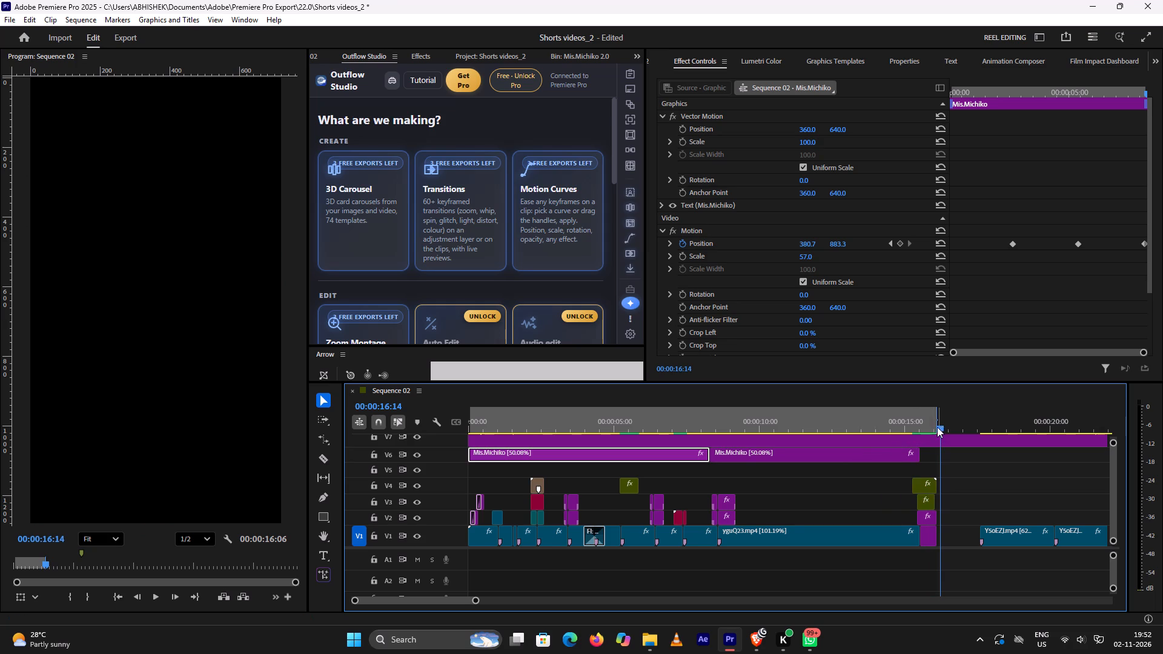
# Examine the start of the short around 00:00:00:00 to 00:00:02:12 and the DIY Orange Tea Set image around 00:00:16:03.
pyautogui.keyDown('alt'); pyautogui.scroll(-3, 921, 440); pyautogui.keyUp('alt')
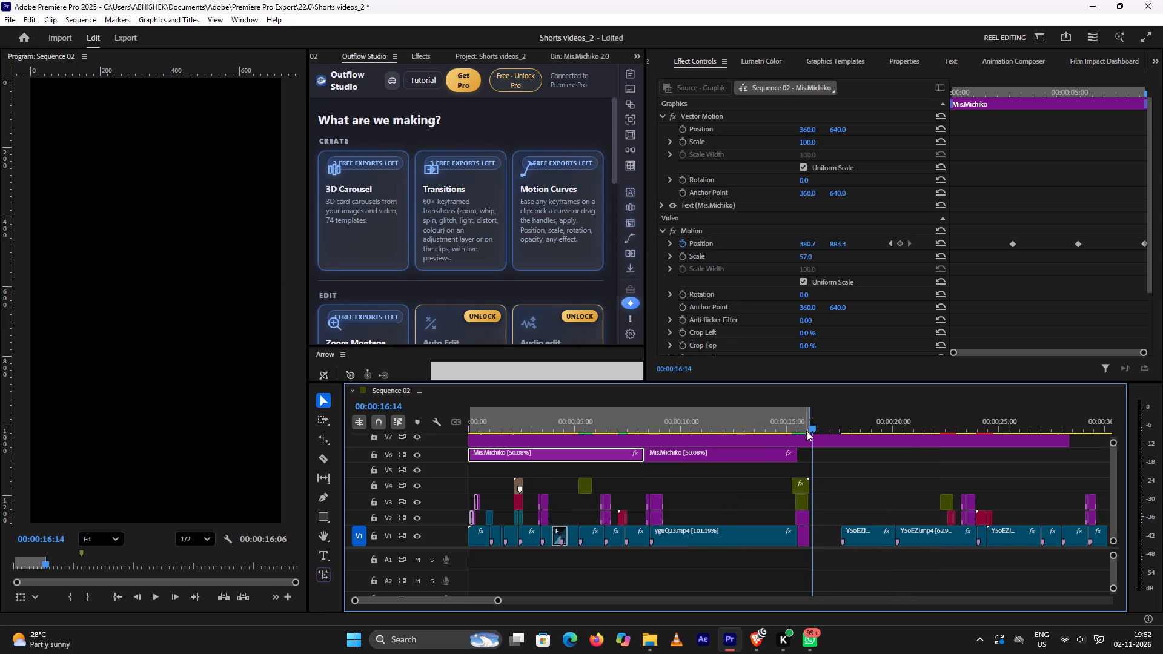
pyautogui.moveTo(809, 426); pyautogui.dragTo(432, 417)
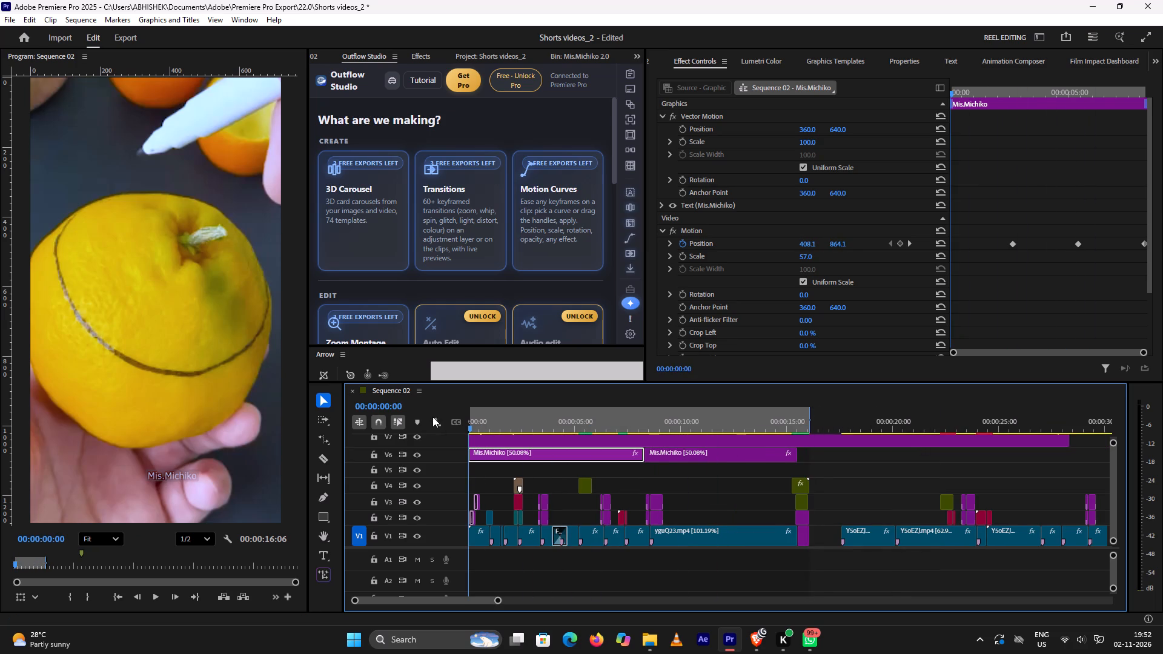
pyautogui.moveTo(432, 417); pyautogui.dragTo(512, 414)
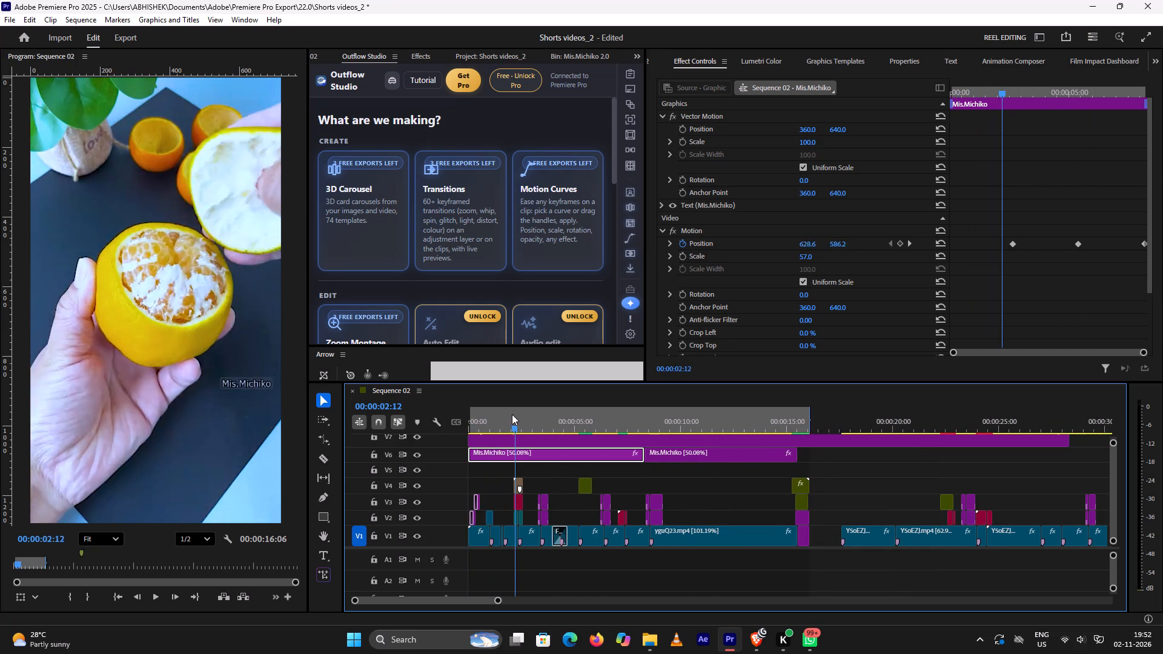
pyautogui.moveTo(512, 414); pyautogui.dragTo(506, 414)
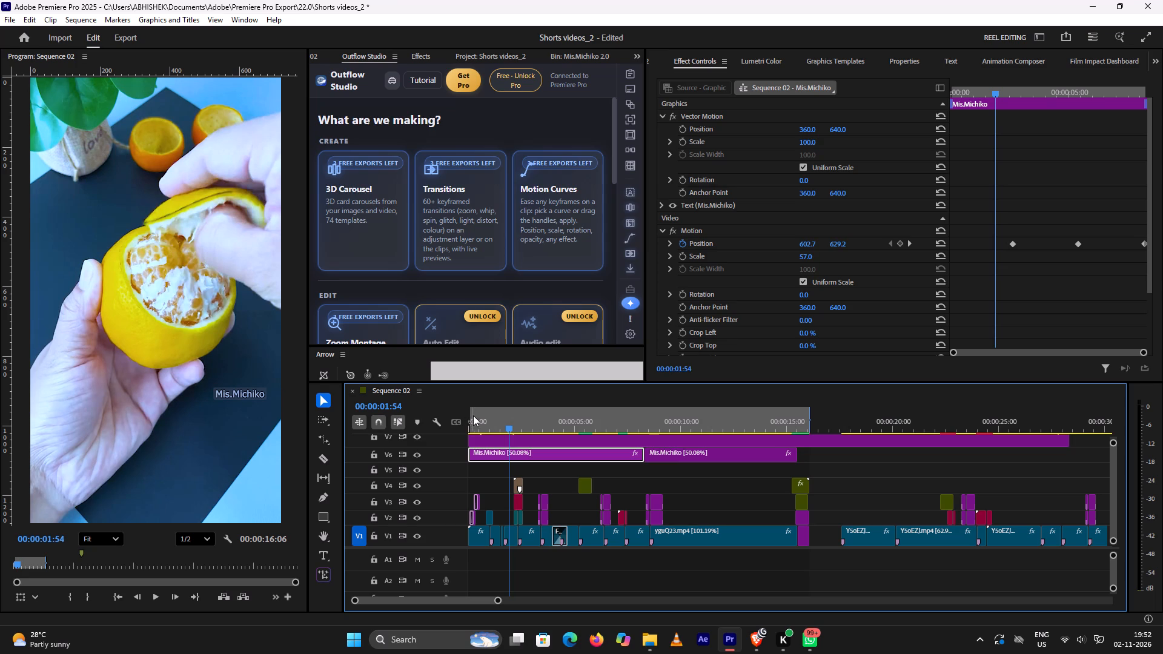
pyautogui.click(480, 418)
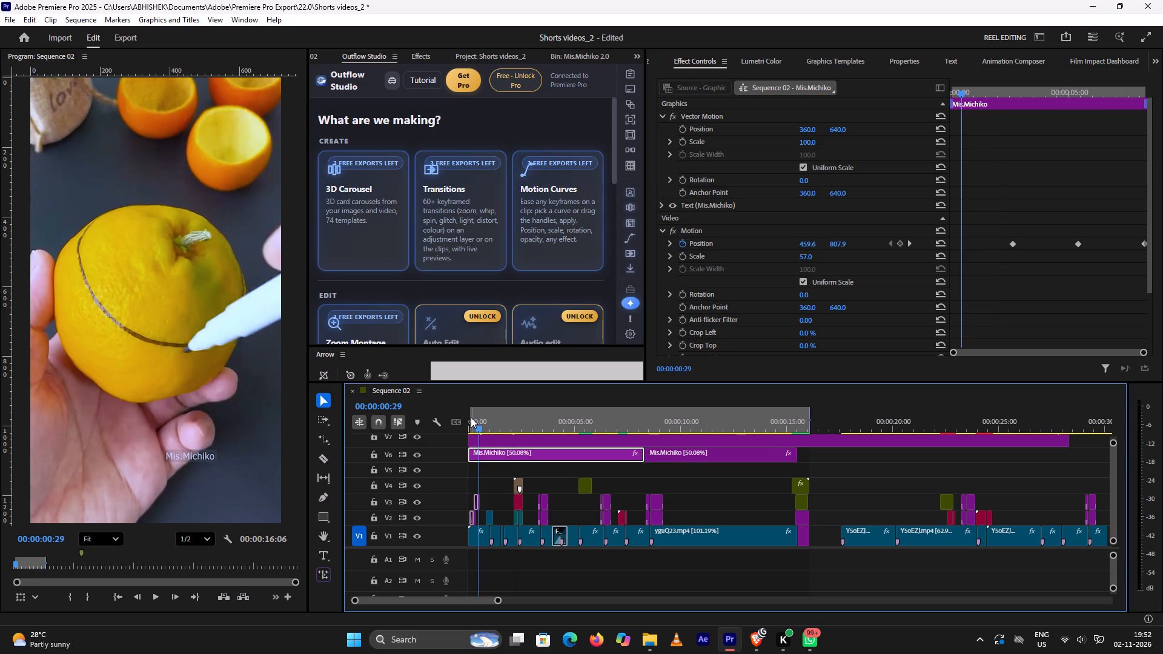
pyautogui.click(469, 418)
pyautogui.moveTo(469, 418); pyautogui.dragTo(458, 417)
pyautogui.moveTo(466, 427); pyautogui.dragTo(460, 427)
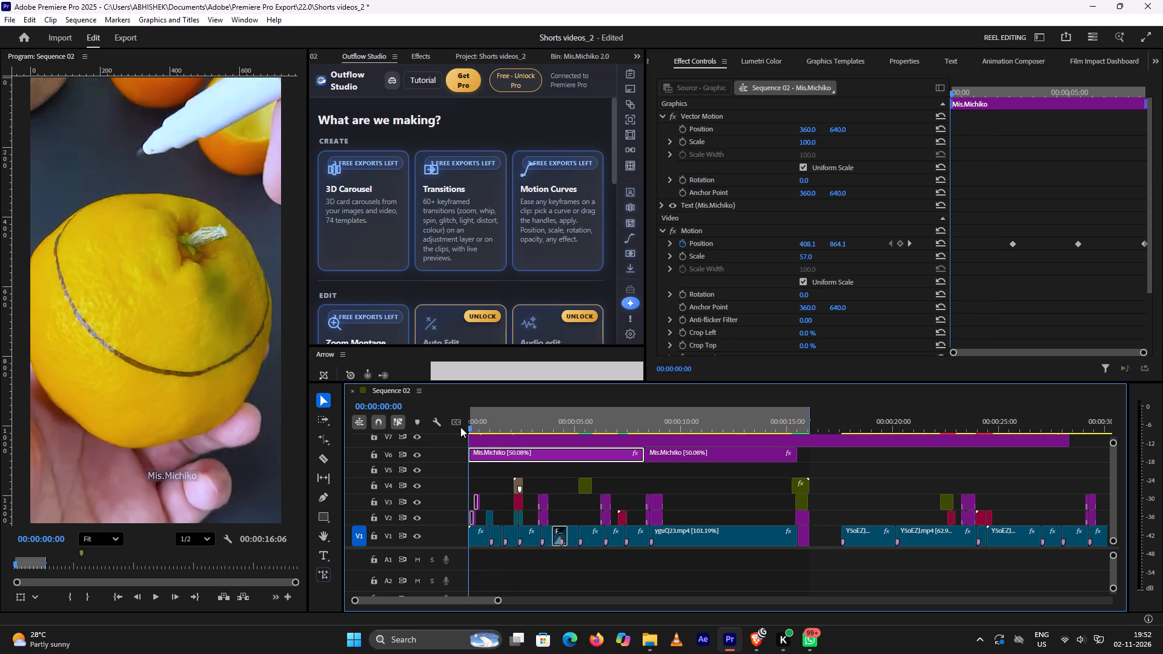
pyautogui.moveTo(460, 427); pyautogui.dragTo(807, 440)
pyautogui.click(795, 429)
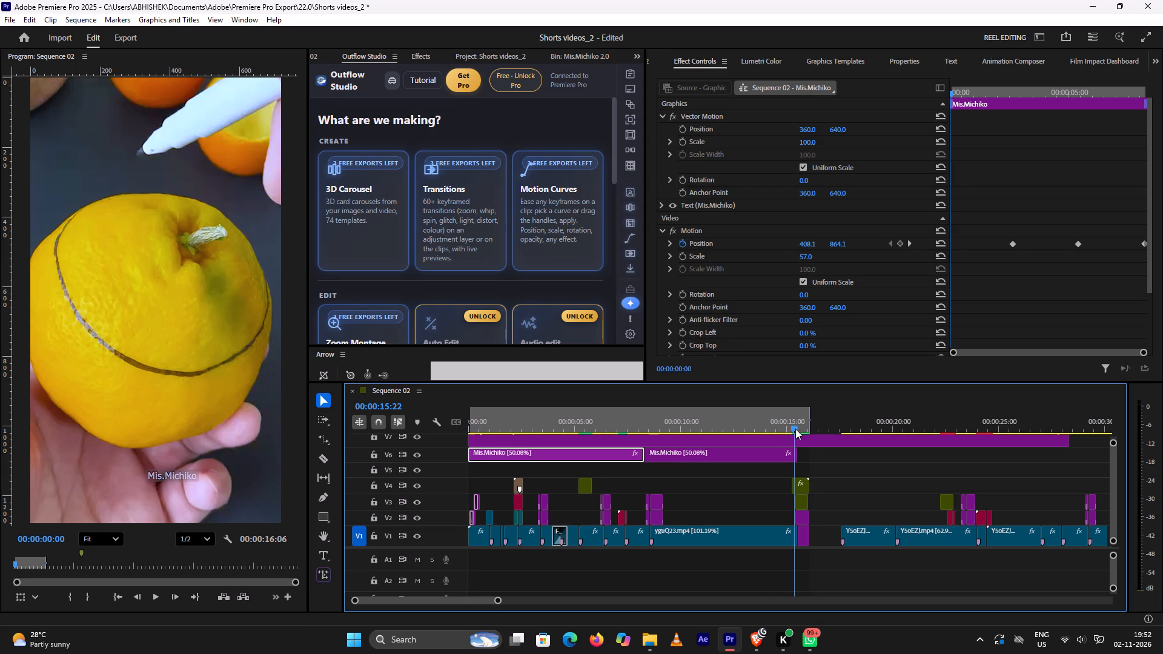
pyautogui.moveTo(792, 428); pyautogui.dragTo(808, 426)
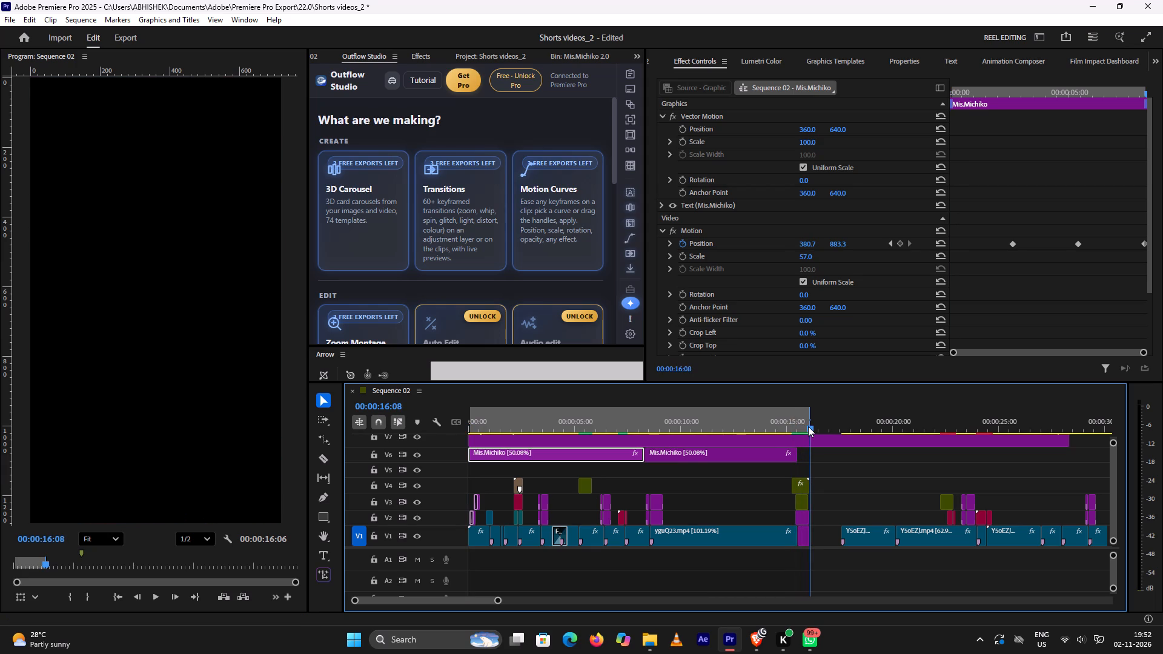
pyautogui.moveTo(808, 426); pyautogui.dragTo(806, 430)
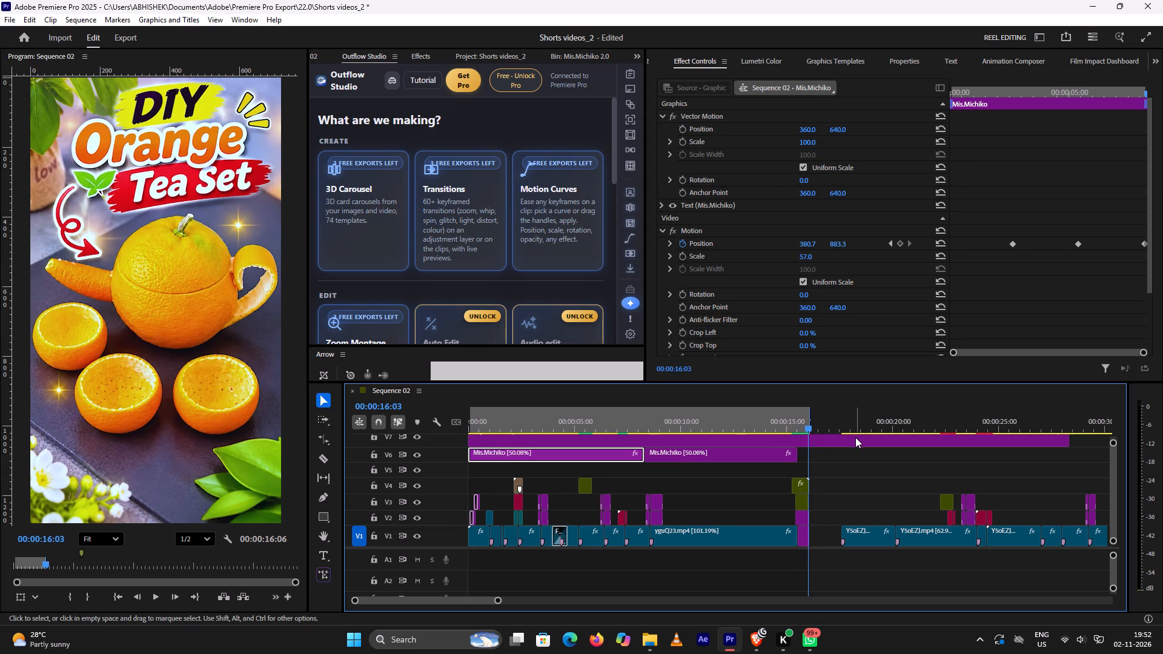
# Turn off the Windows Night light.
pyautogui.click(1087, 641)
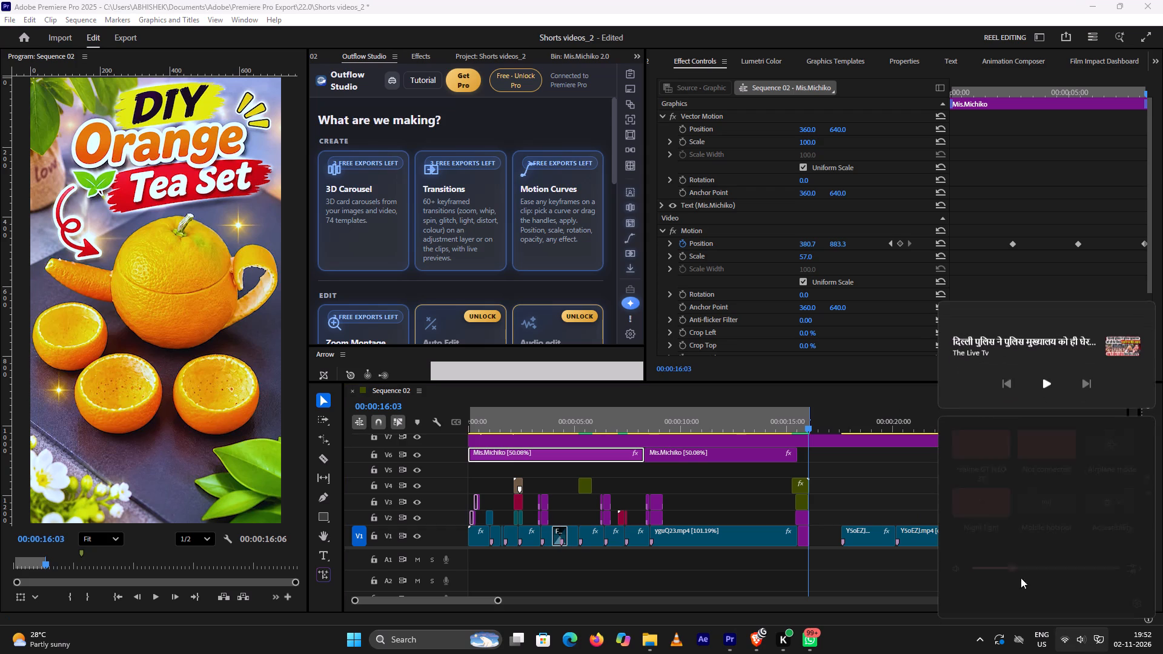
pyautogui.click(989, 500)
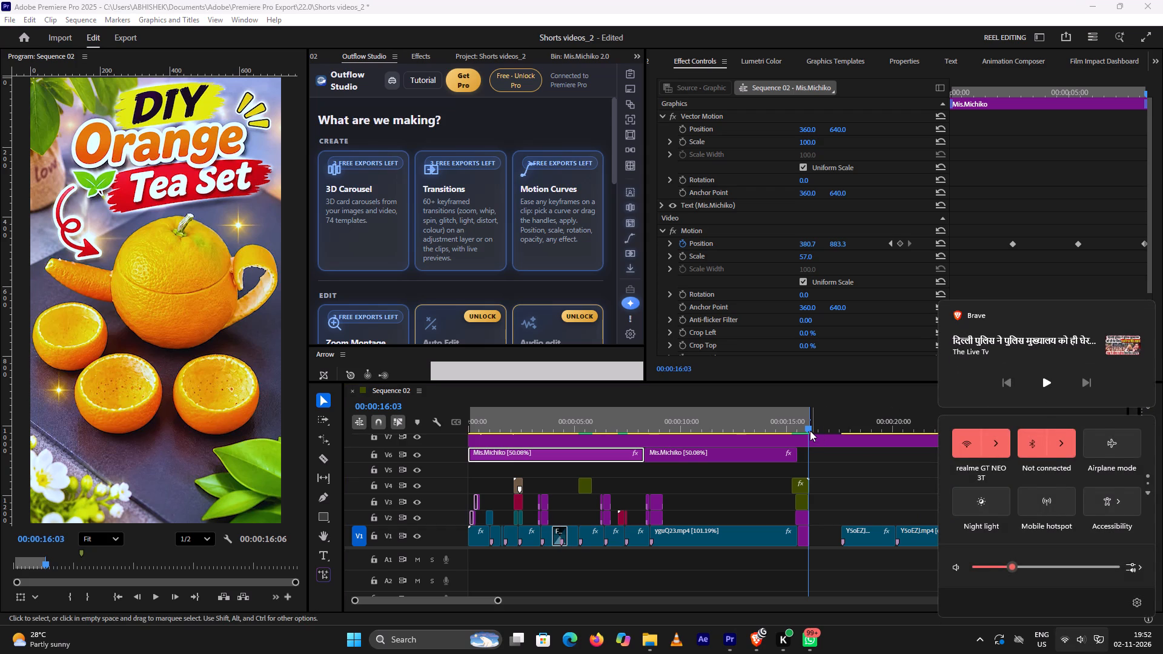
# Set the Lumetri Color temperature of the V7 adjustment layer to -45.6, judging the colours on the teapot shot around 00:00:07:57.
pyautogui.moveTo(810, 431); pyautogui.dragTo(737, 448)
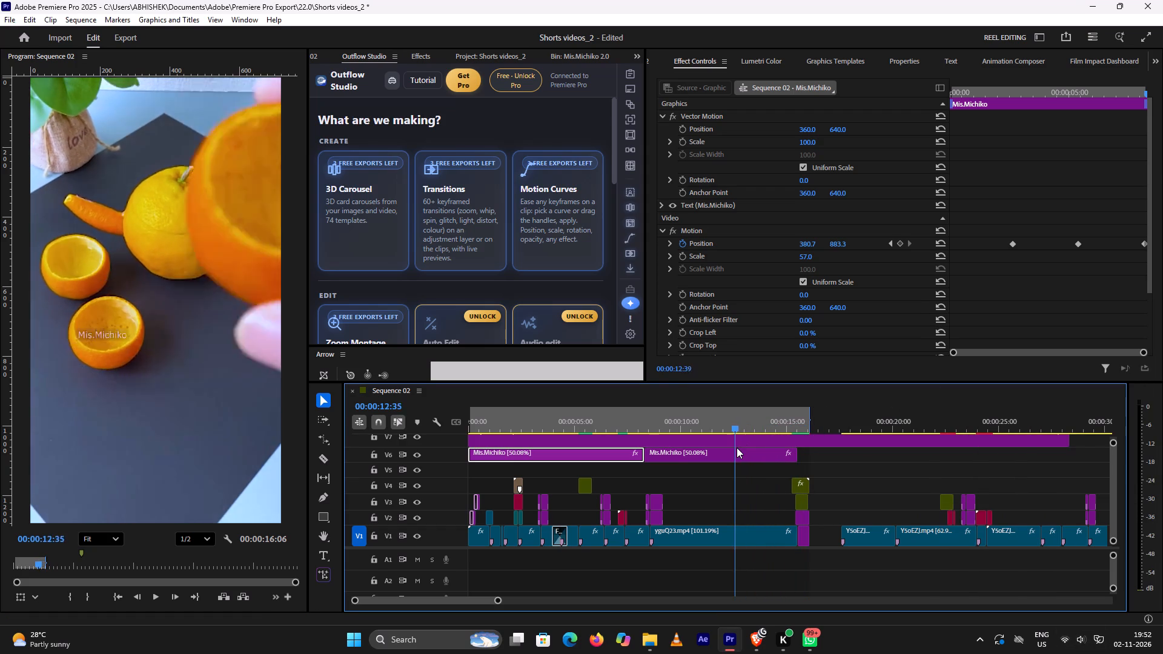
pyautogui.moveTo(737, 448); pyautogui.dragTo(634, 458)
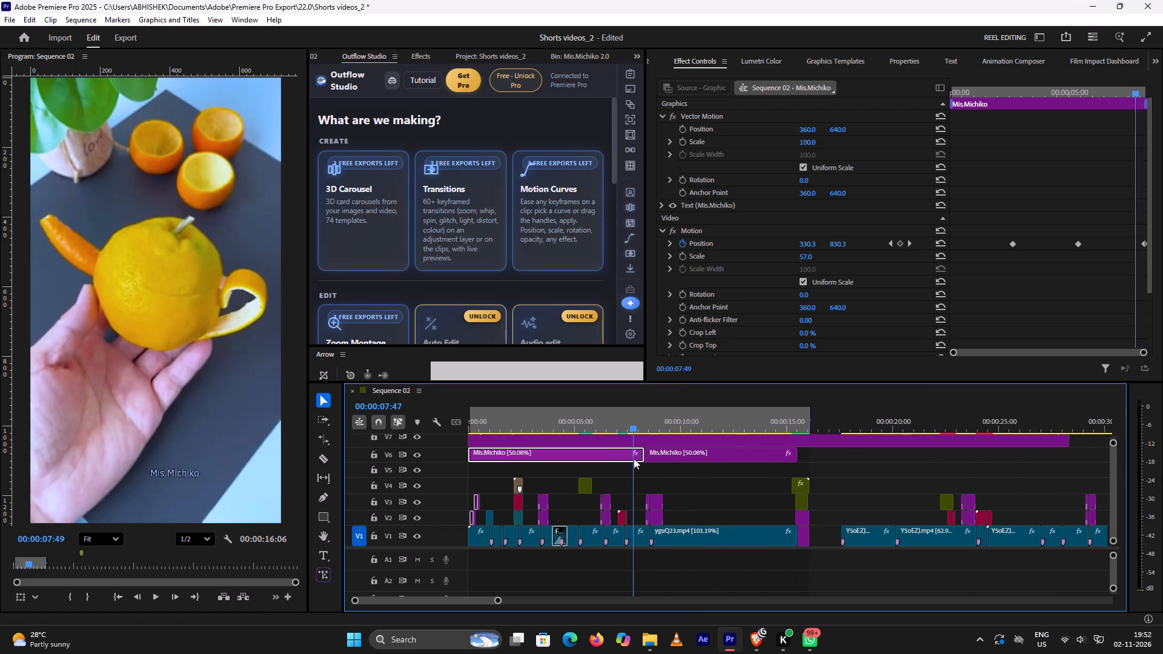
pyautogui.moveTo(634, 458); pyautogui.dragTo(619, 455)
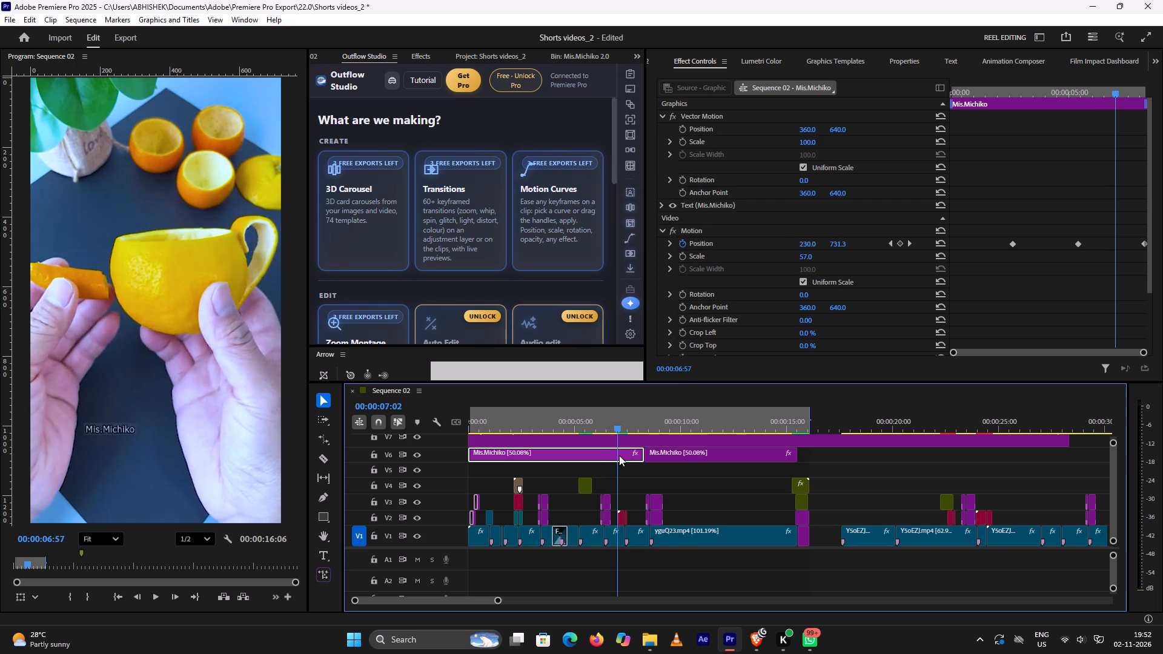
pyautogui.moveTo(619, 455); pyautogui.dragTo(634, 449)
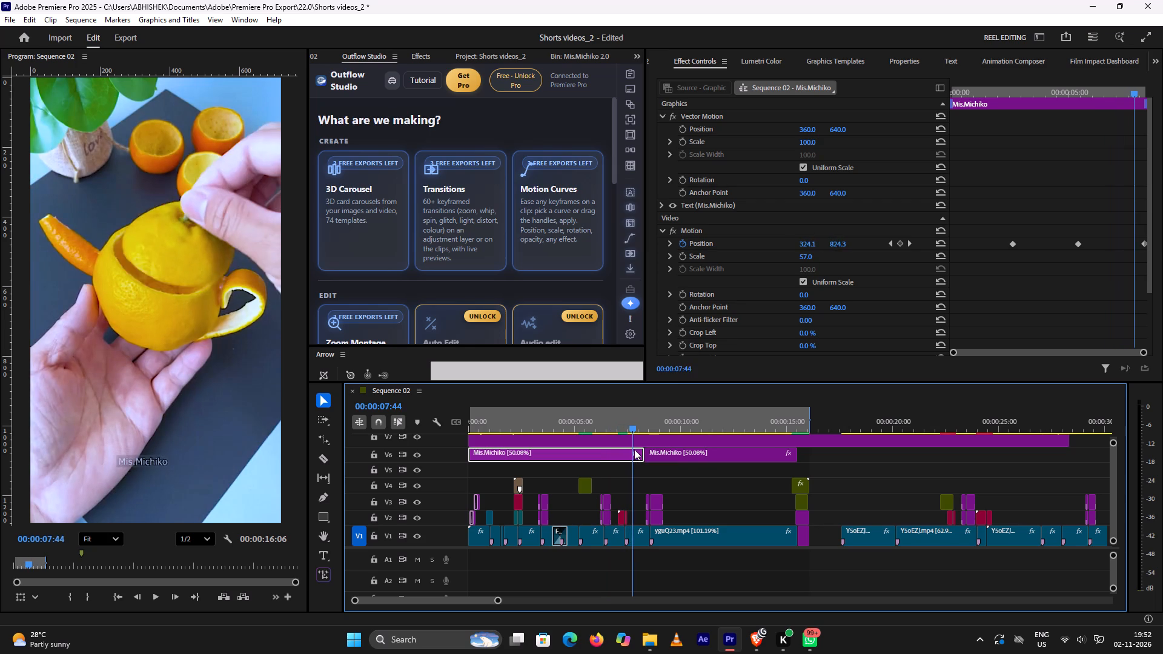
pyautogui.moveTo(634, 449); pyautogui.dragTo(639, 448)
pyautogui.click(684, 443)
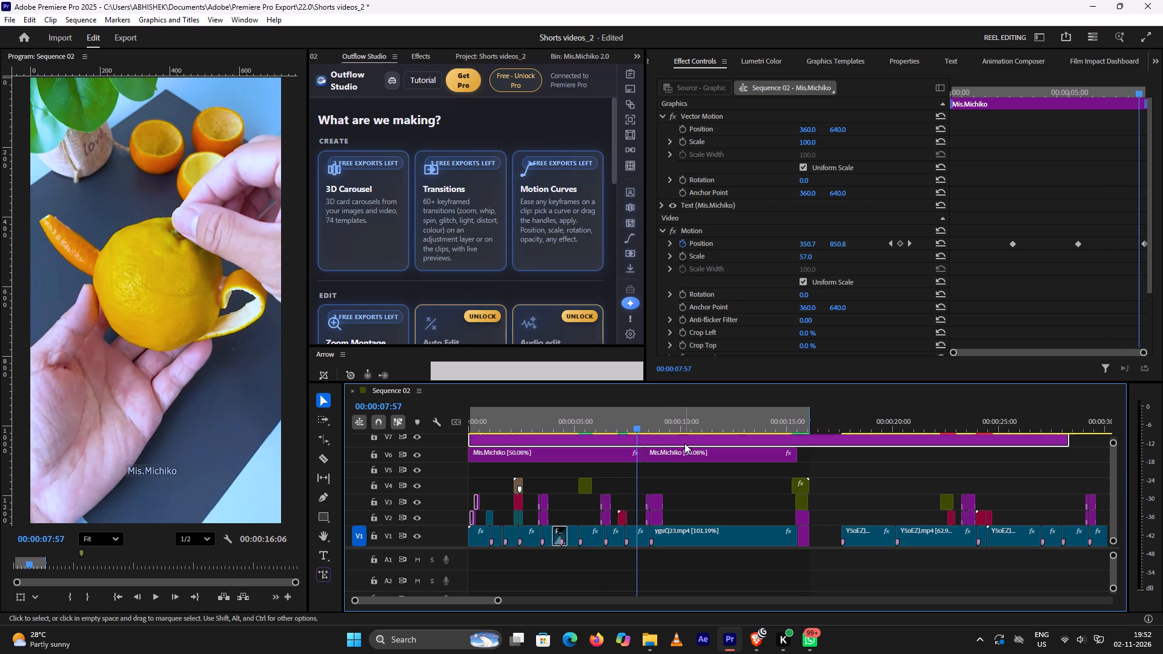
pyautogui.click(755, 59)
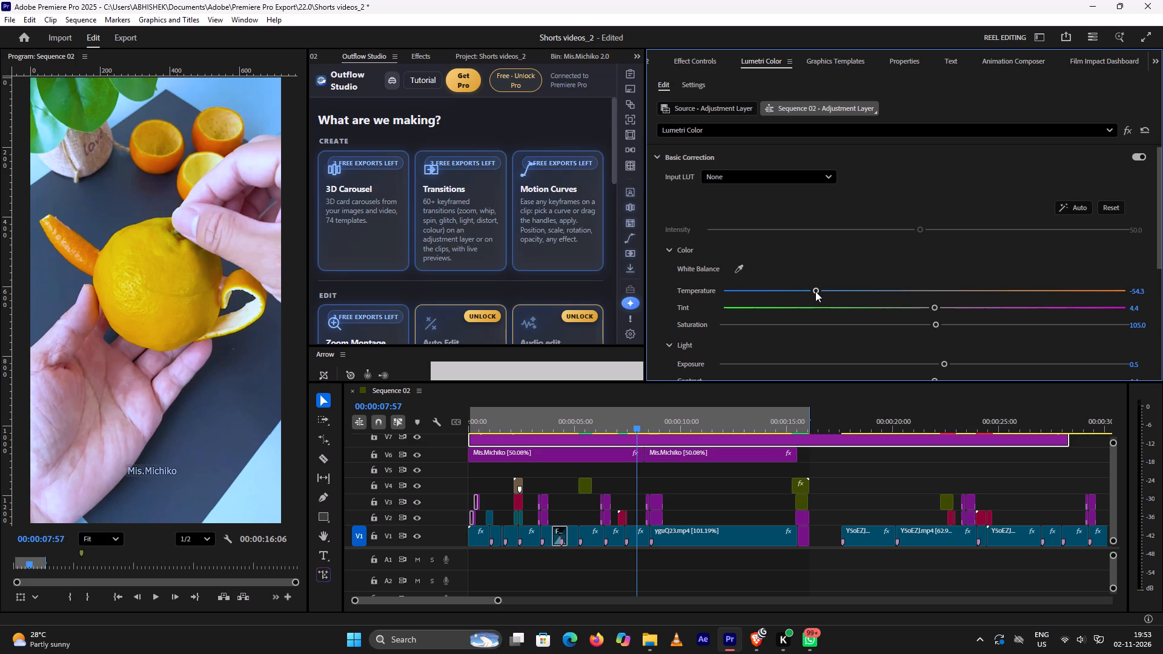
pyautogui.moveTo(815, 291); pyautogui.dragTo(824, 288)
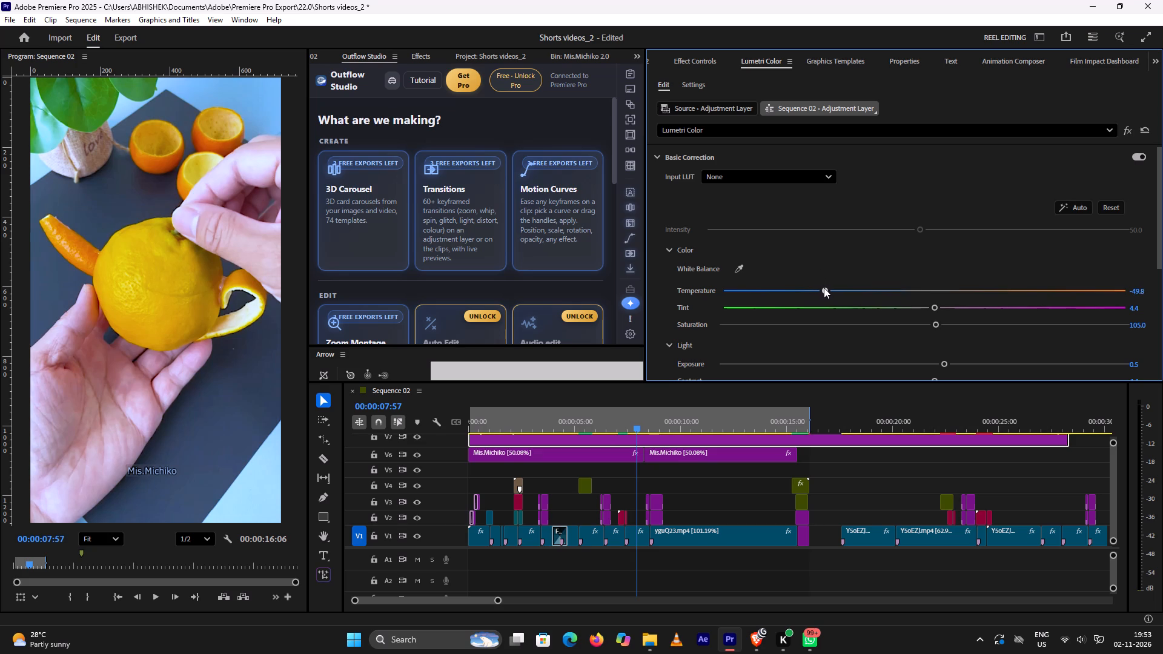
pyautogui.moveTo(824, 288); pyautogui.dragTo(833, 284)
pyautogui.moveTo(833, 284); pyautogui.dragTo(833, 284)
pyautogui.moveTo(833, 284); pyautogui.dragTo(832, 285)
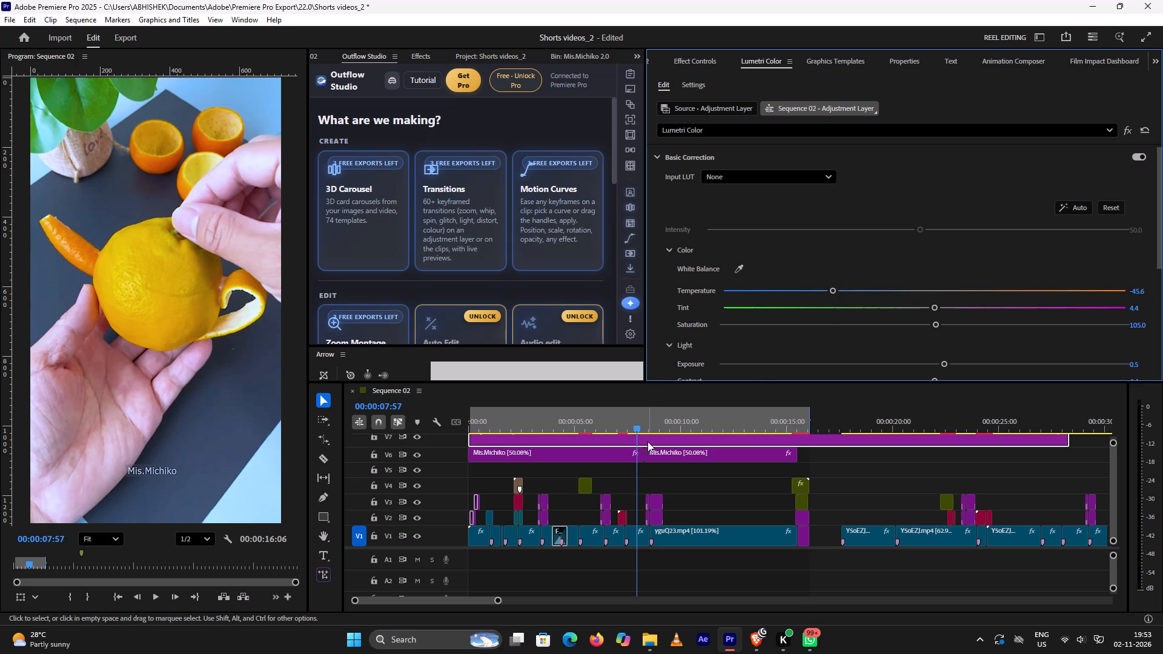
# Render the preview again and review the regraded short, including the teapot footage and the closing tea set image.
pyautogui.press('Return')
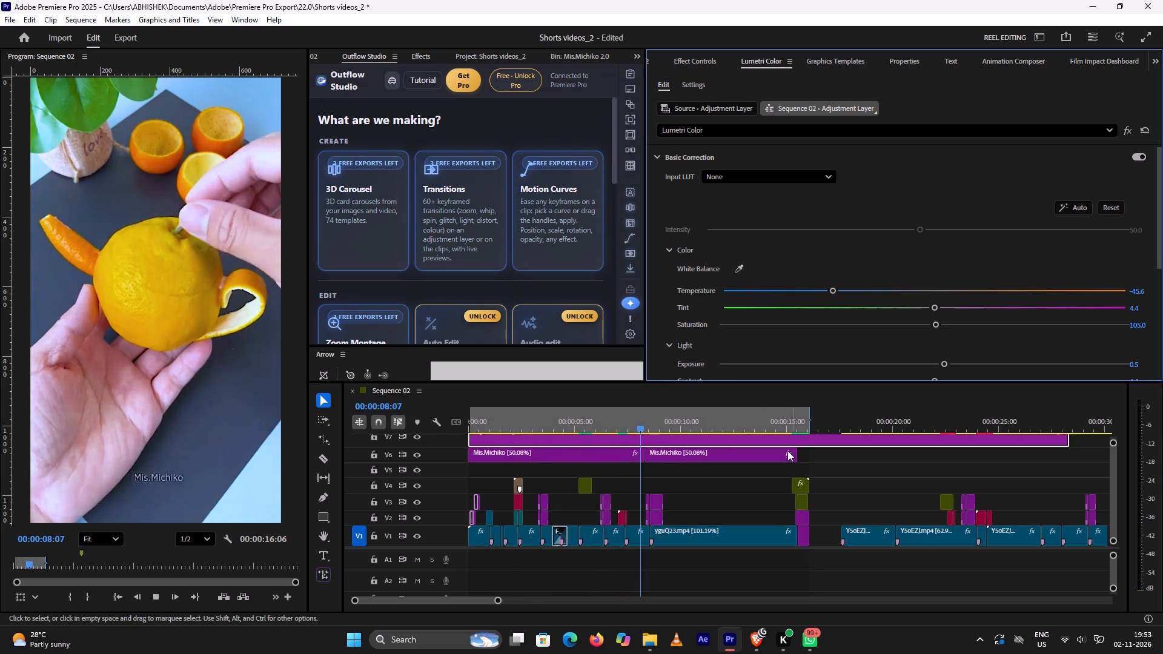
pyautogui.press('space')
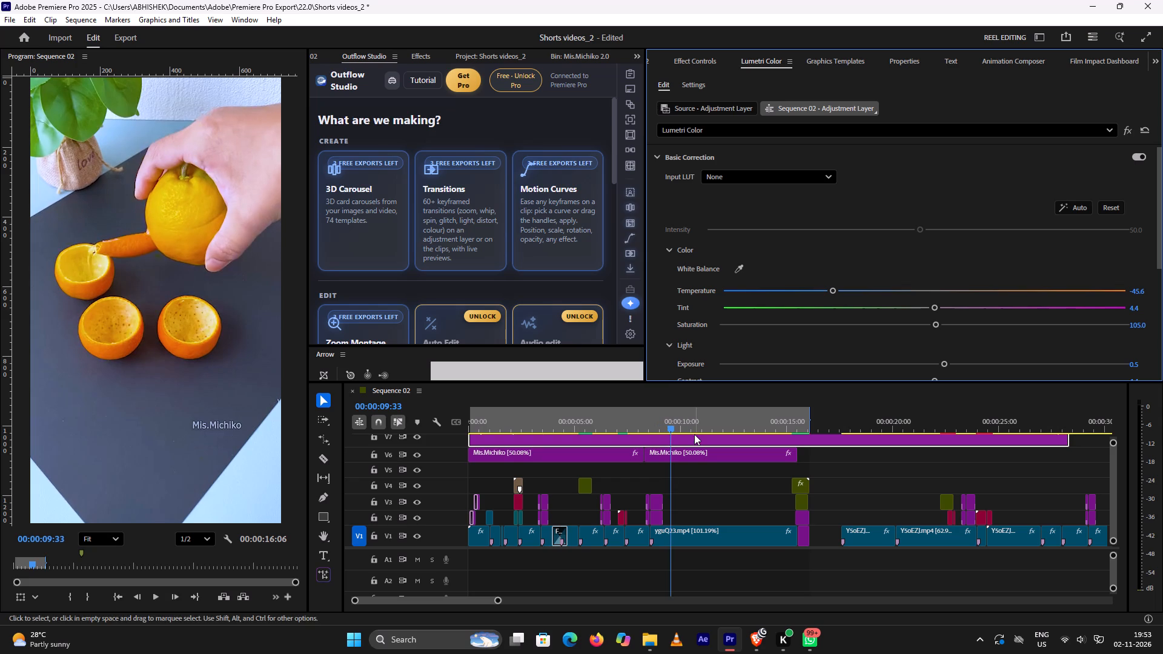
pyautogui.moveTo(672, 426); pyautogui.dragTo(760, 416)
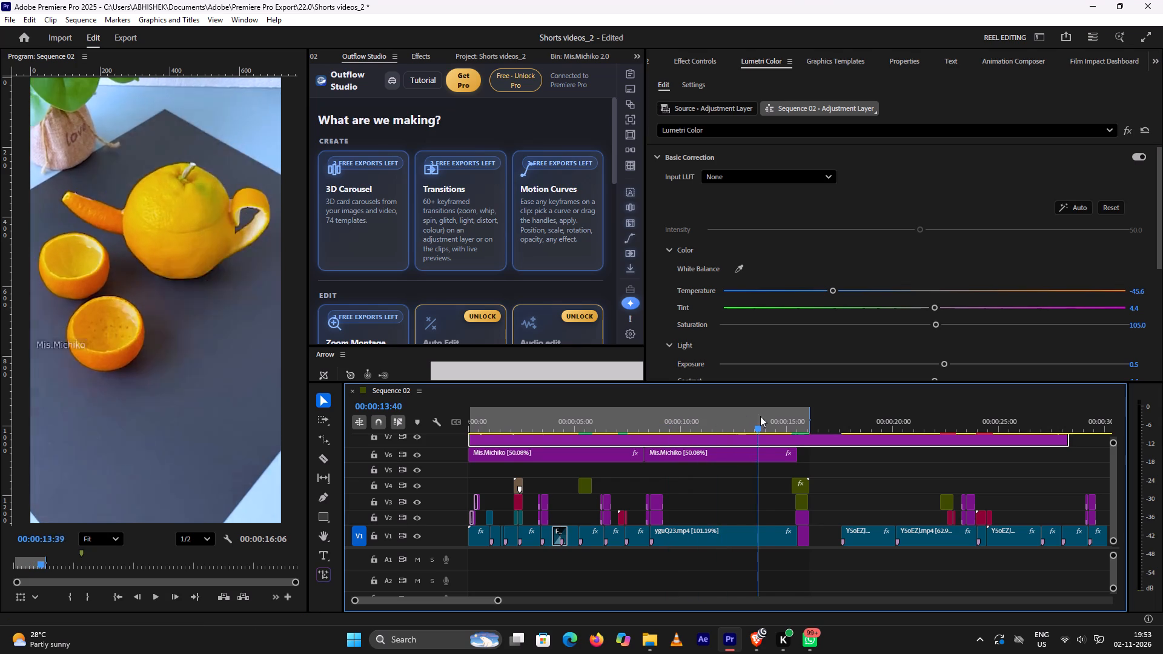
pyautogui.moveTo(760, 416); pyautogui.dragTo(808, 410)
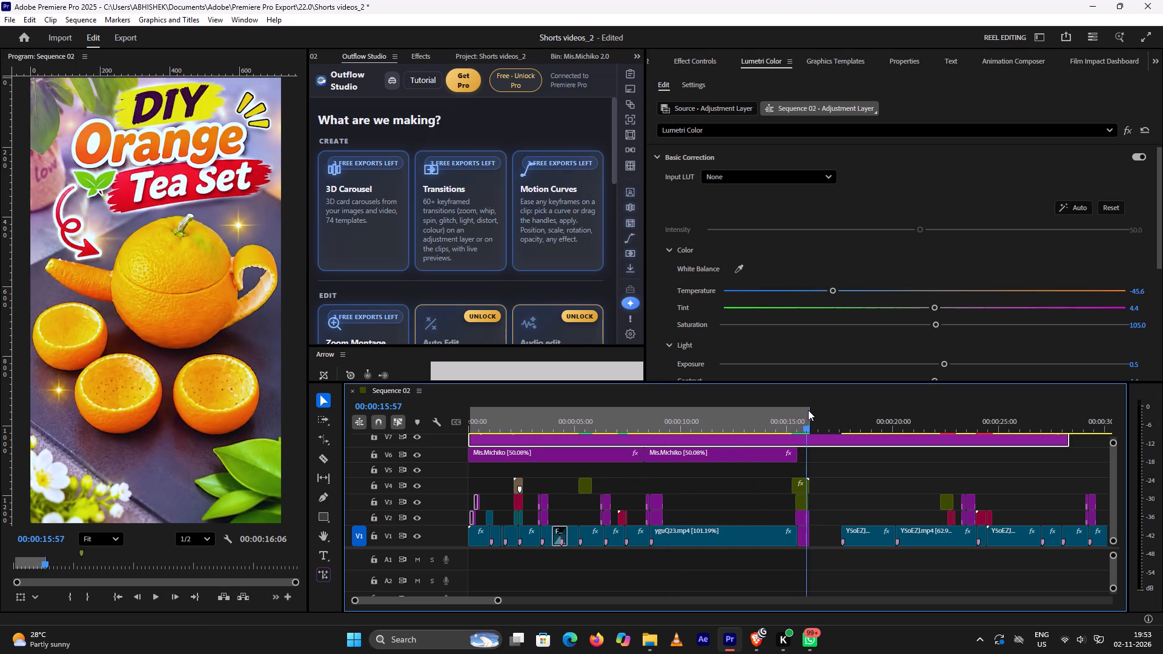
pyautogui.moveTo(808, 410); pyautogui.dragTo(810, 412)
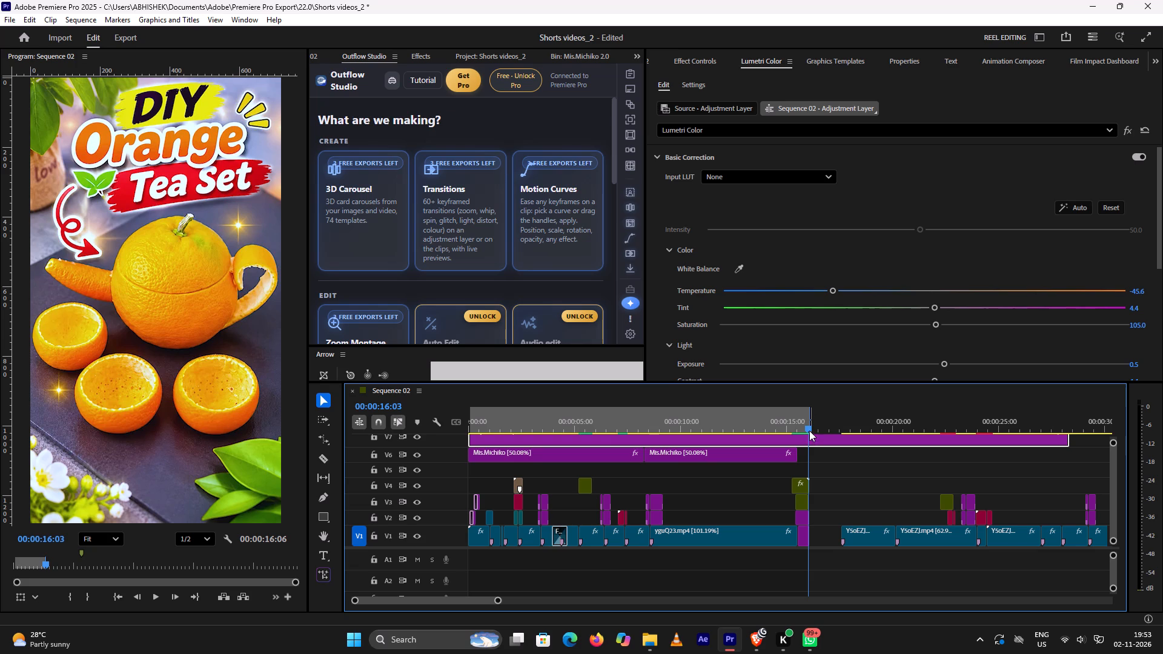
pyautogui.moveTo(810, 428); pyautogui.dragTo(804, 432)
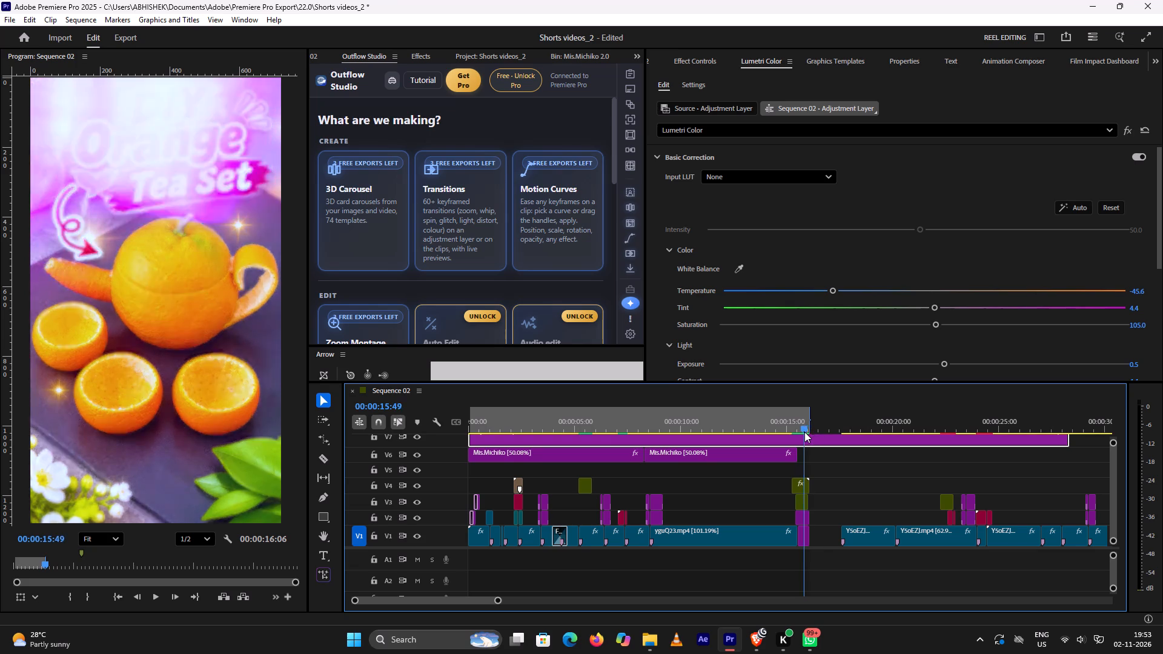
pyautogui.moveTo(804, 432); pyautogui.dragTo(789, 441)
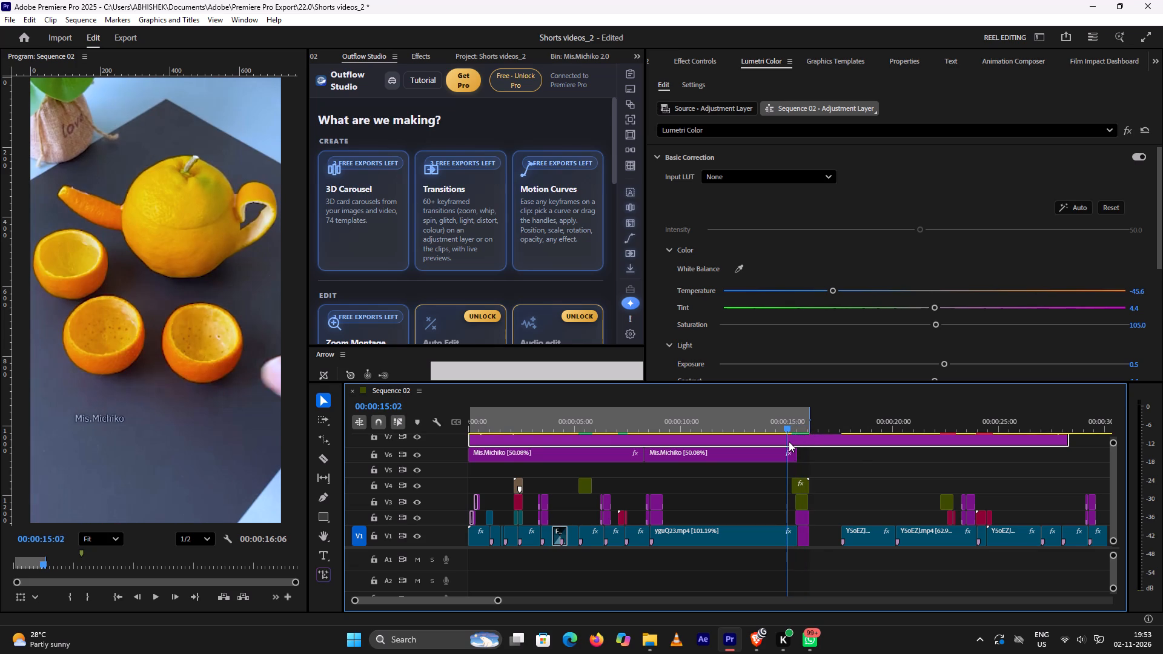
pyautogui.moveTo(789, 441); pyautogui.dragTo(707, 447)
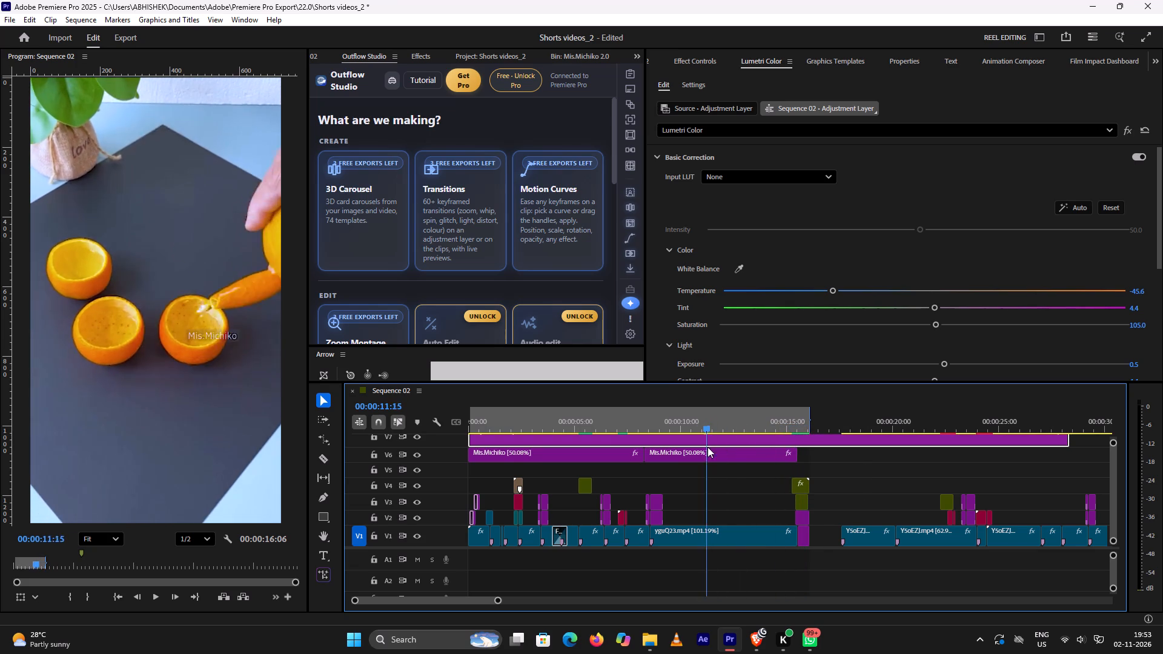
# Compare the graded teapot footage across the short with the closing DIY Orange Tea Set image, and check the adjustment layer's Lumetri Light settings.
pyautogui.moveTo(707, 447); pyautogui.dragTo(631, 454)
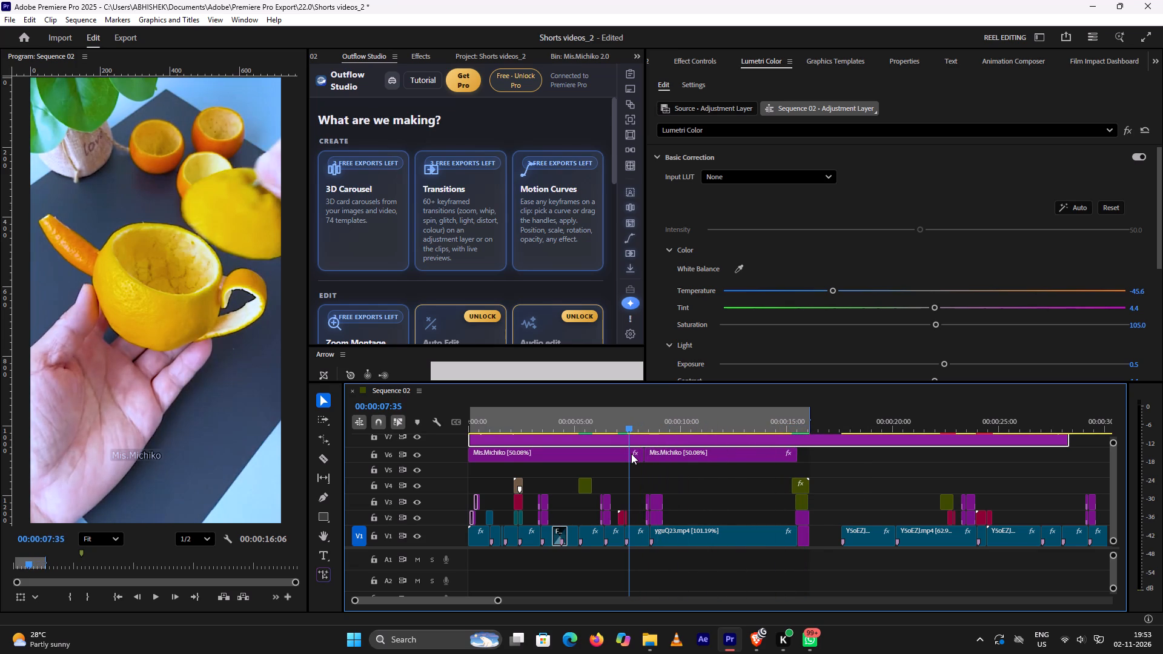
pyautogui.moveTo(631, 454); pyautogui.dragTo(631, 454)
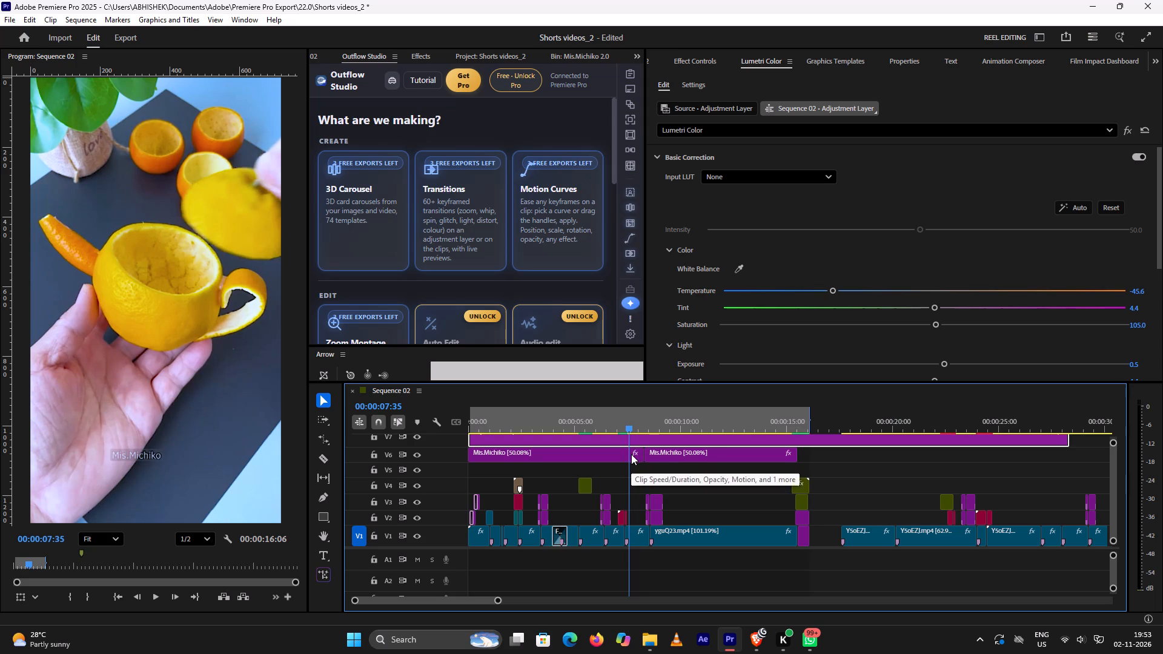
pyautogui.moveTo(631, 454); pyautogui.dragTo(803, 411)
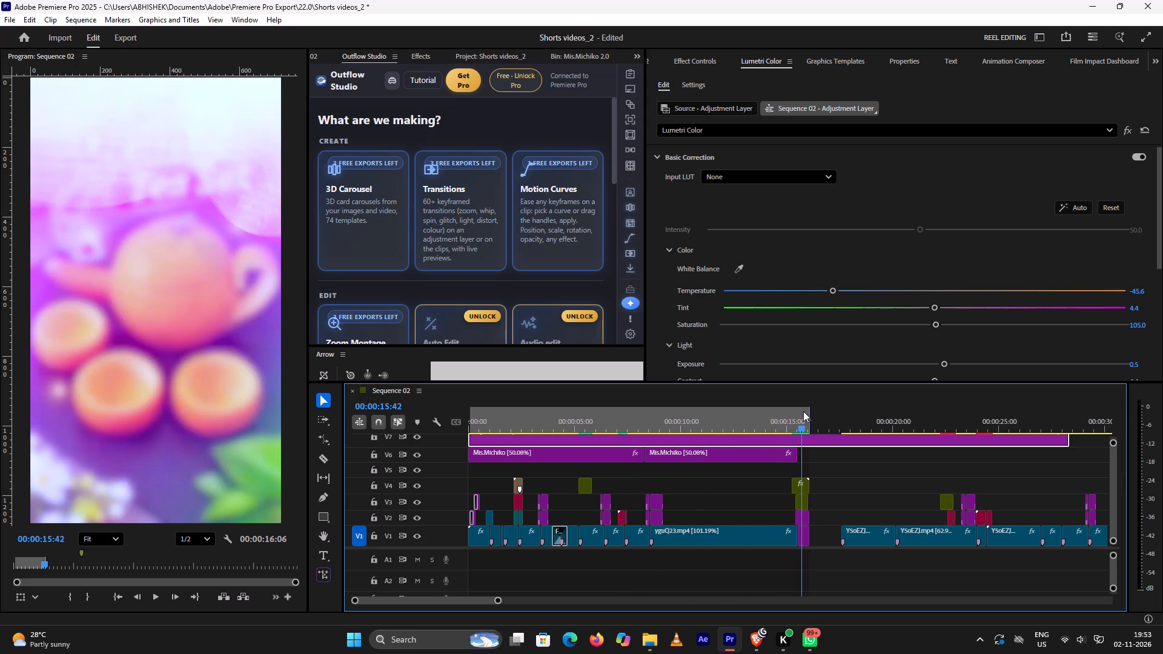
pyautogui.moveTo(803, 411); pyautogui.dragTo(807, 411)
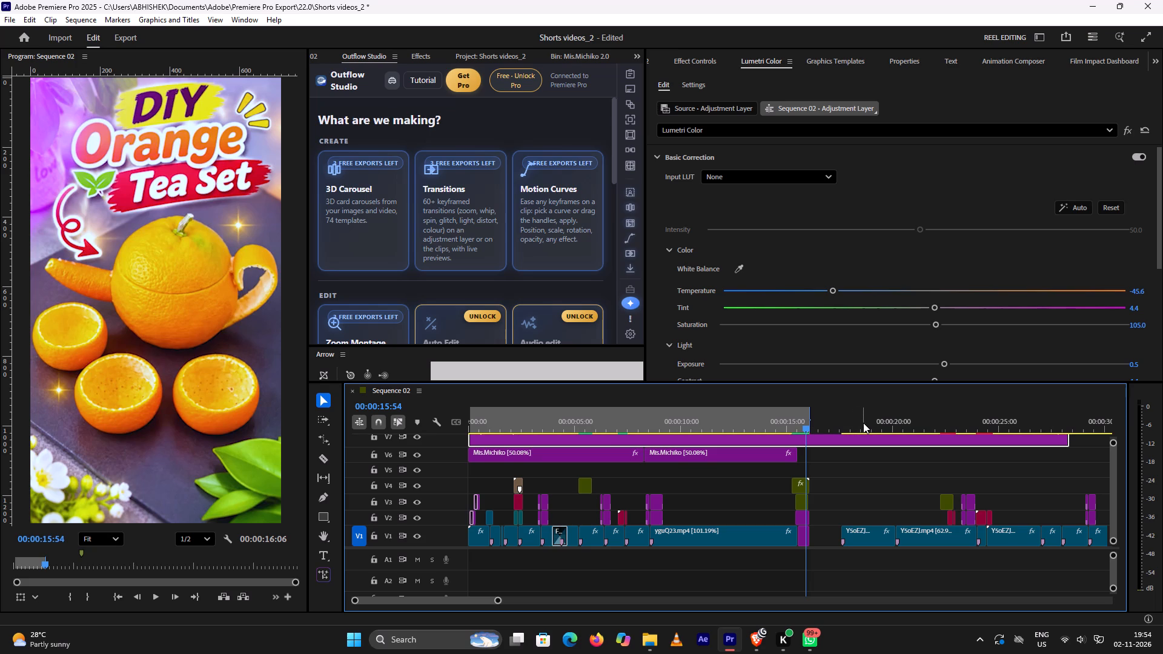
pyautogui.press('Right')
pyautogui.press('Right')
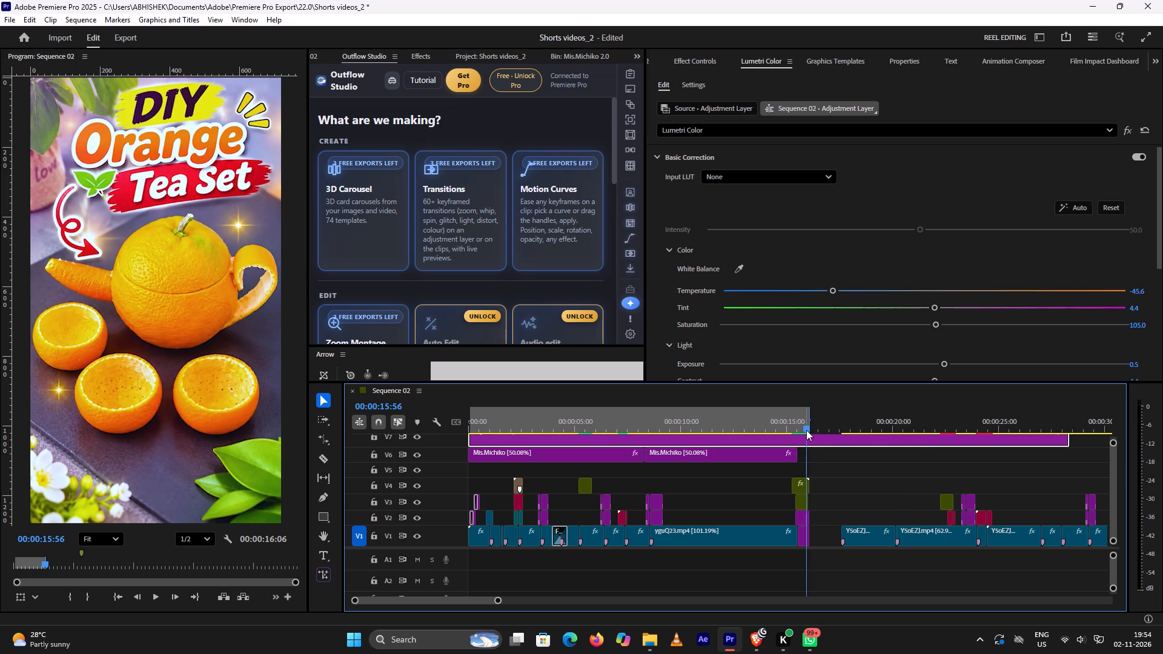
pyautogui.moveTo(806, 430); pyautogui.dragTo(423, 405)
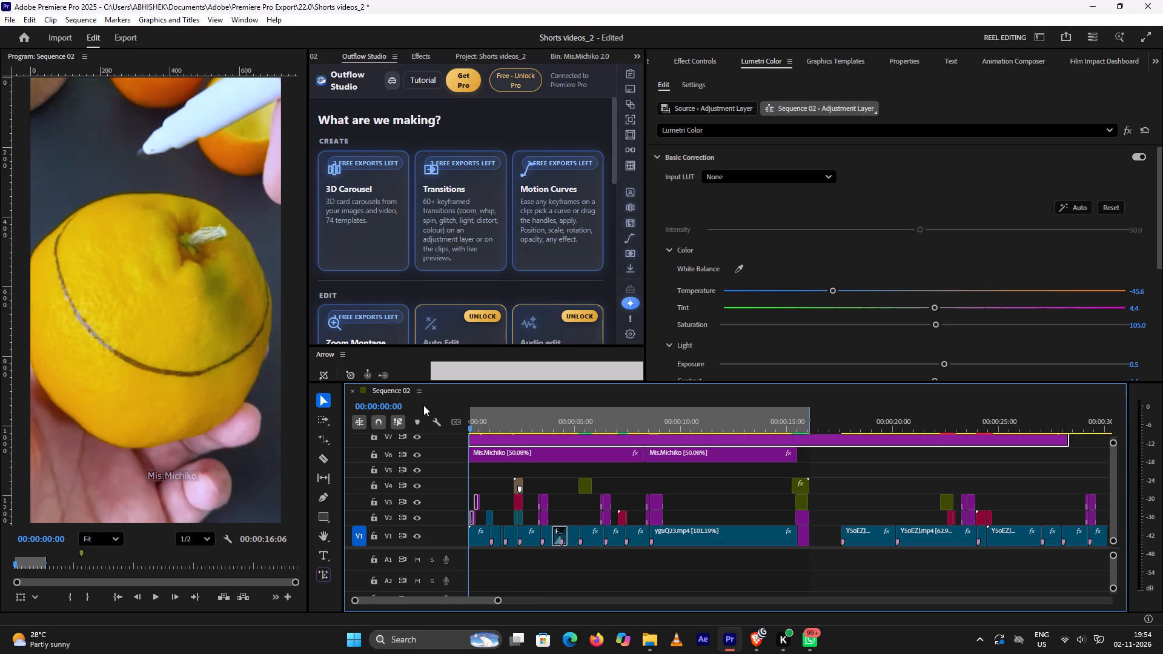
pyautogui.moveTo(423, 405); pyautogui.dragTo(740, 438)
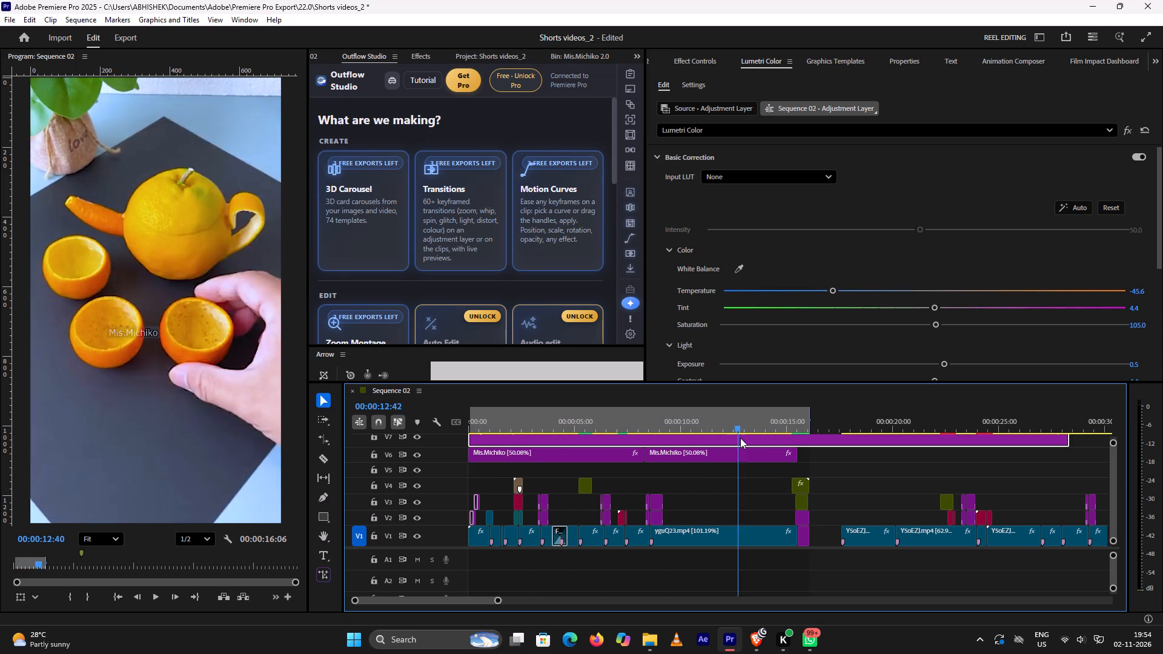
pyautogui.moveTo(740, 438); pyautogui.dragTo(790, 424)
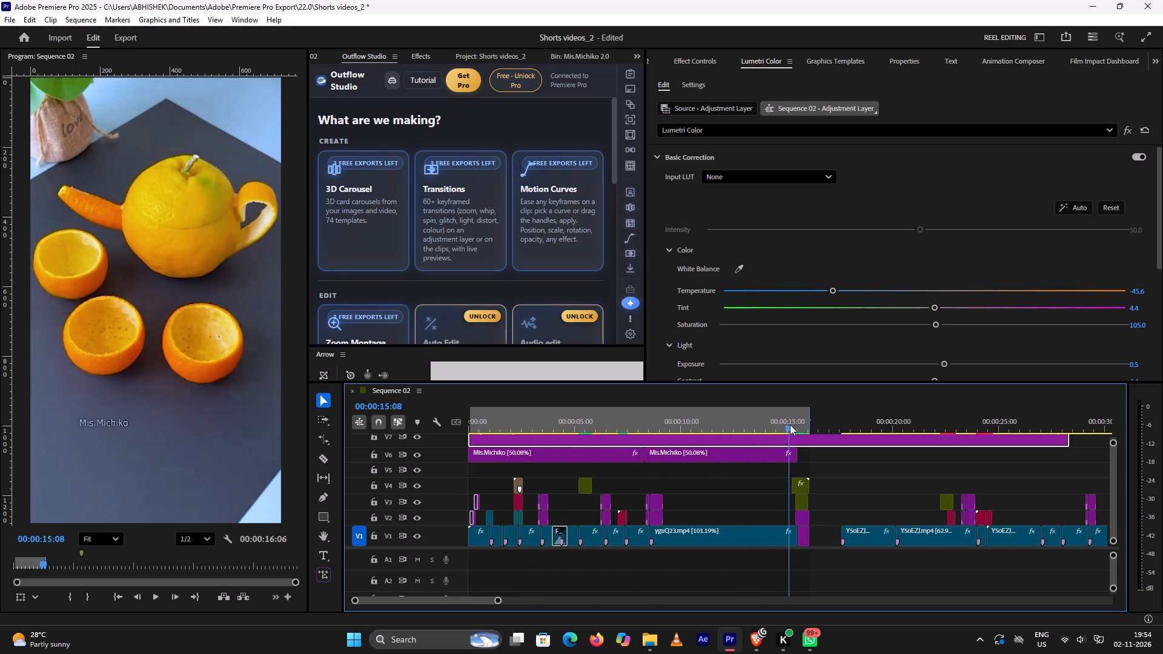
pyautogui.moveTo(790, 424); pyautogui.dragTo(807, 421)
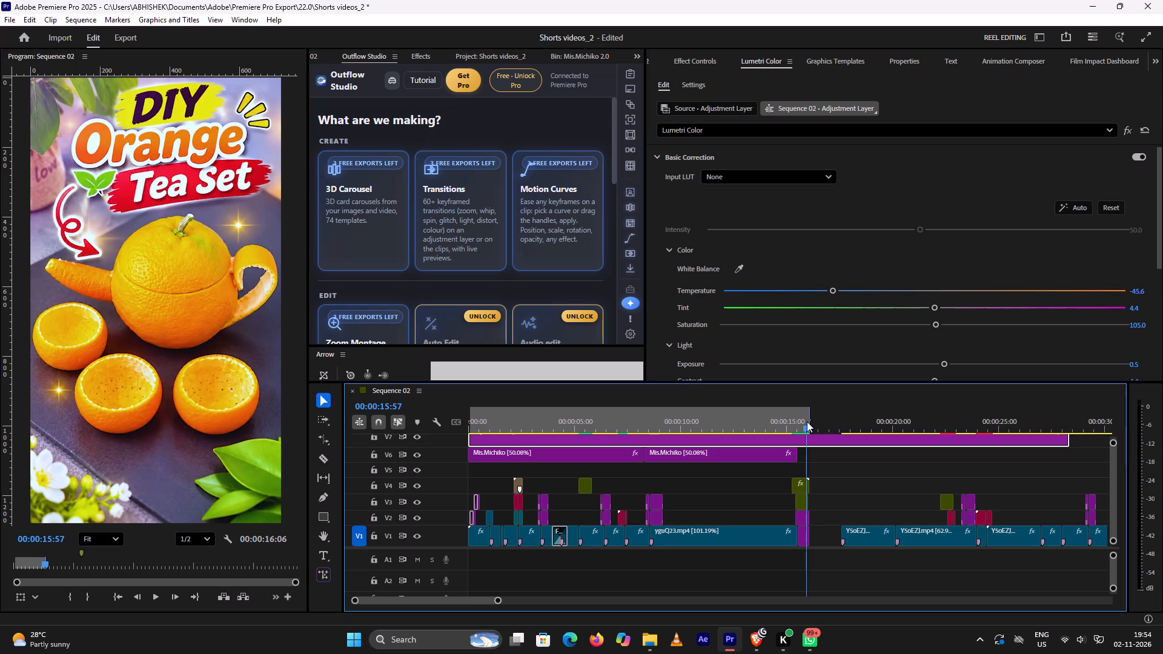
pyautogui.moveTo(807, 421); pyautogui.dragTo(720, 477)
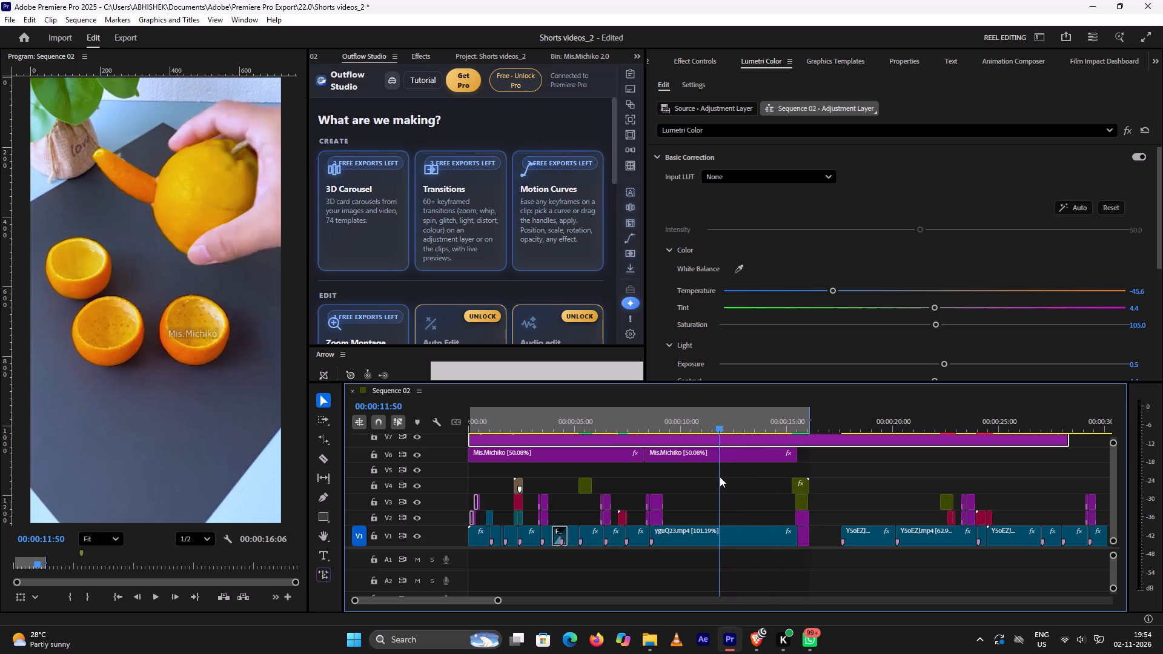
pyautogui.moveTo(720, 477); pyautogui.dragTo(720, 476)
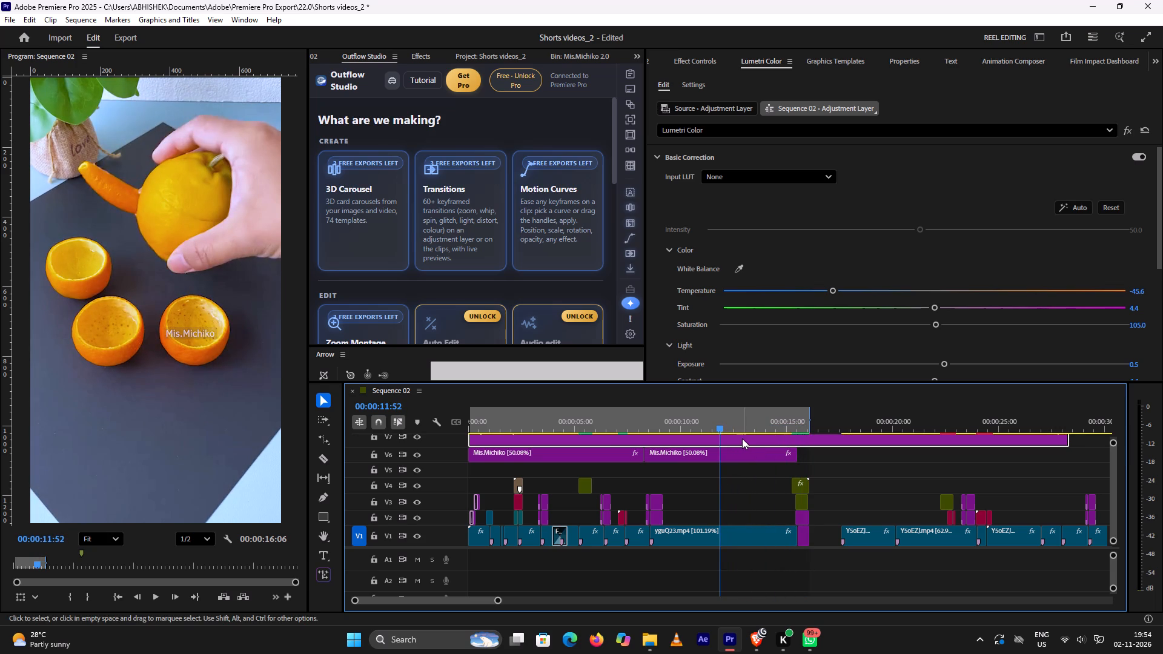
pyautogui.scroll(-1, 1019, 342)
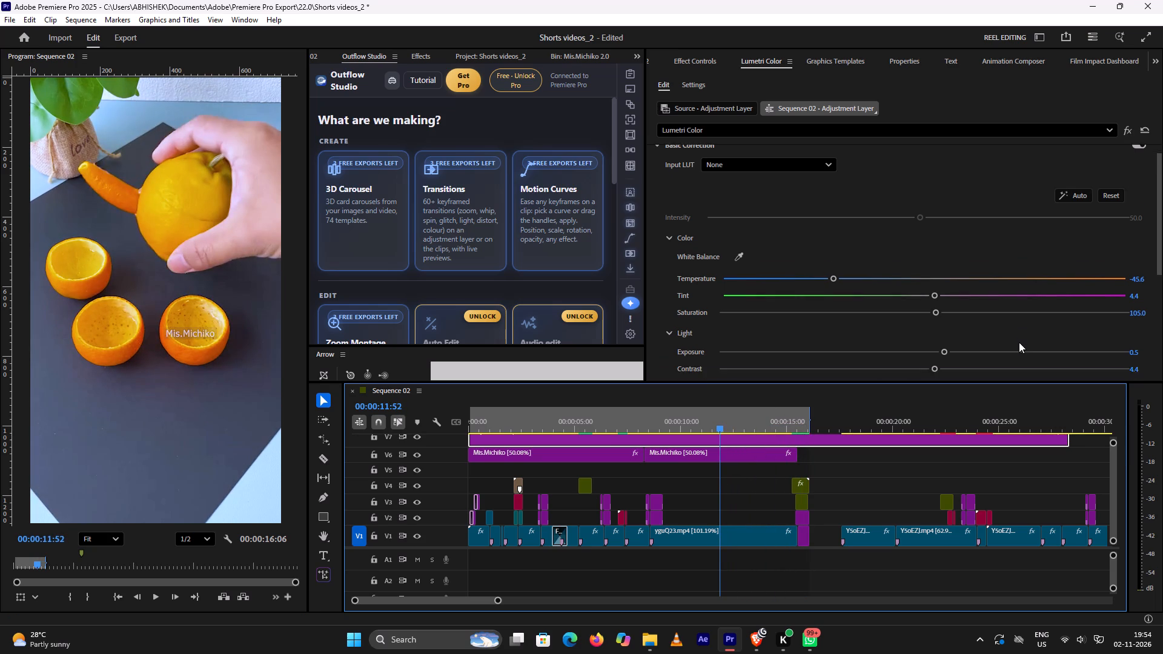
pyautogui.scroll(-1, 1019, 342)
pyautogui.scroll(-4, 1159, 326)
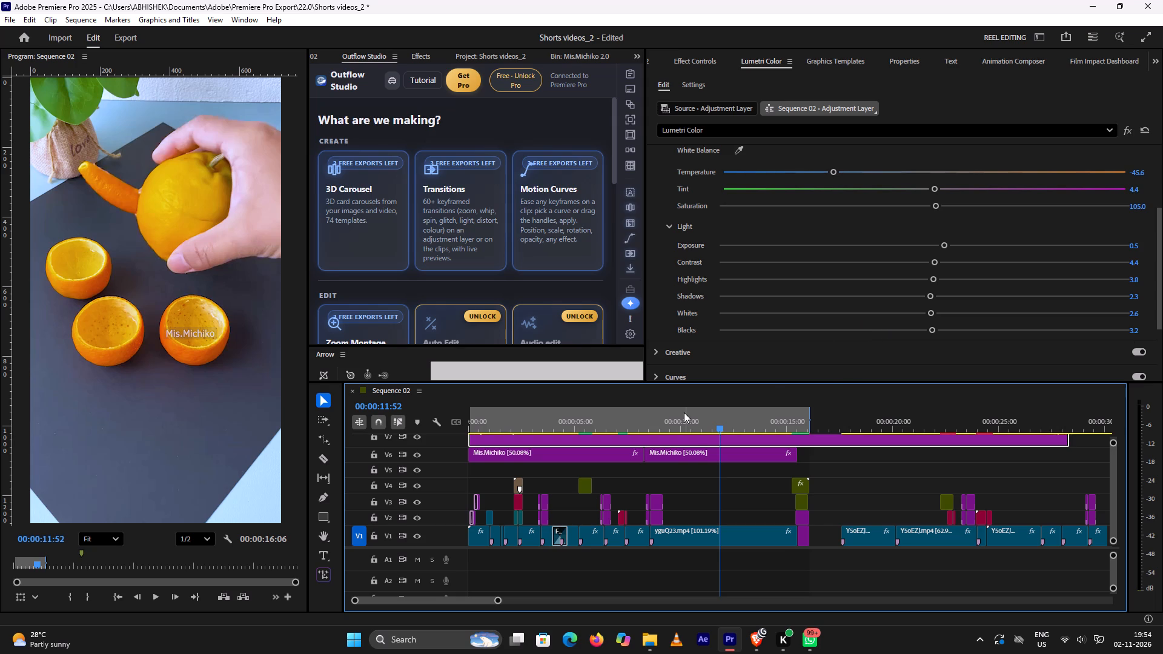
# Play the short from the start and review the graded footage again in an enlarged program monitor, restoring the layout at the end.
pyautogui.moveTo(716, 430); pyautogui.dragTo(409, 415)
pyautogui.press('space')
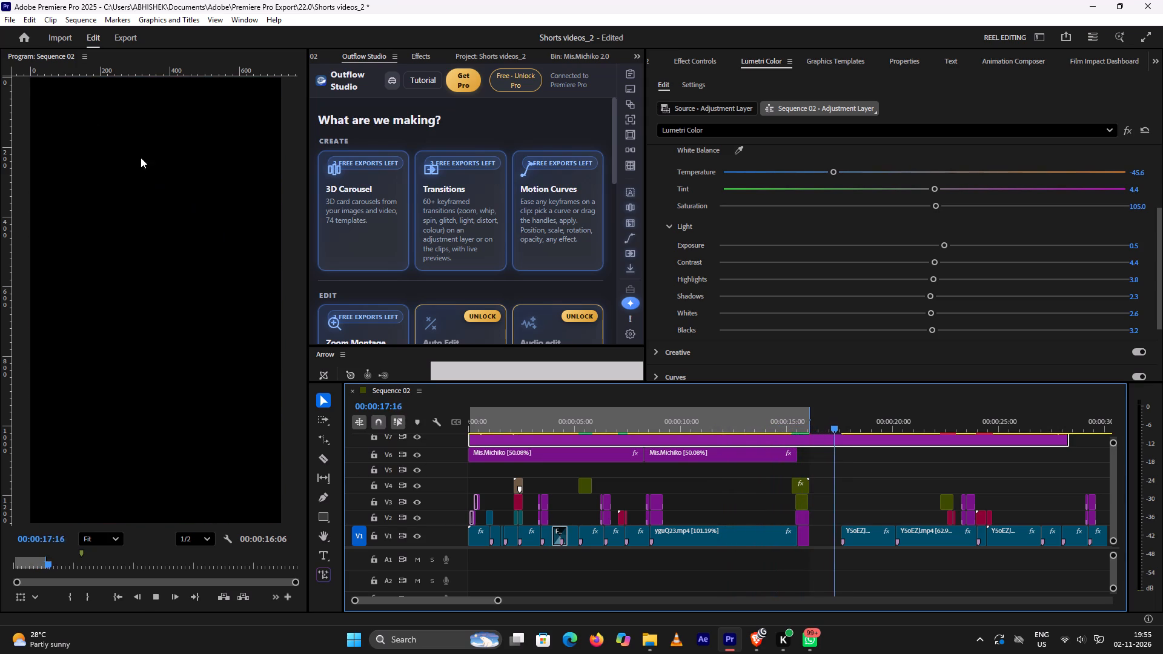
pyautogui.doubleClick(35, 54)
pyautogui.doubleClick(36, 53)
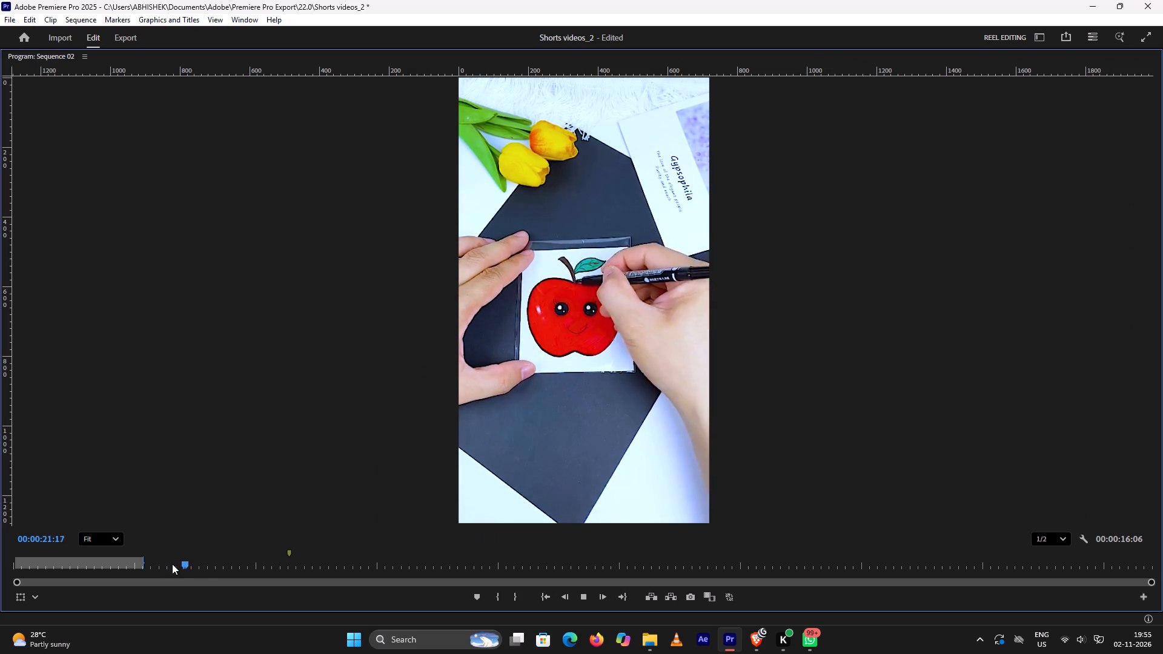
pyautogui.moveTo(186, 564); pyautogui.dragTo(4, 537)
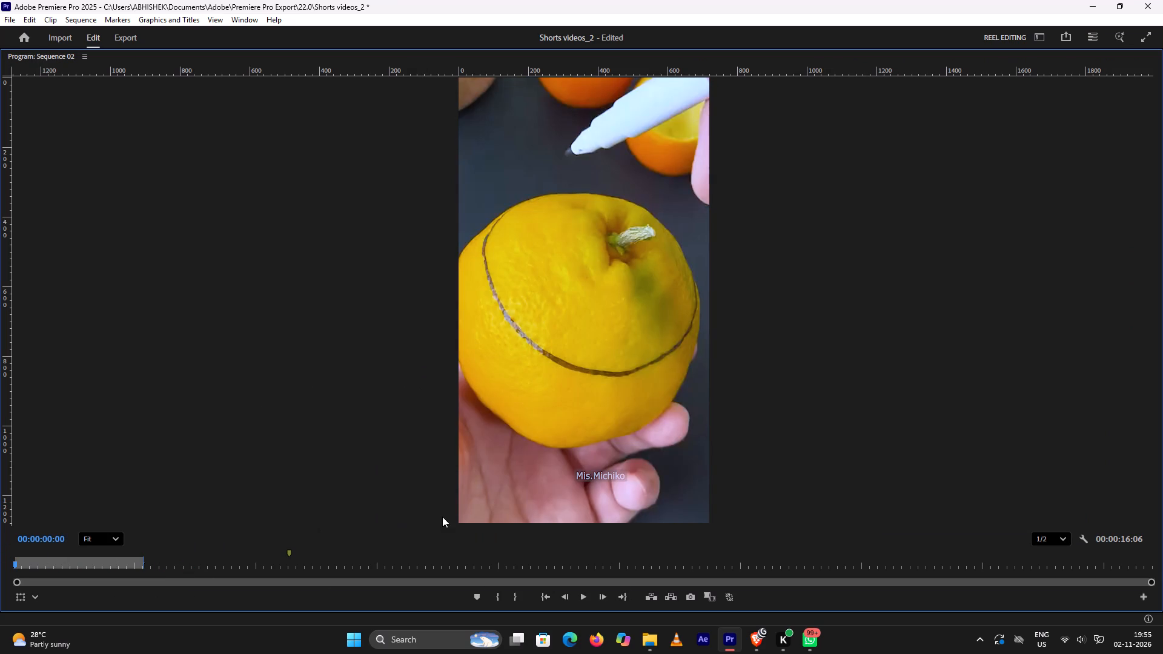
pyautogui.click(82, 560)
pyautogui.press('space')
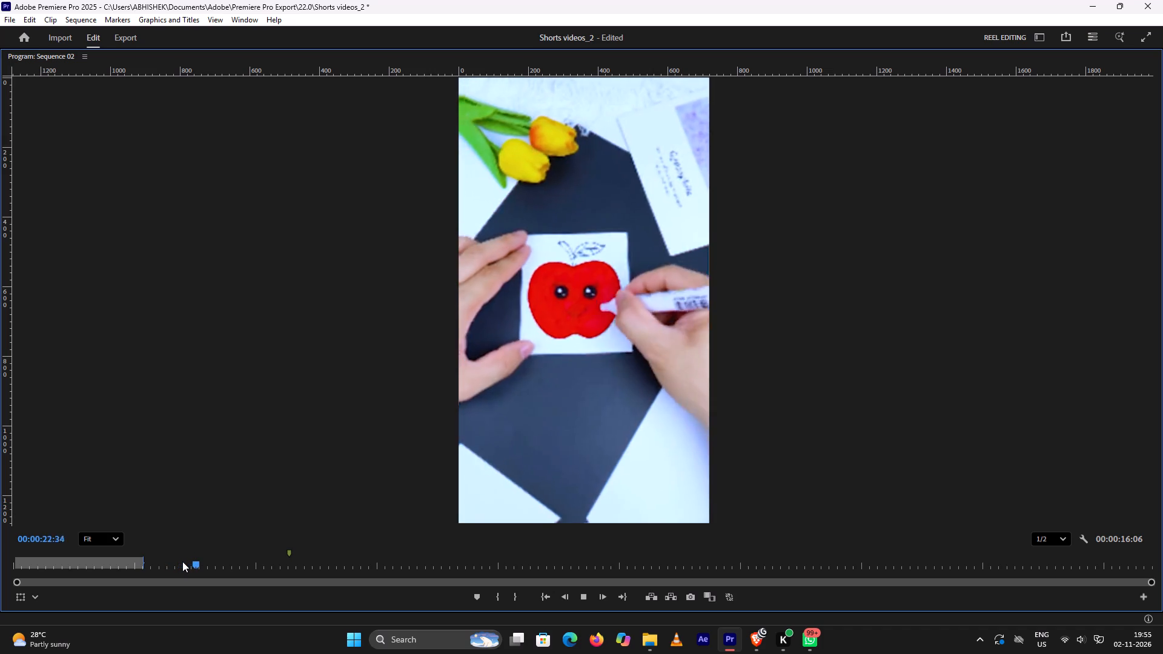
pyautogui.press('space')
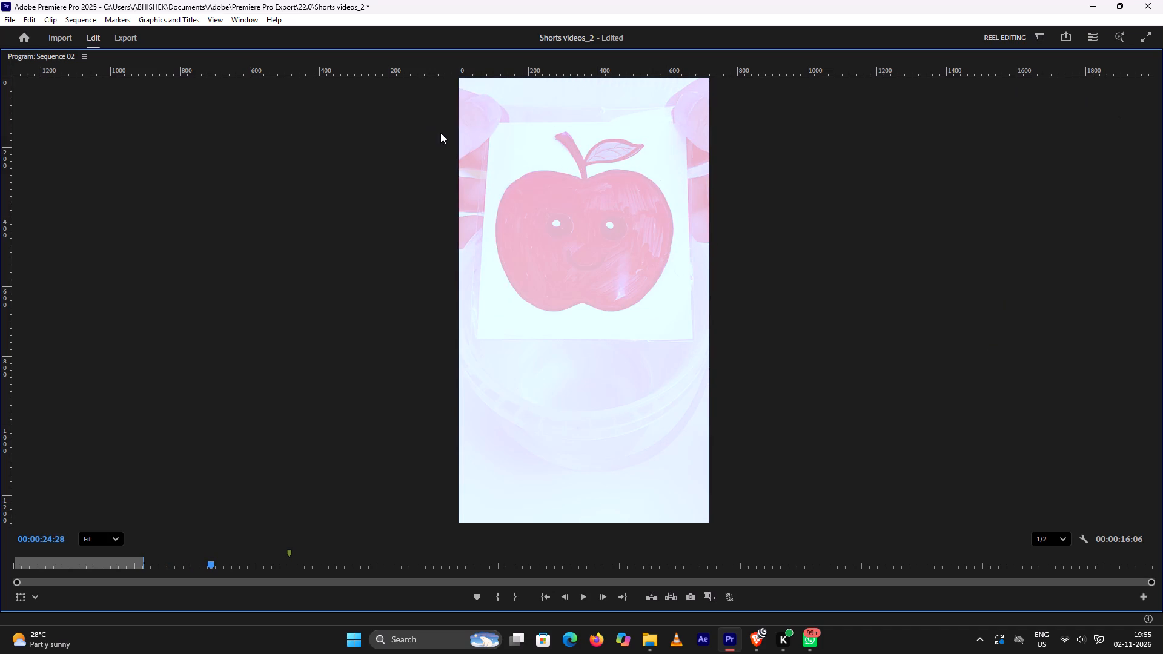
pyautogui.doubleClick(48, 56)
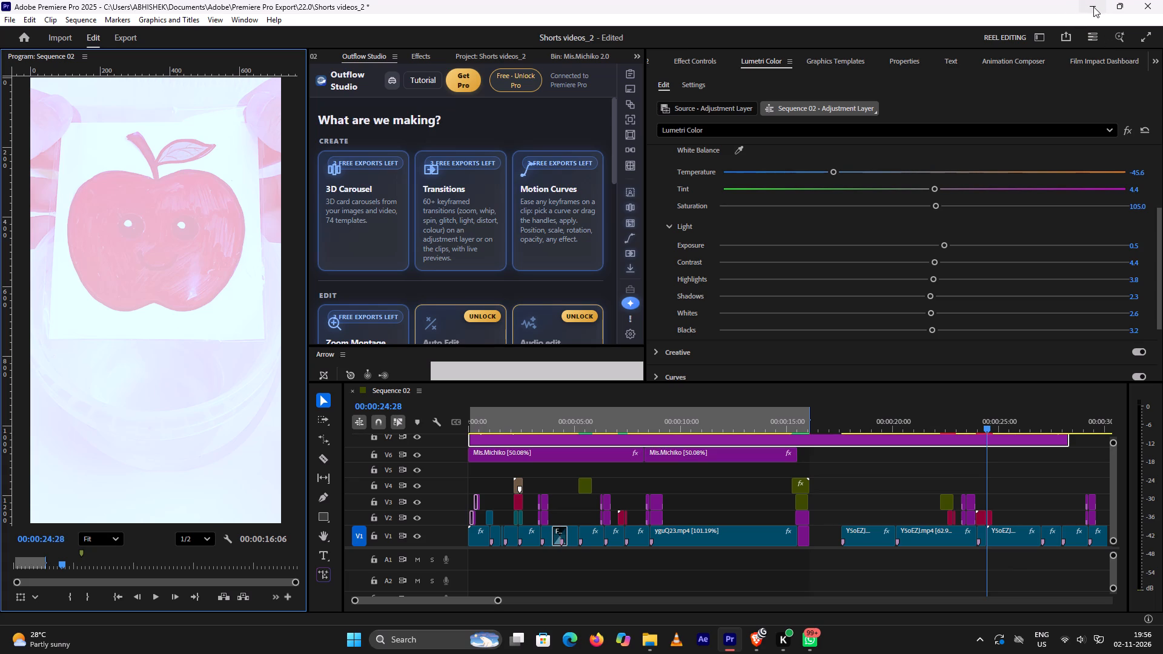
# Replay the ending from 00:00:13:12 and the short from its start, judging the brightness up to the peel-strip shot around 00:00:03:58.
pyautogui.click(749, 423)
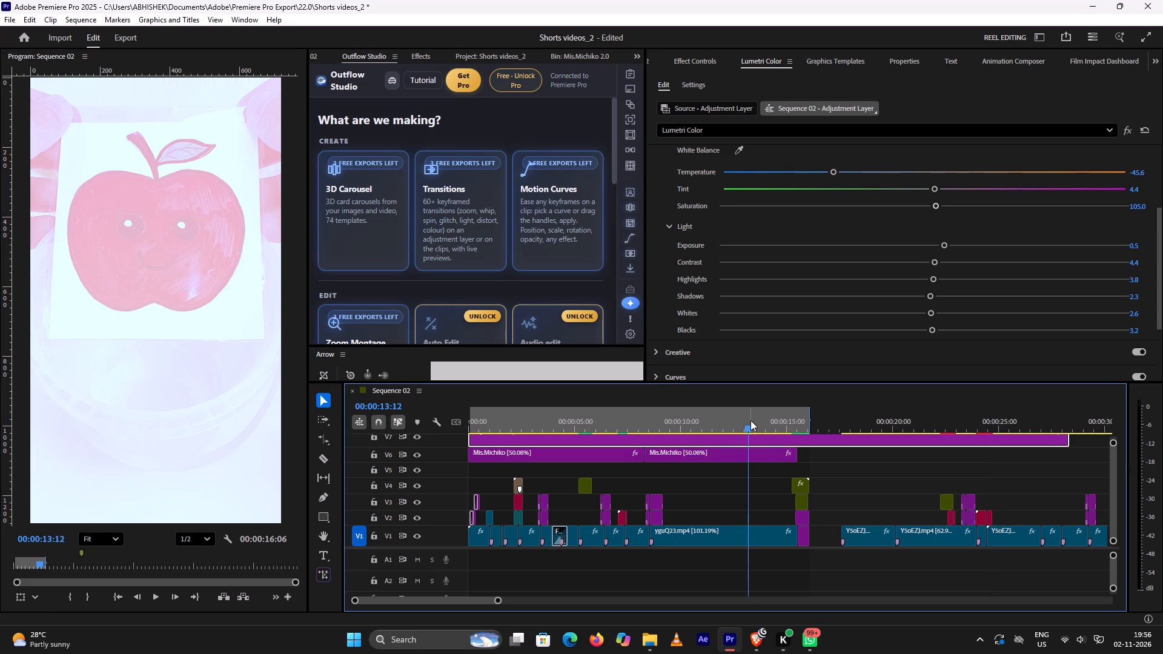
pyautogui.press('space')
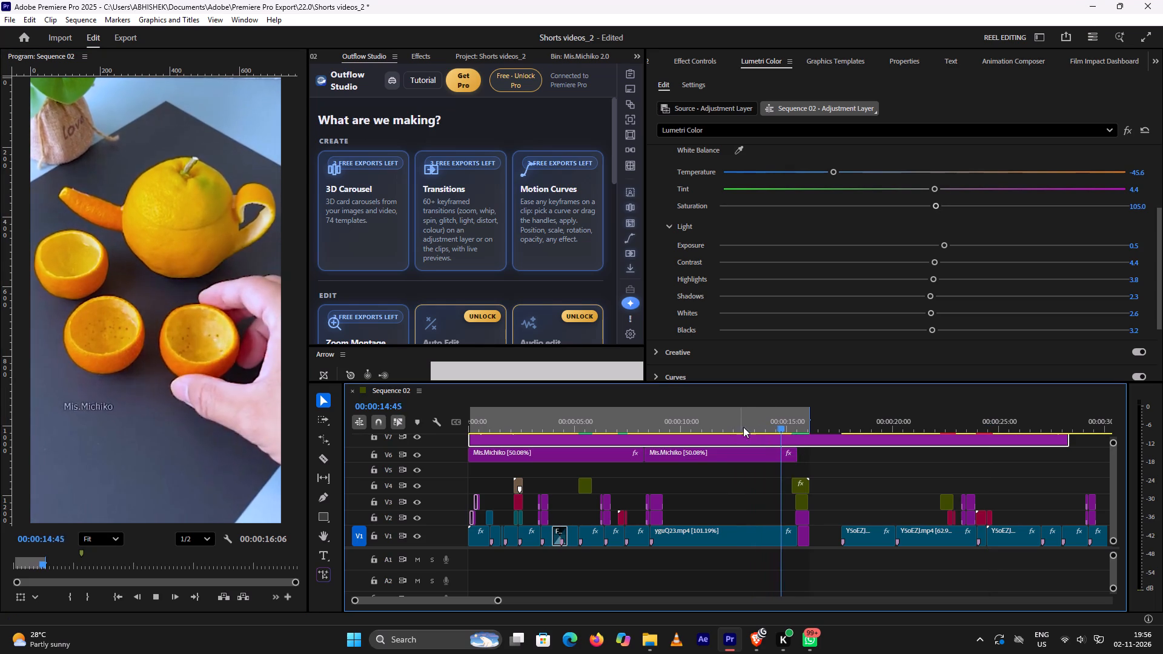
pyautogui.press('space')
pyautogui.press('space')
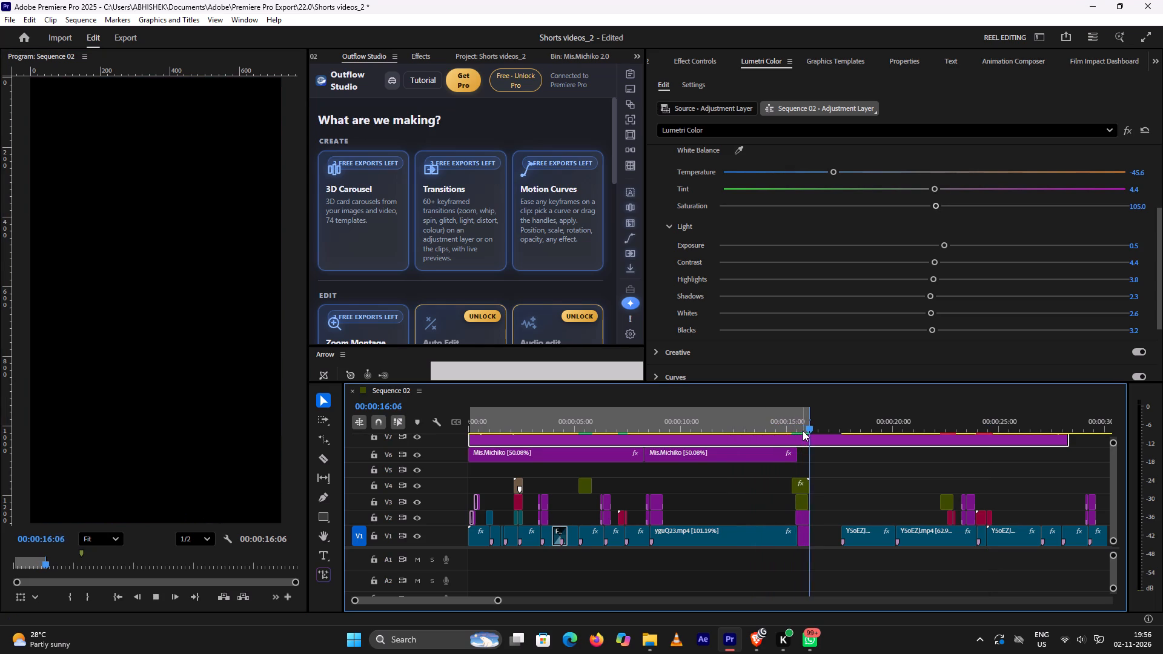
pyautogui.press('space')
pyautogui.moveTo(811, 426); pyautogui.dragTo(694, 429)
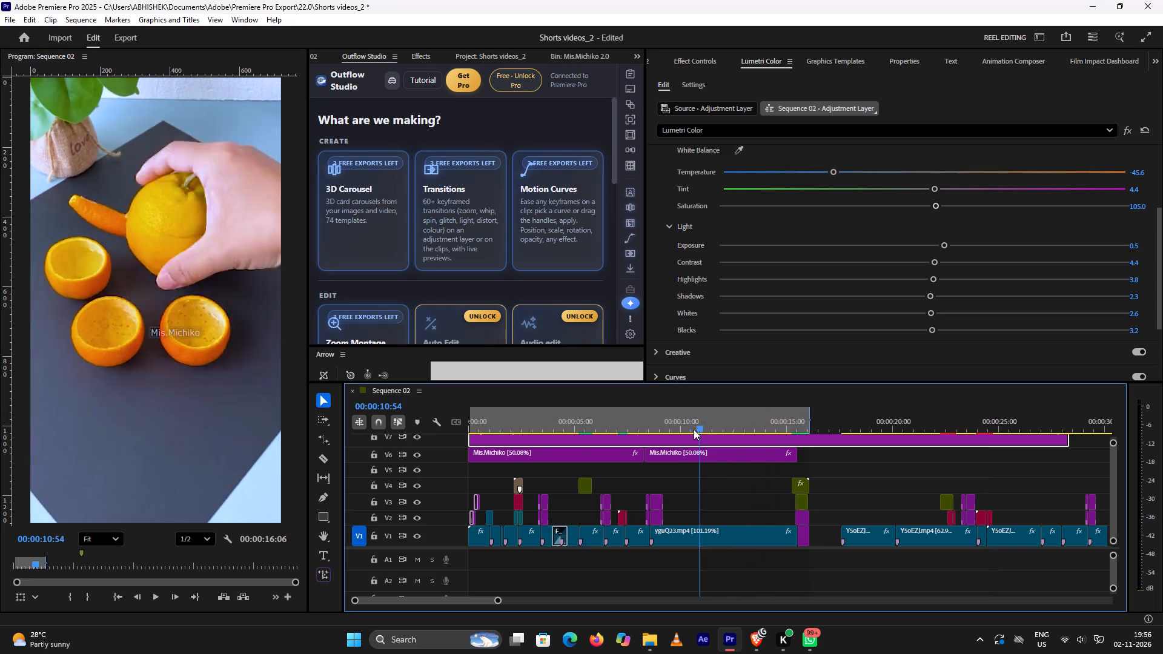
pyautogui.moveTo(694, 429); pyautogui.dragTo(442, 417)
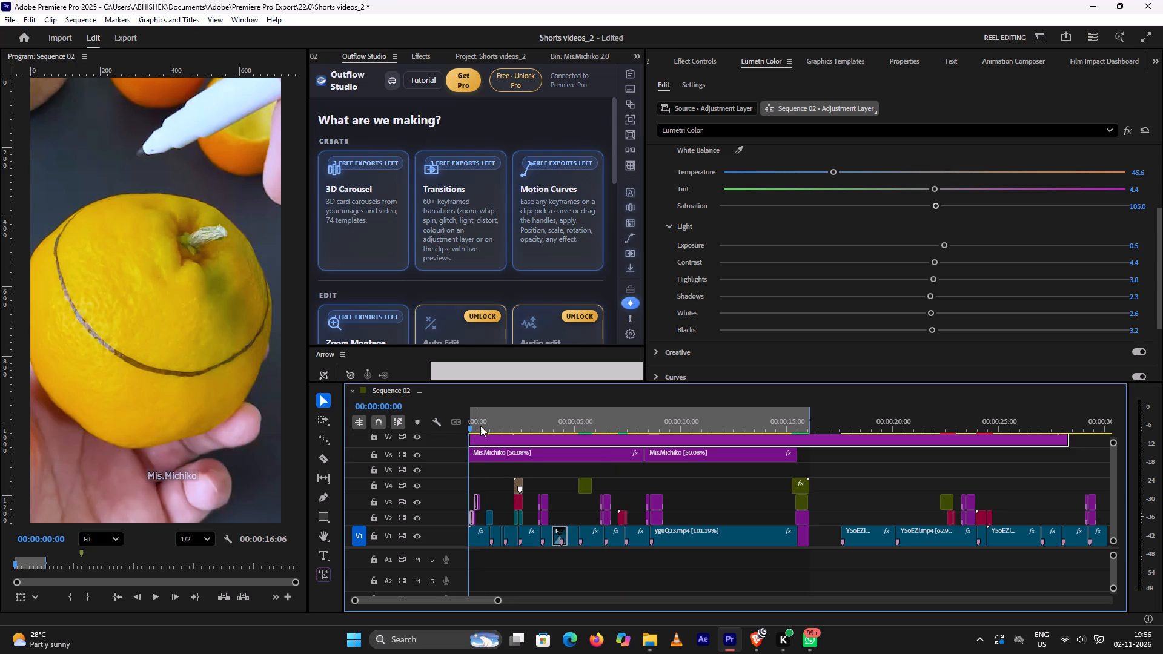
pyautogui.press('space')
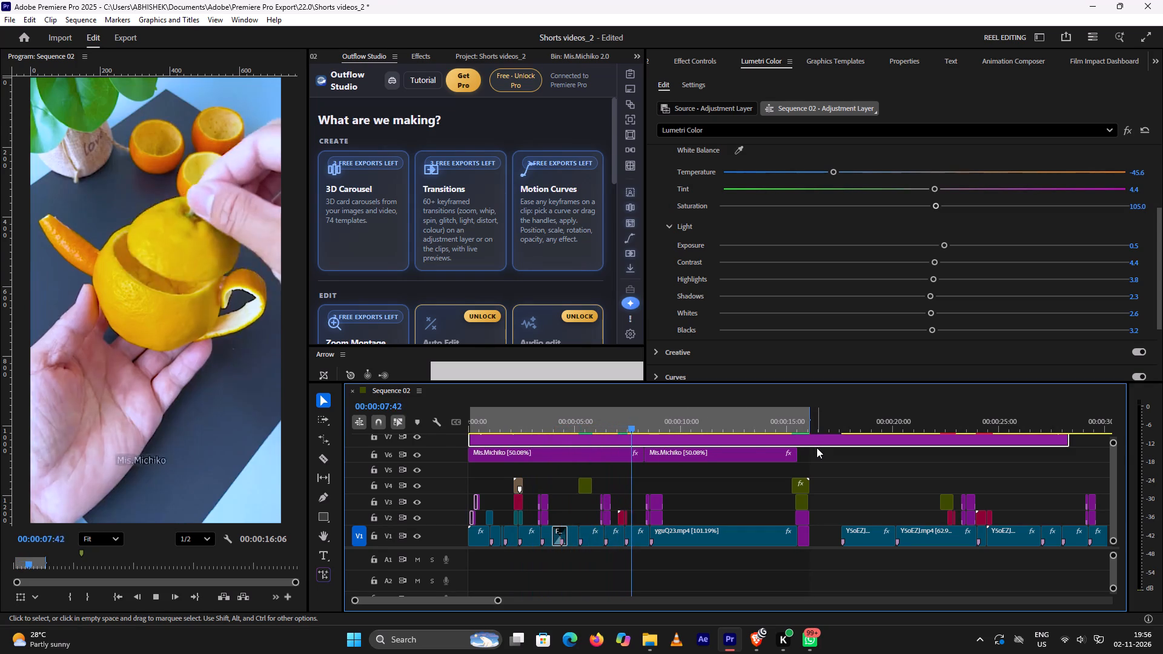
pyautogui.press('Return')
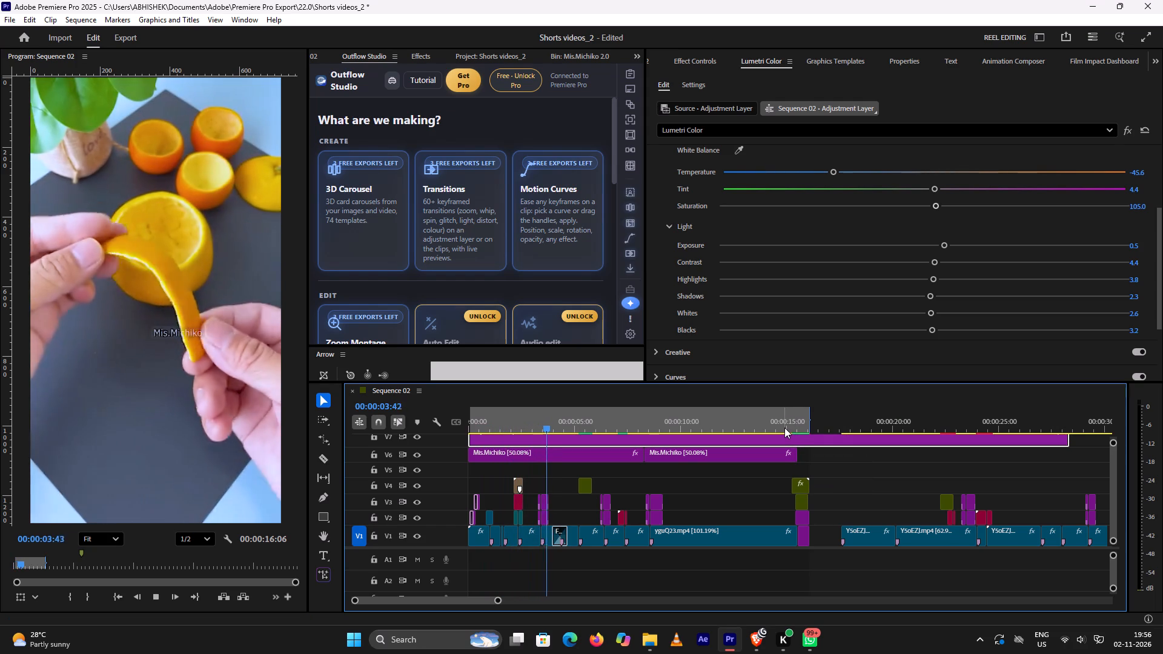
pyautogui.press('space')
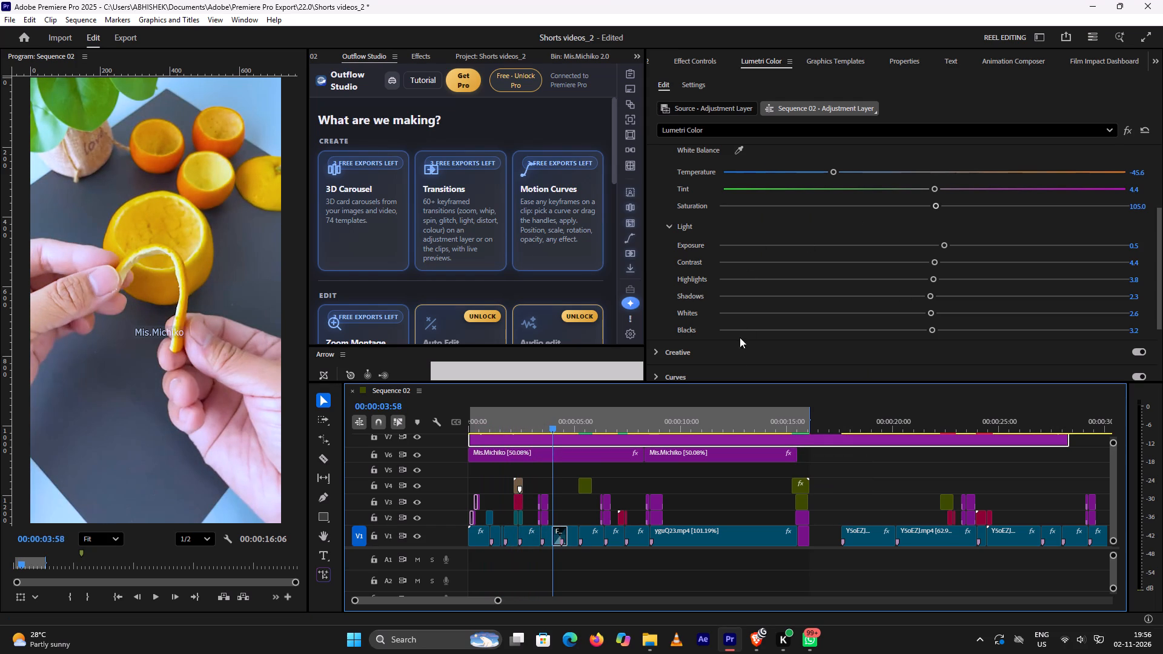
# Set the Lumetri Exposure of the V7 adjustment layer to 0.7, judging it on the peel-strip shot around 00:00:03:58.
pyautogui.click(740, 440)
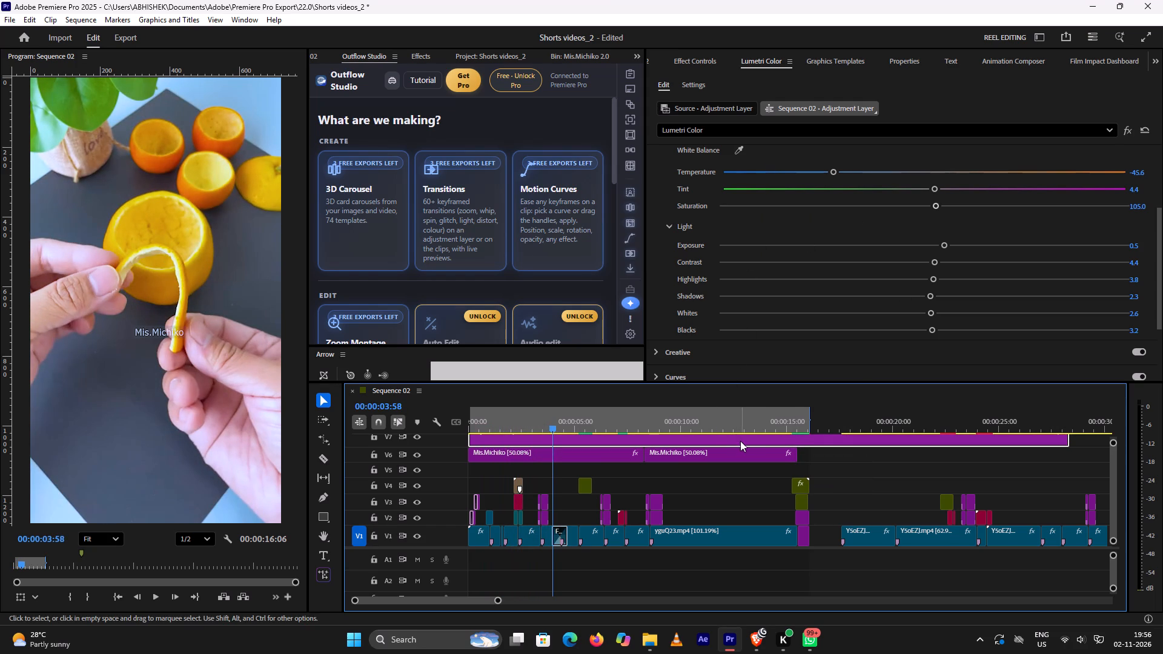
pyautogui.click(947, 245)
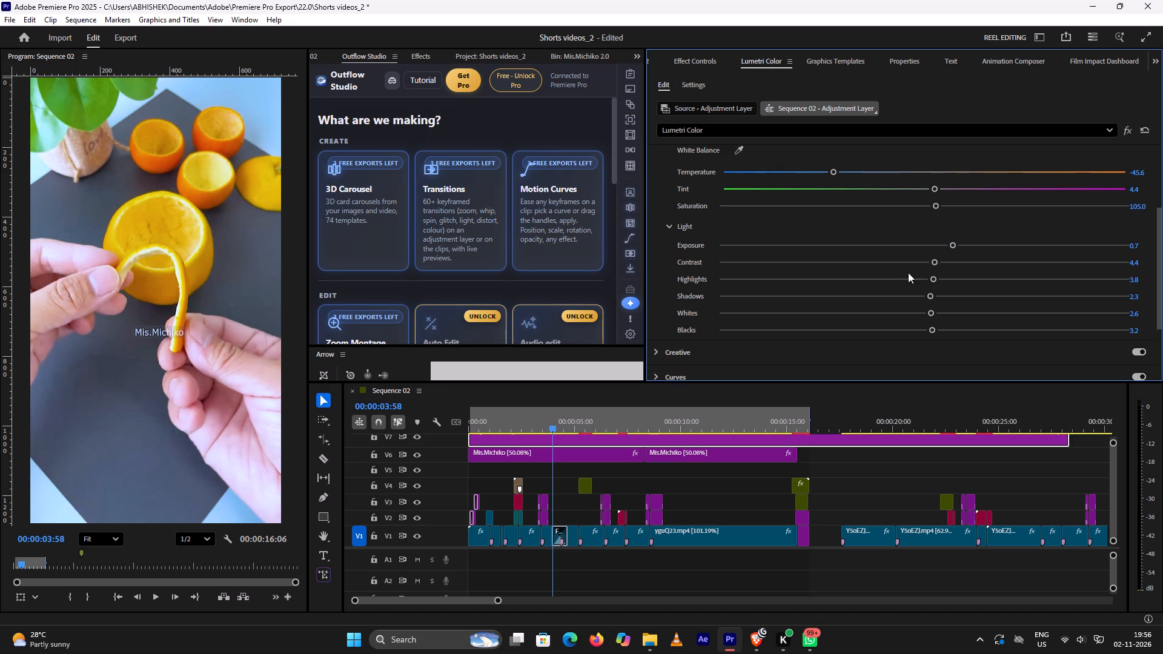
# Render the preview and review the brightened short from the start to the tea set shot around 00:00:12:14.
pyautogui.press('Return')
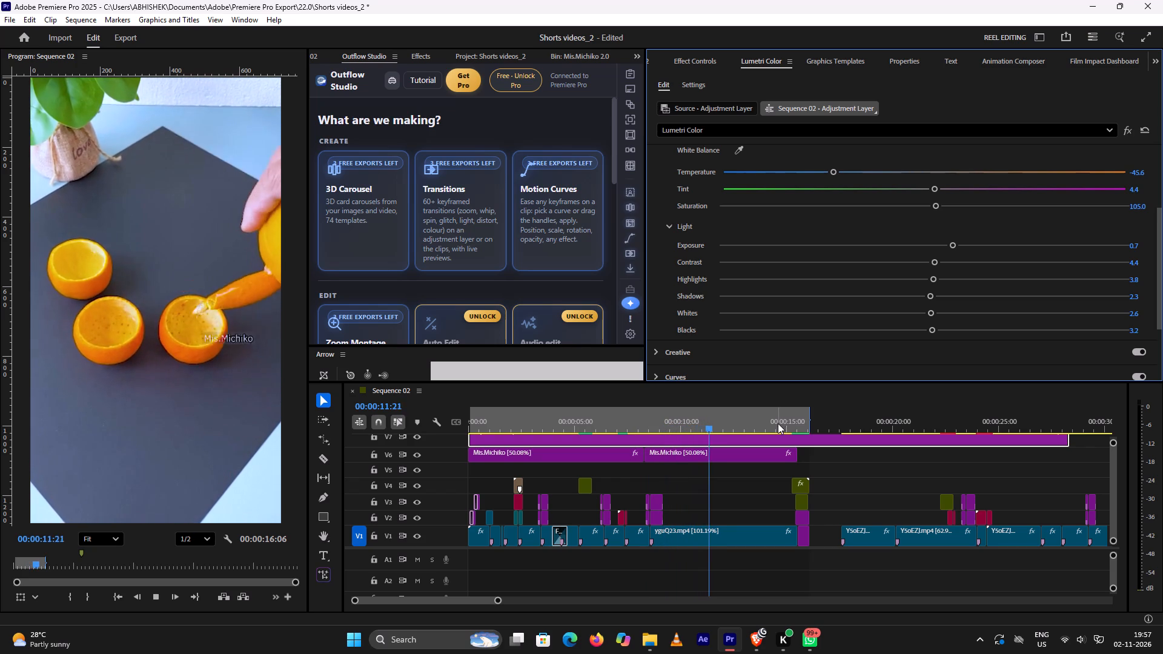
pyautogui.press('space')
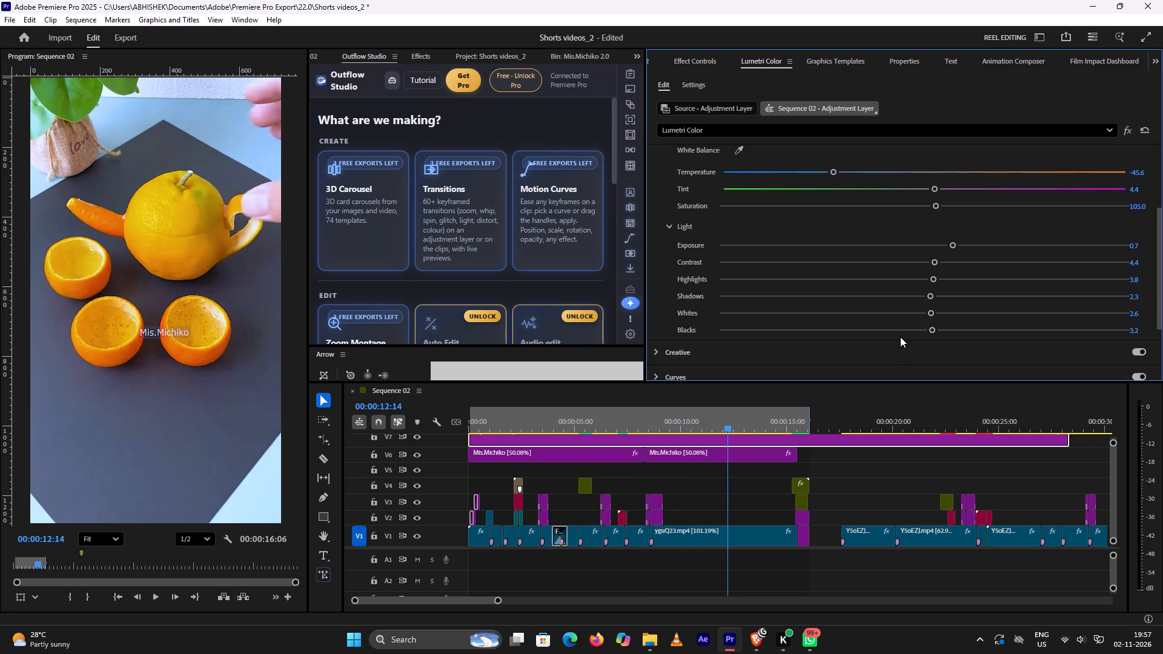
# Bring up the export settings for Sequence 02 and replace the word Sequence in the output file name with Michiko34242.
pyautogui.hotkey('ctrl', 'm')
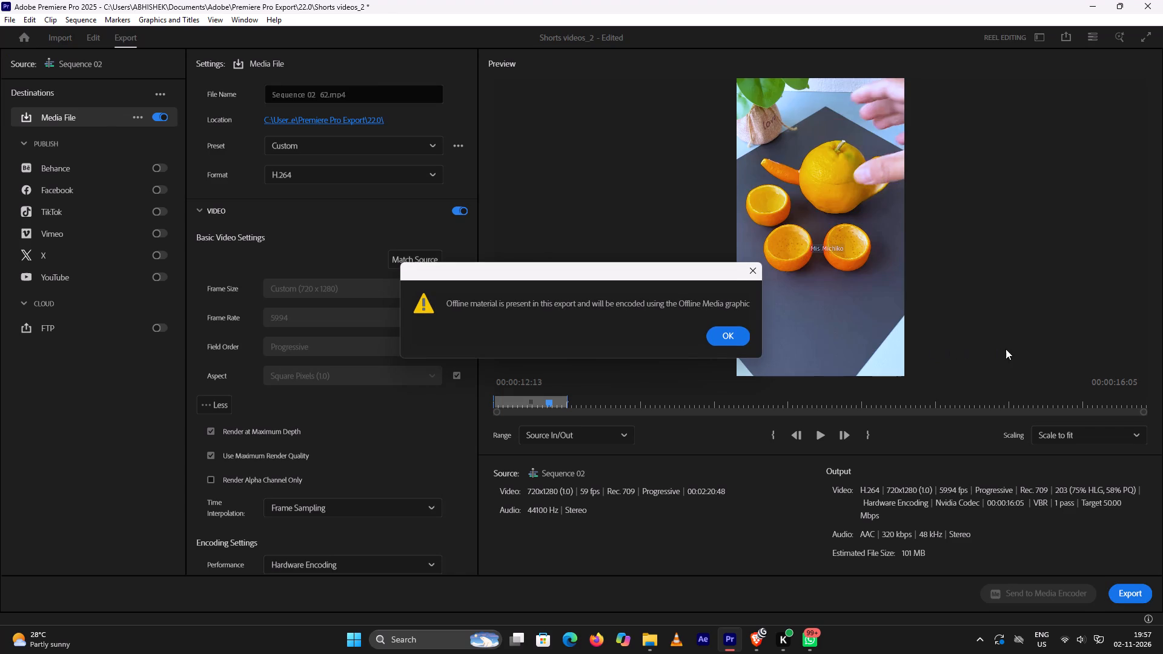
pyautogui.click(734, 338)
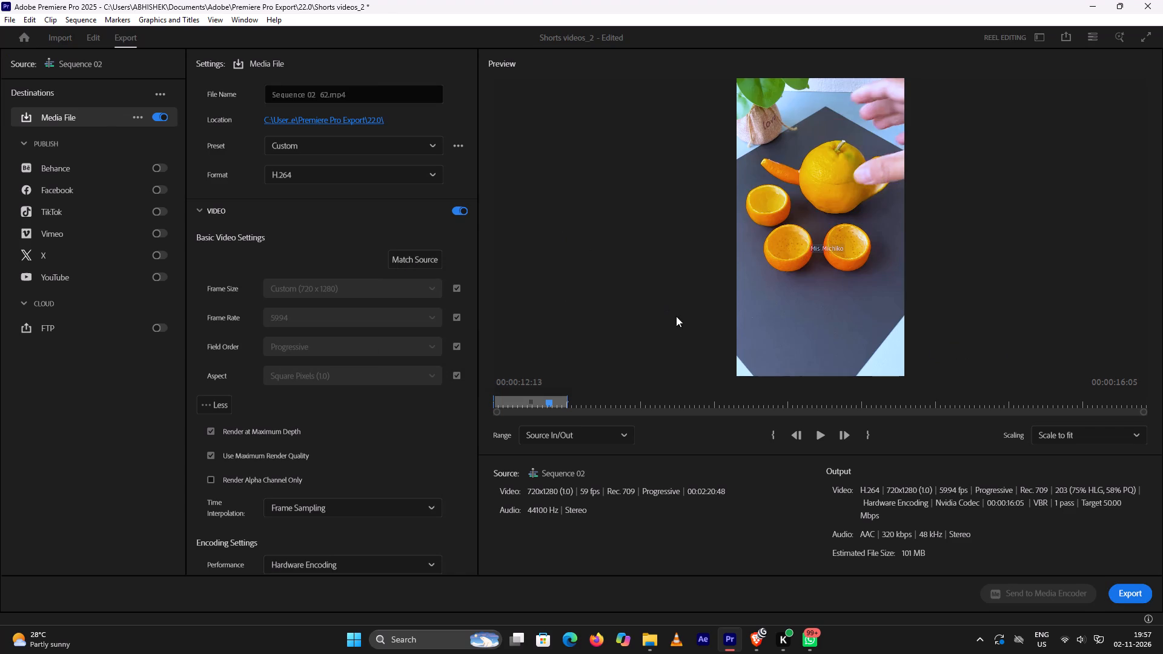
pyautogui.moveTo(306, 96); pyautogui.dragTo(167, 91)
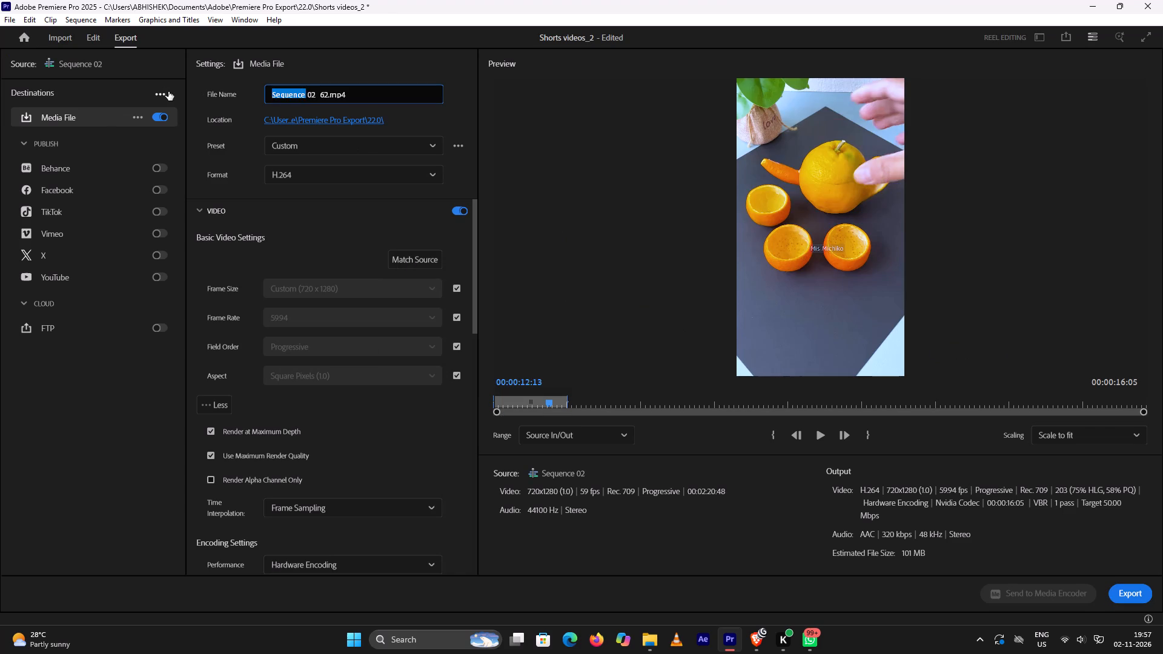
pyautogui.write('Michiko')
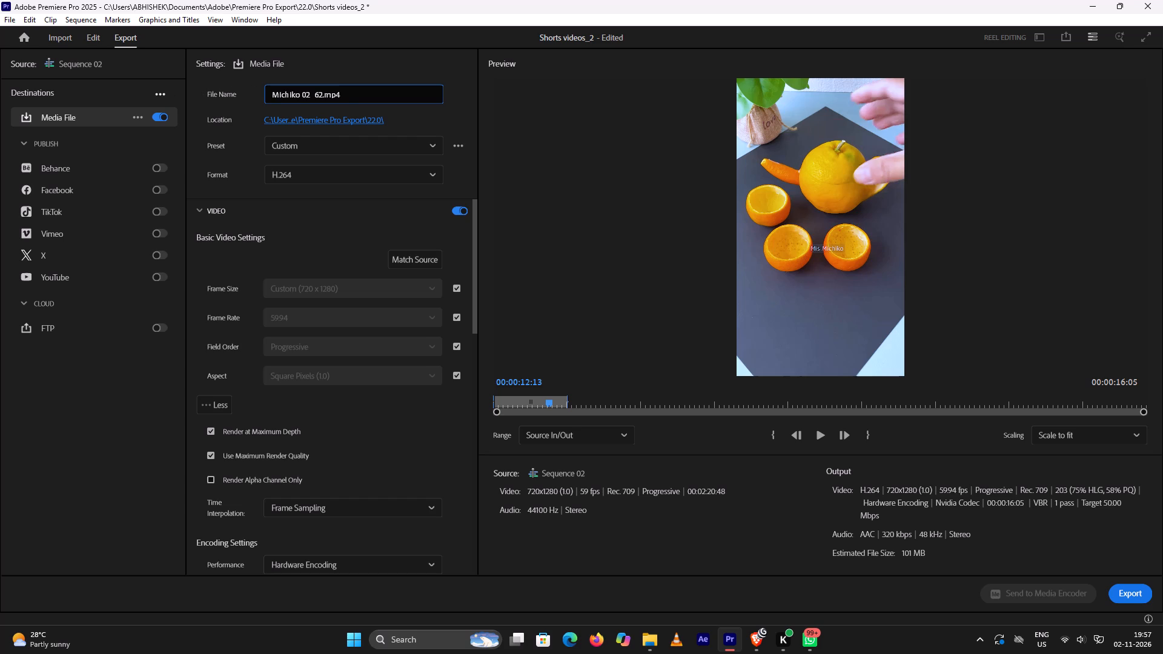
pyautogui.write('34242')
# Check the video settings down to the bitrate section and export the sequence's In/Out range as an H.264 file.
pyautogui.scroll(-3, 428, 365)
pyautogui.scroll(-20, 460, 403)
pyautogui.scroll(-14, 460, 403)
pyautogui.scroll(-7, 467, 421)
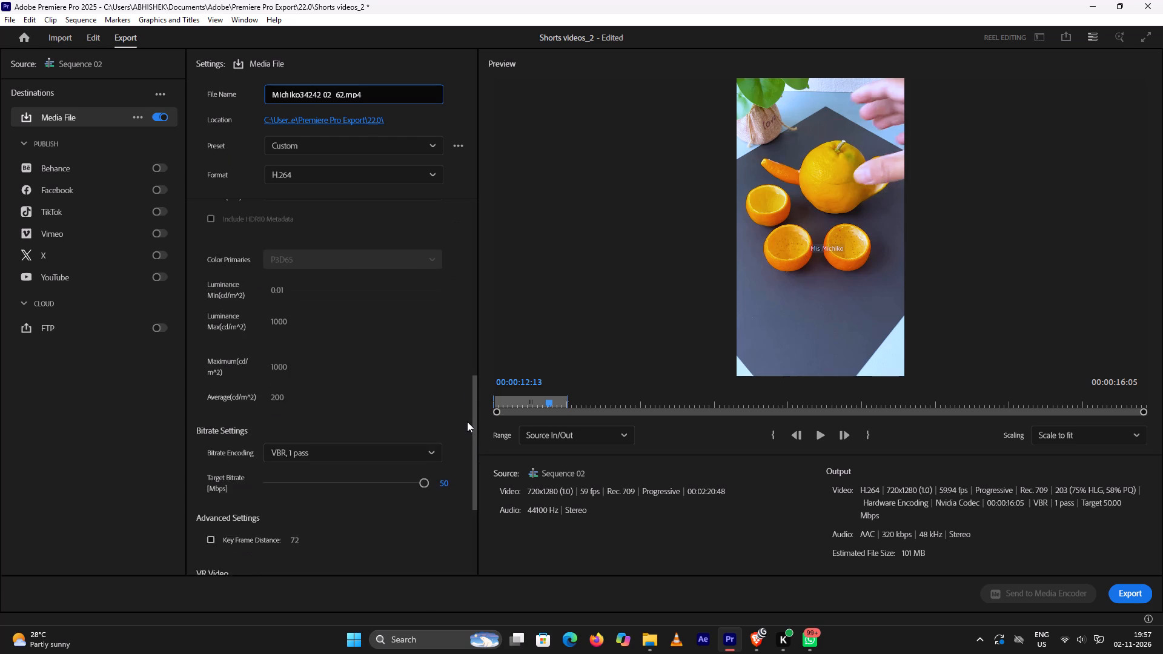
pyautogui.scroll(-4, 466, 422)
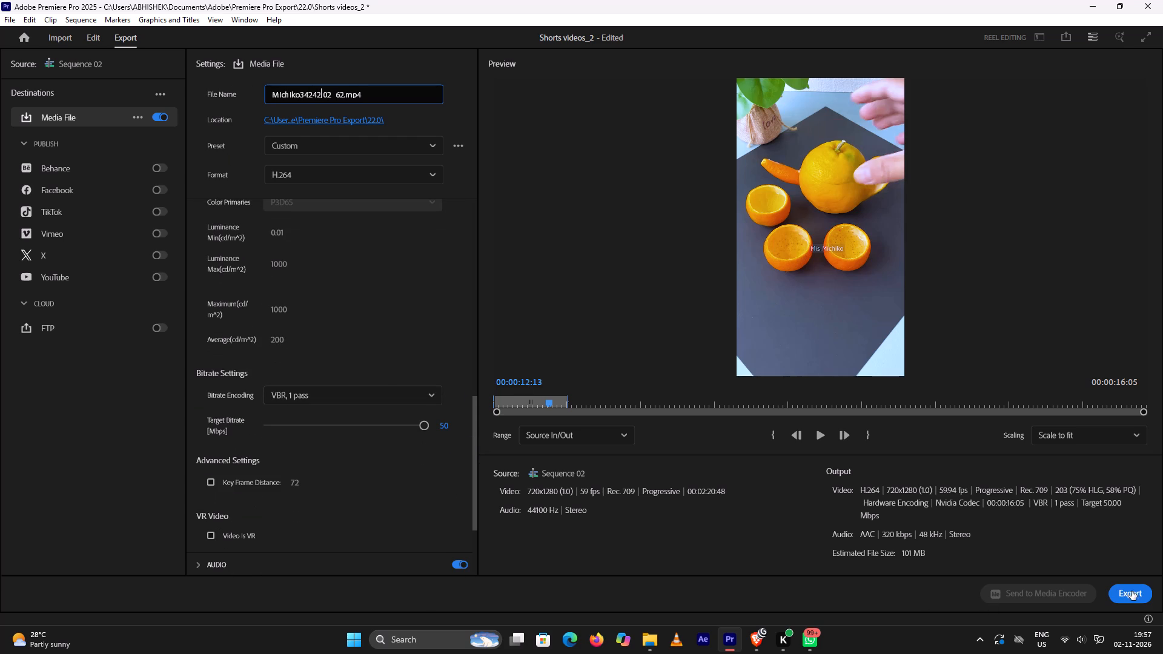